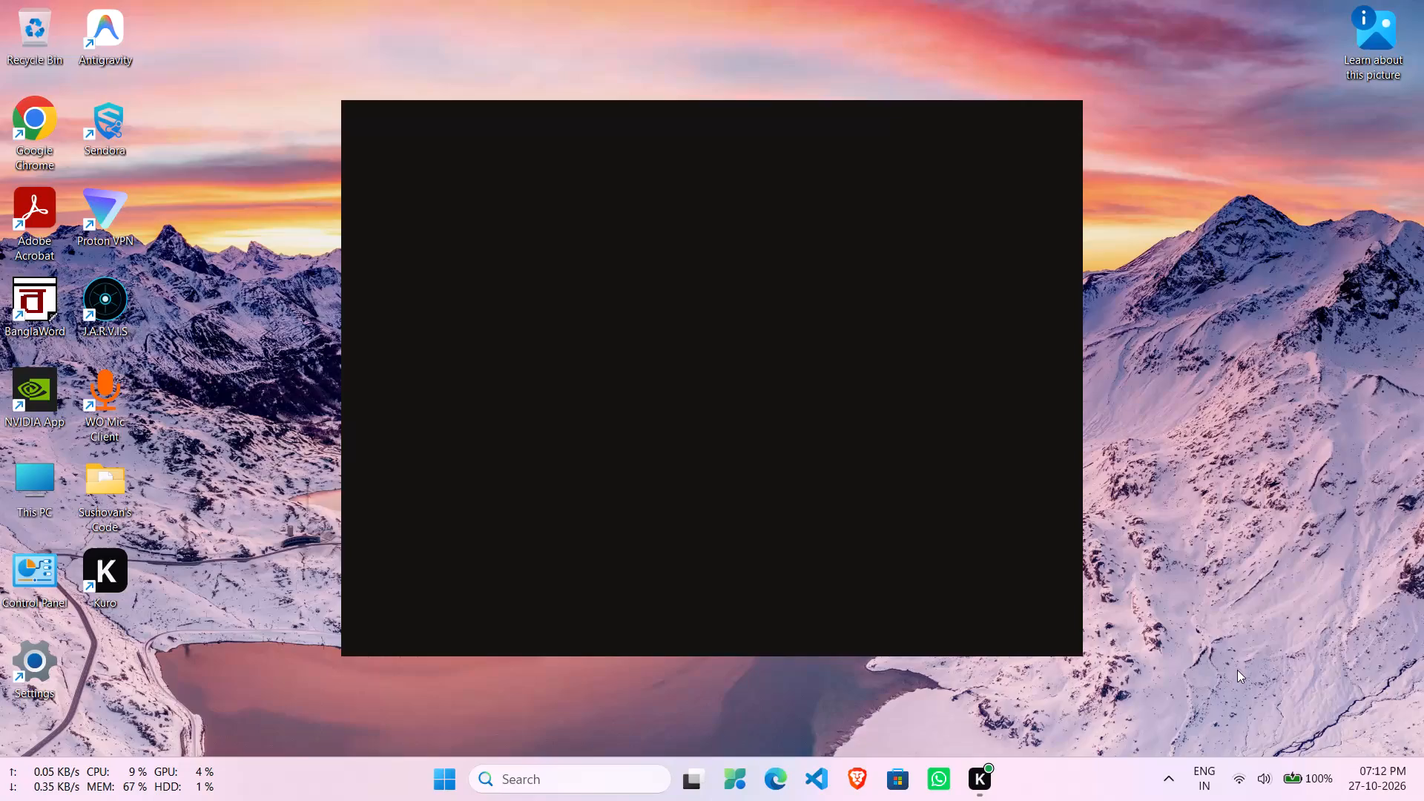
Turn on Bluetooth and connect the paired trüke Buds F1 Ultra earbuds.
{"action": "left_click", "coordinate": [1236, 684]}
{"action": "left_click", "coordinate": [1248, 780]}
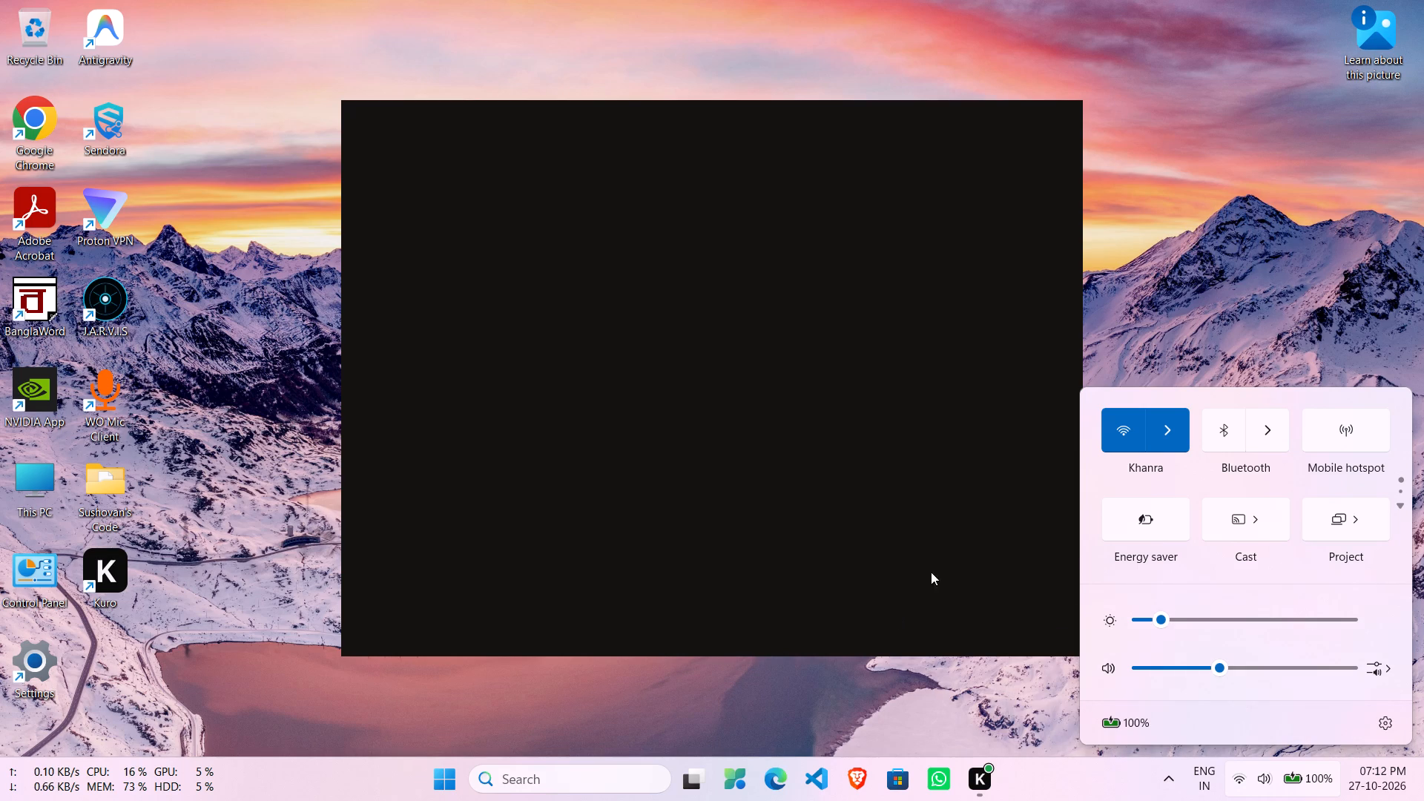
{"action": "left_click", "coordinate": [1220, 417]}
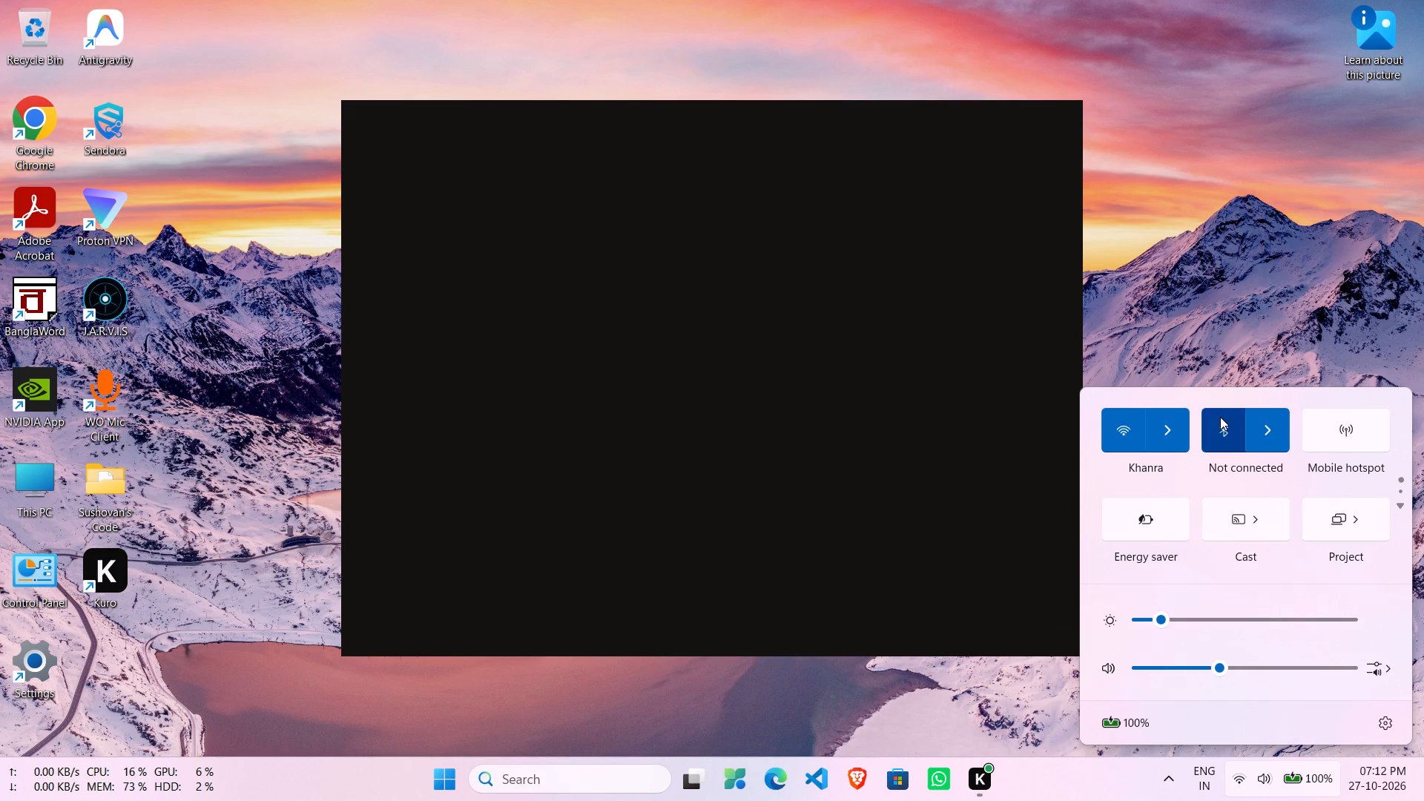
{"action": "left_click", "coordinate": [1273, 430]}
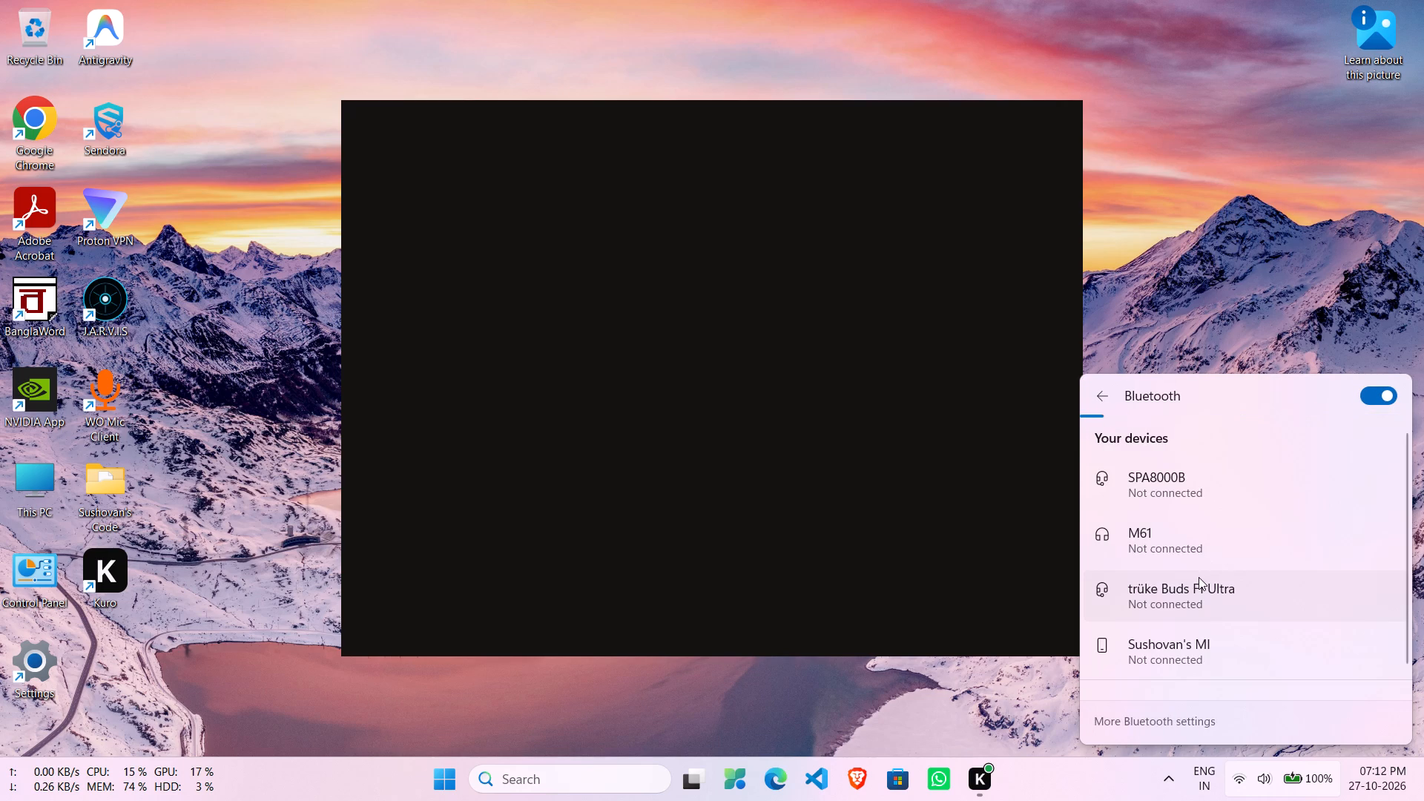
{"action": "left_click", "coordinate": [1199, 577]}
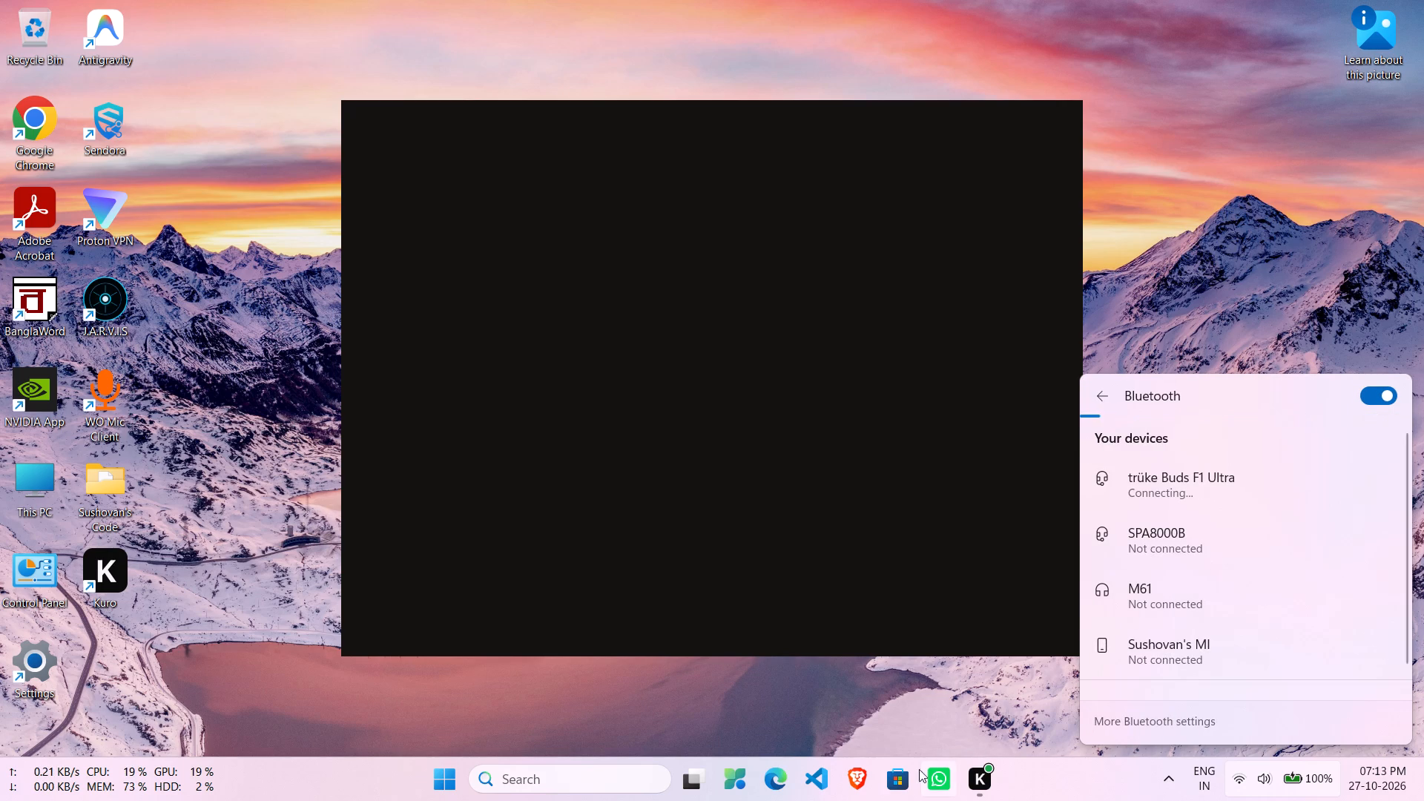
Open the Brave browser with a new tab.
{"action": "left_click", "coordinate": [870, 776]}
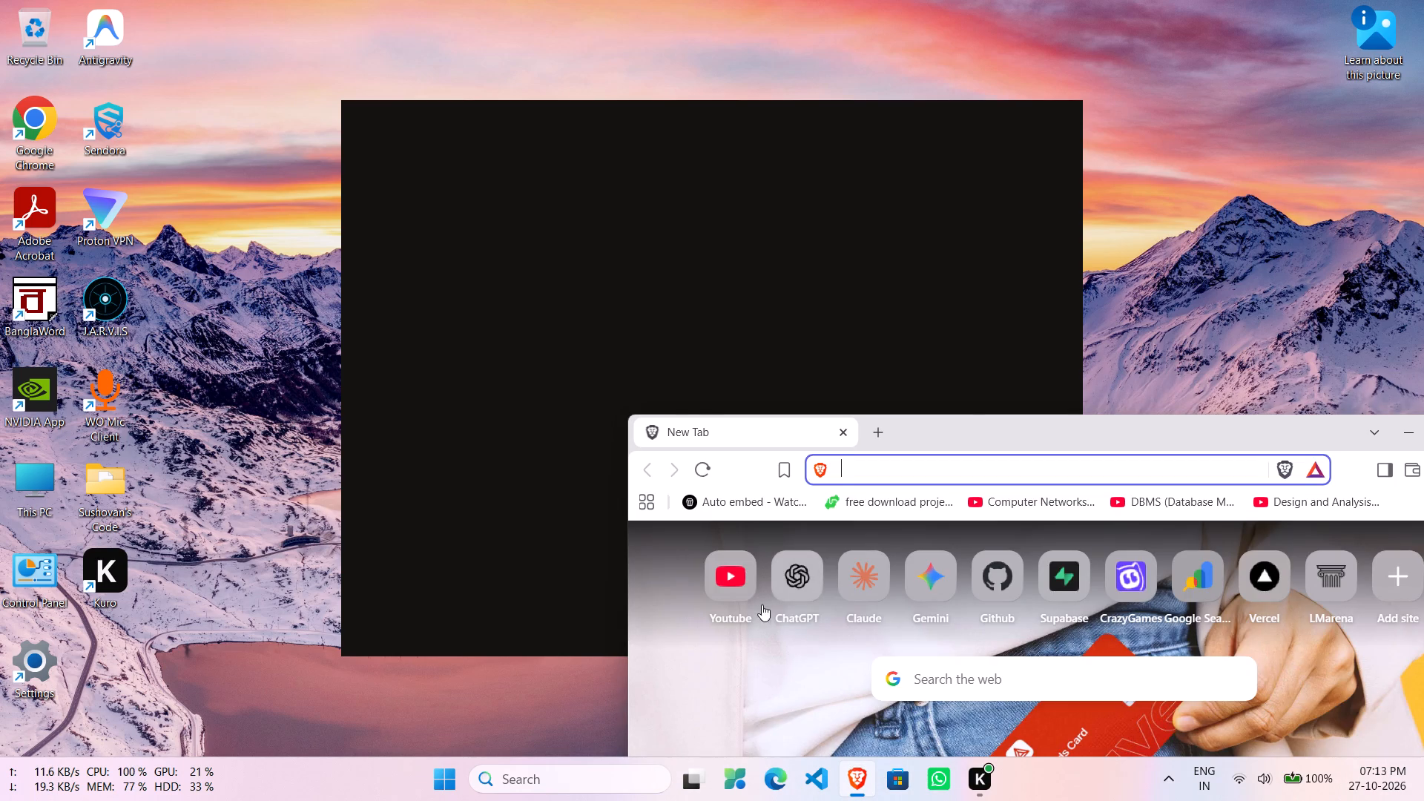
Open YouTube and play the "Jai Shree Ram - Lyrical | Ram Setu" video.
{"action": "left_click", "coordinate": [734, 587]}
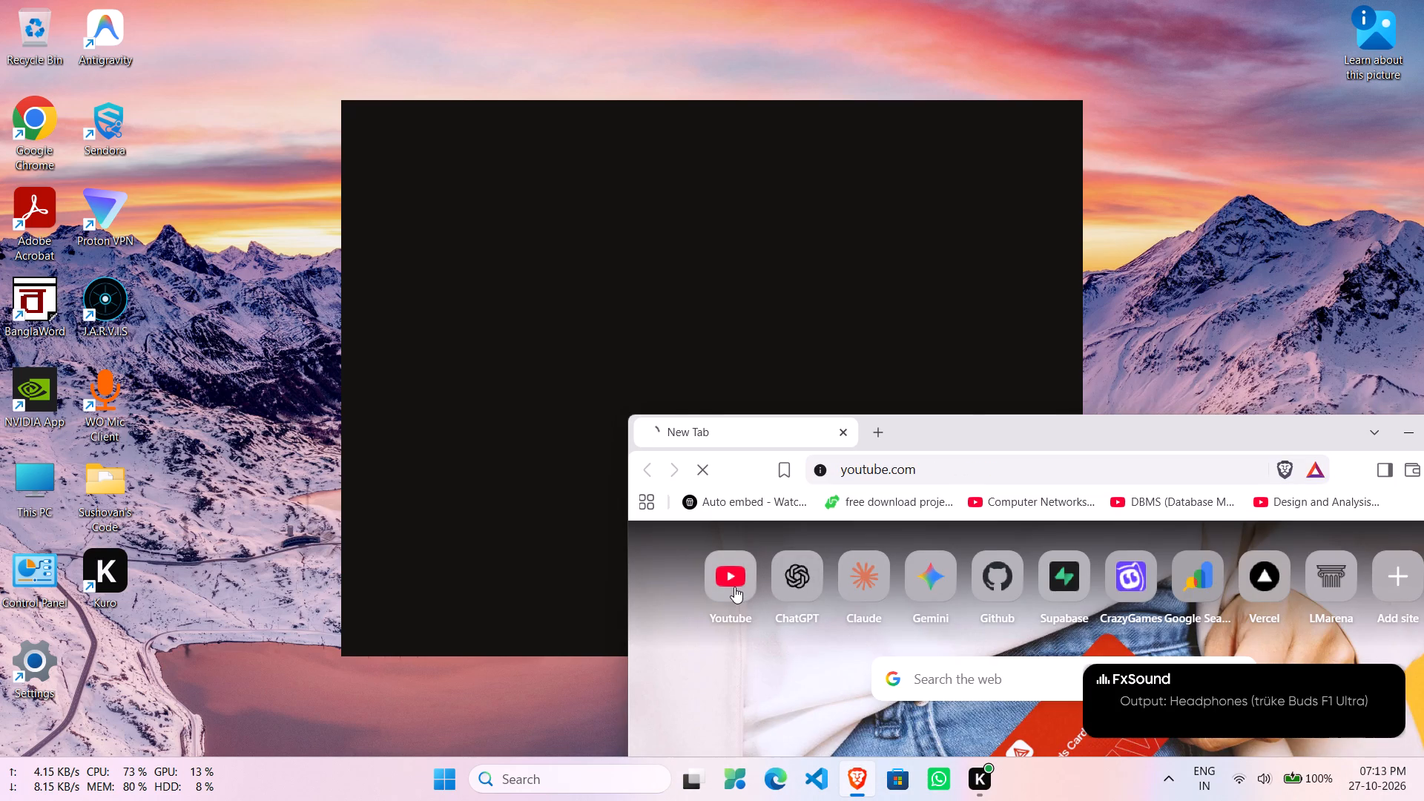
{"action": "double_click", "coordinate": [1268, 423]}
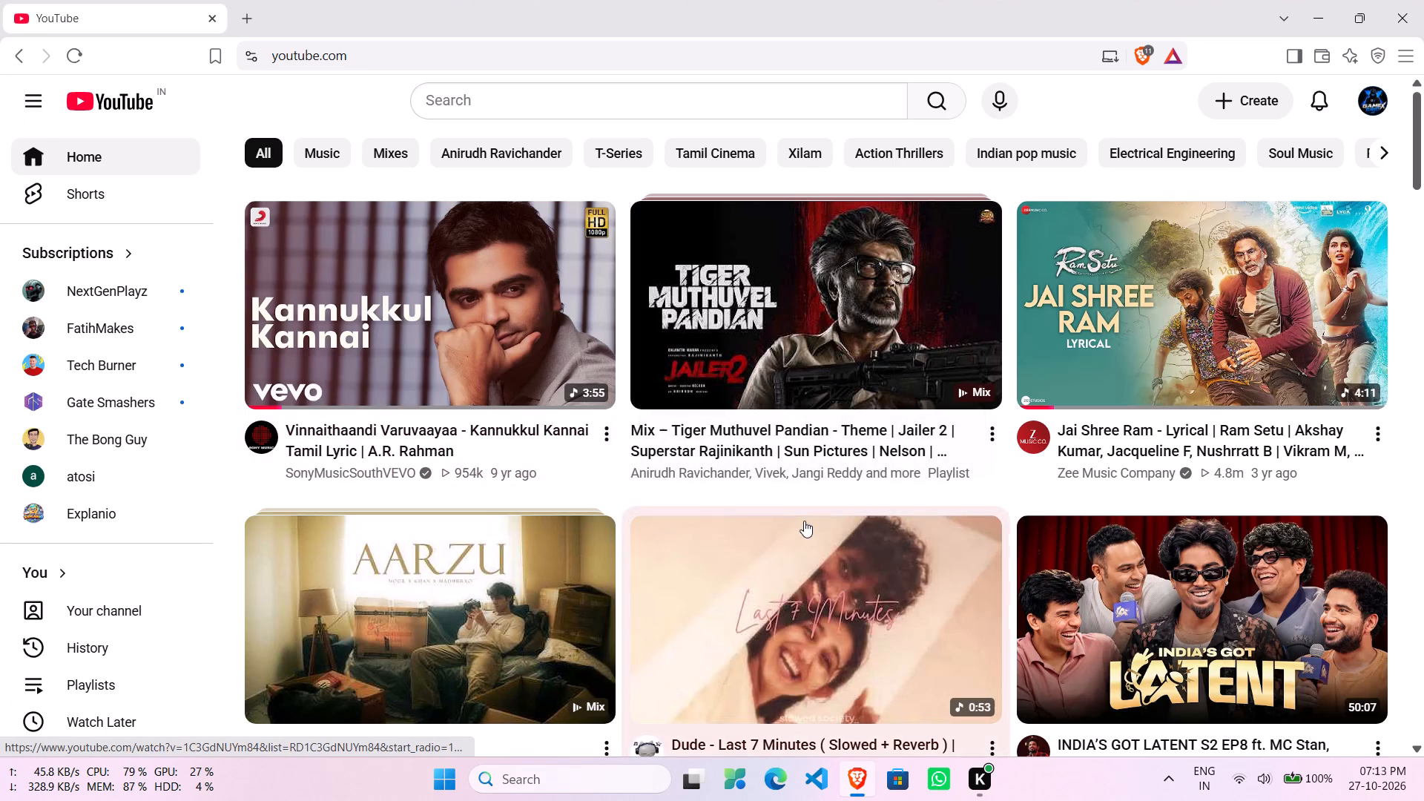
{"action": "left_click", "coordinate": [1139, 368]}
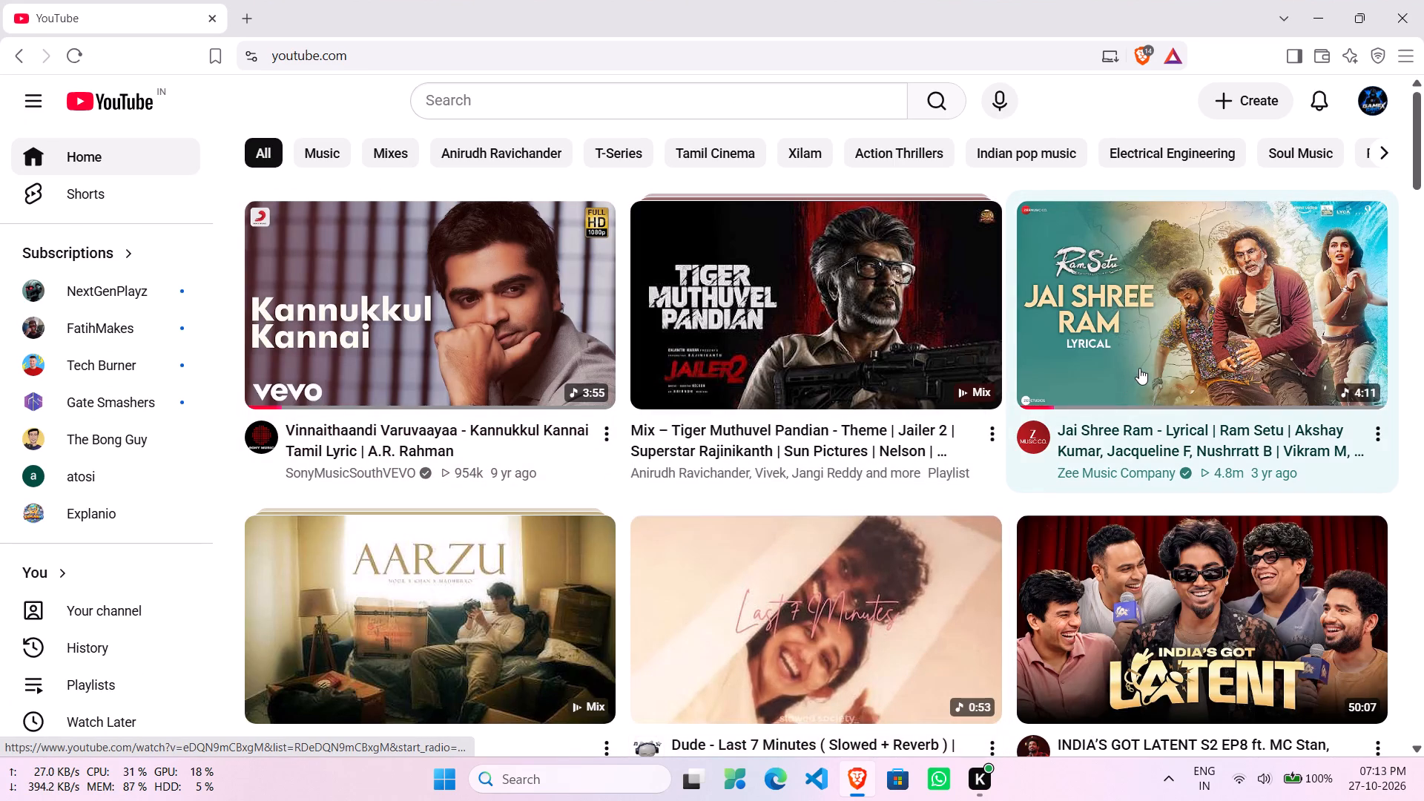
Open SmartDraw in a new browser tab and create a blank Residential Floor Plan document.
{"action": "left_click", "coordinate": [245, 19]}
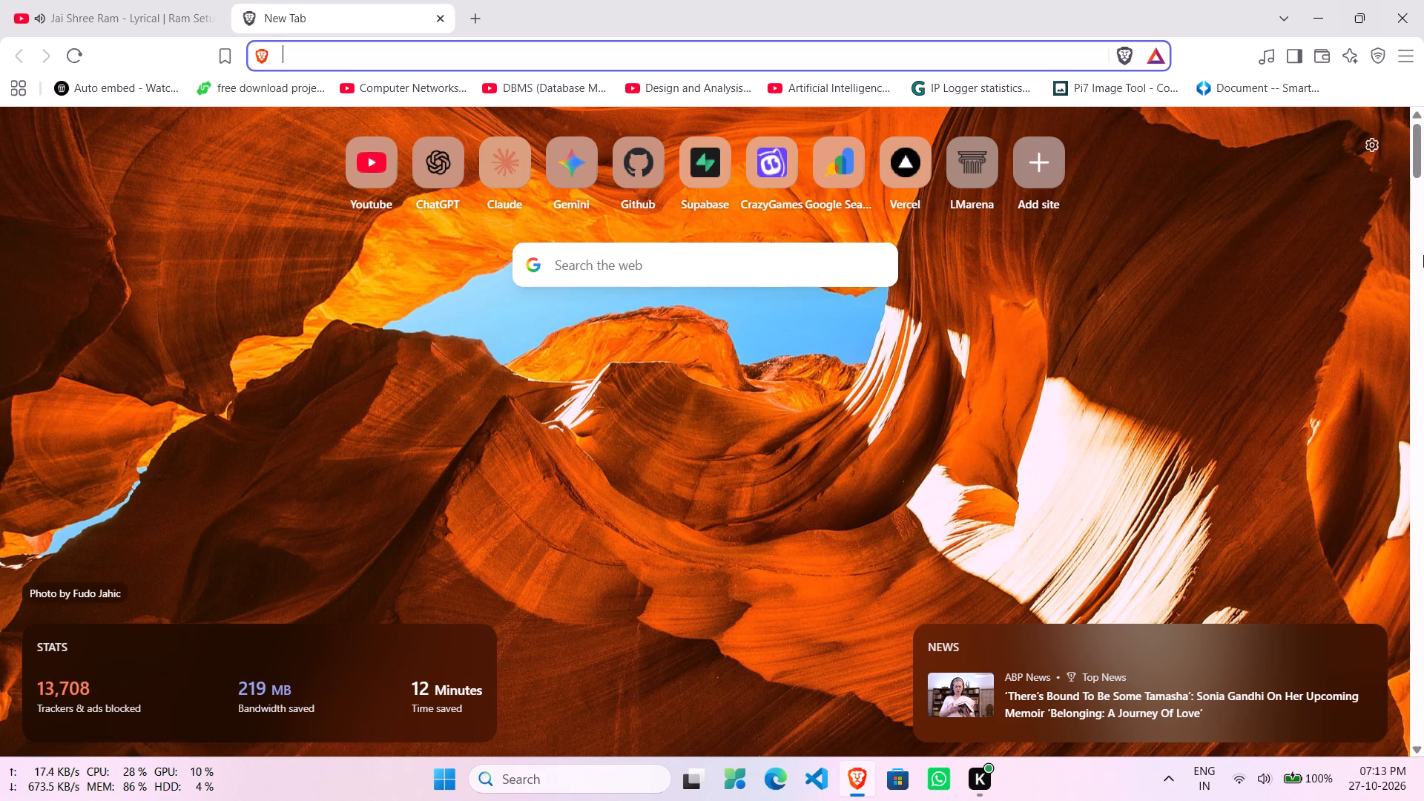
{"action": "left_click", "coordinate": [1273, 90]}
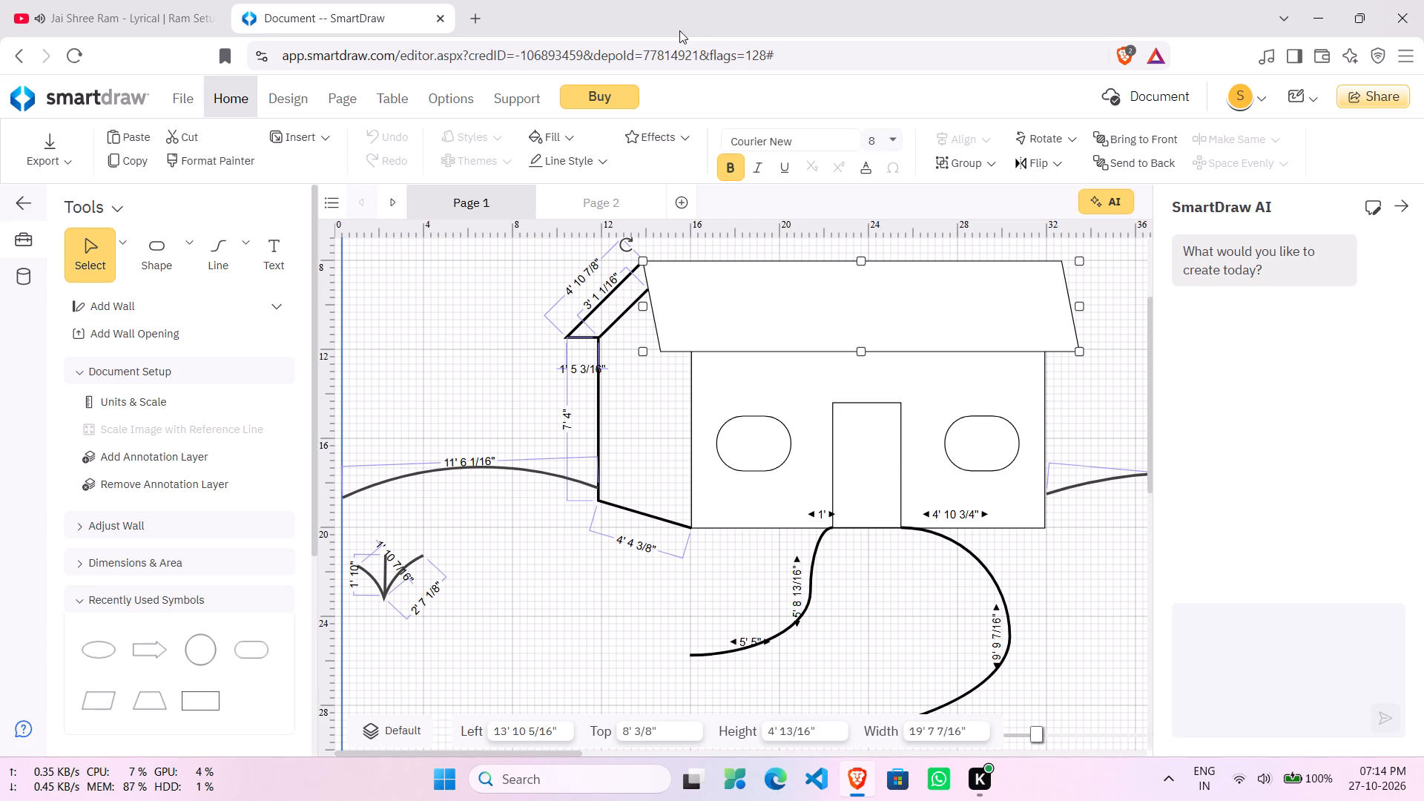
{"action": "left_click", "coordinate": [195, 96]}
{"action": "left_click", "coordinate": [99, 151]}
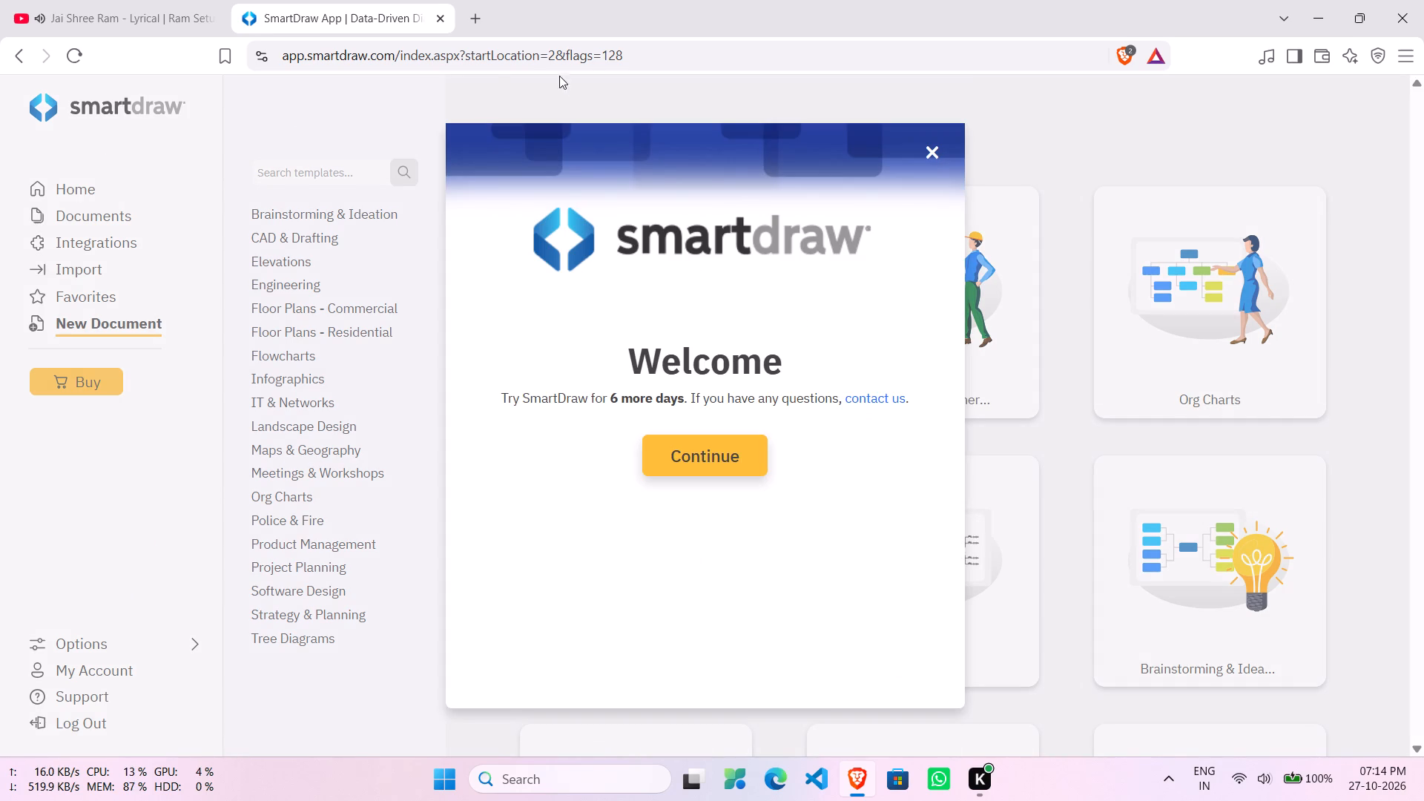
{"action": "left_click", "coordinate": [690, 446]}
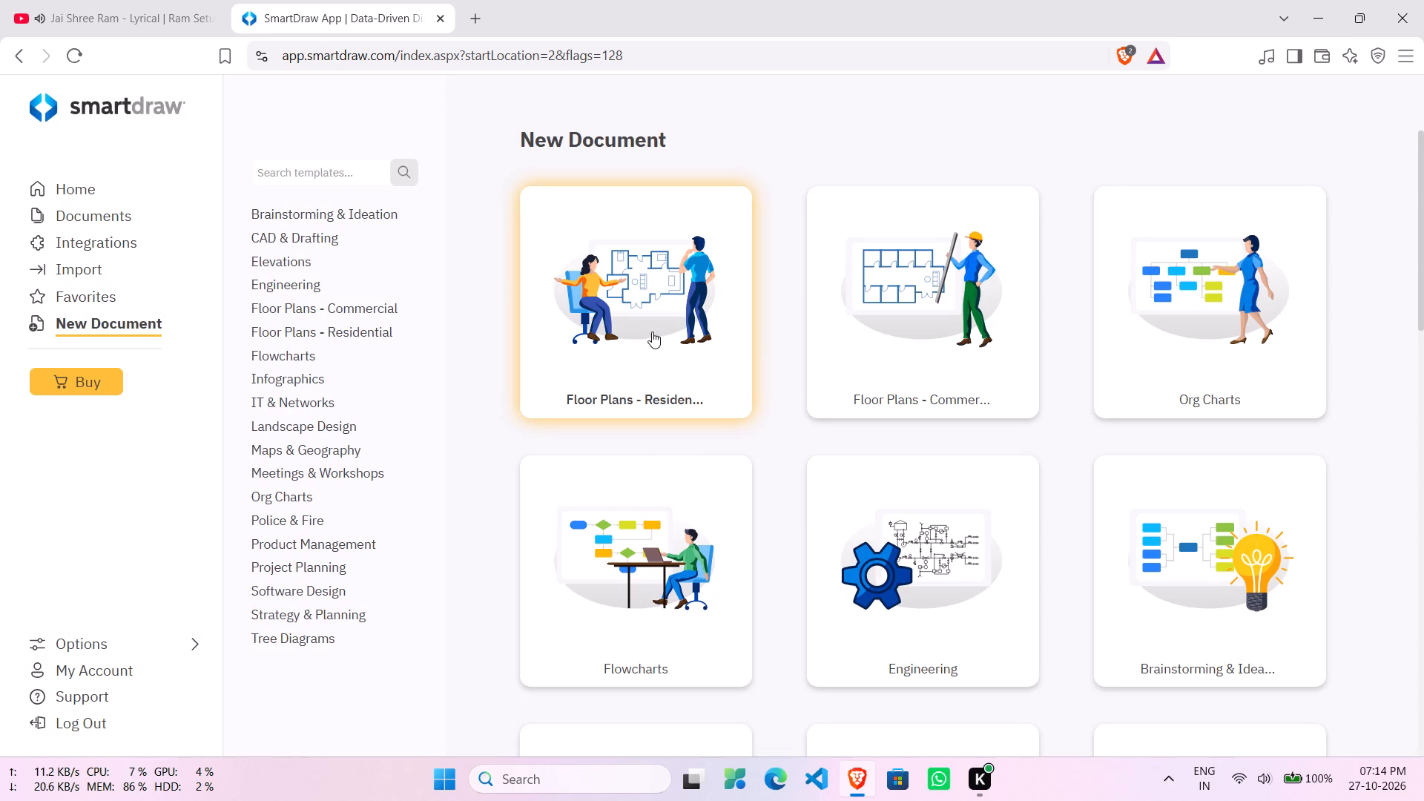
{"action": "left_click", "coordinate": [652, 332]}
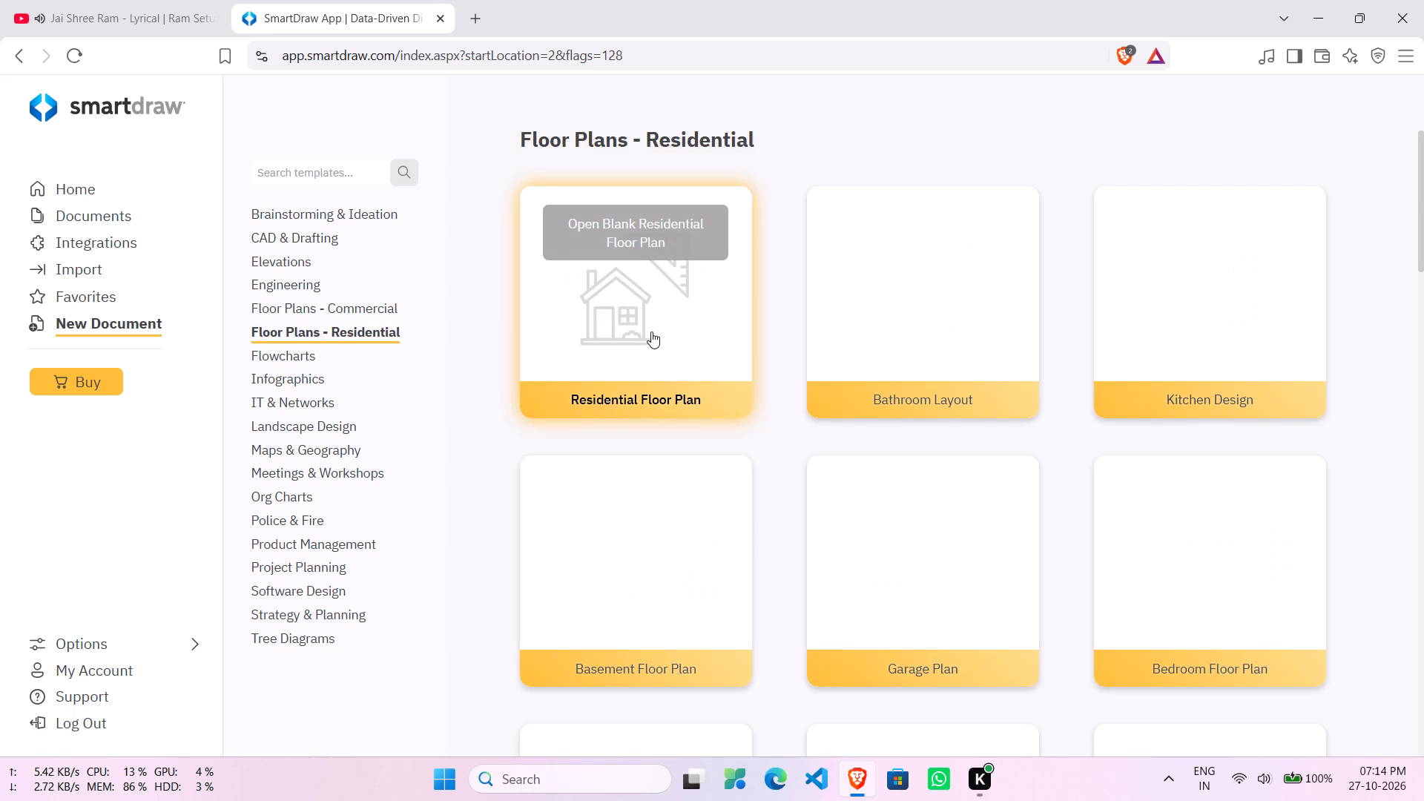
{"action": "left_click", "coordinate": [651, 334]}
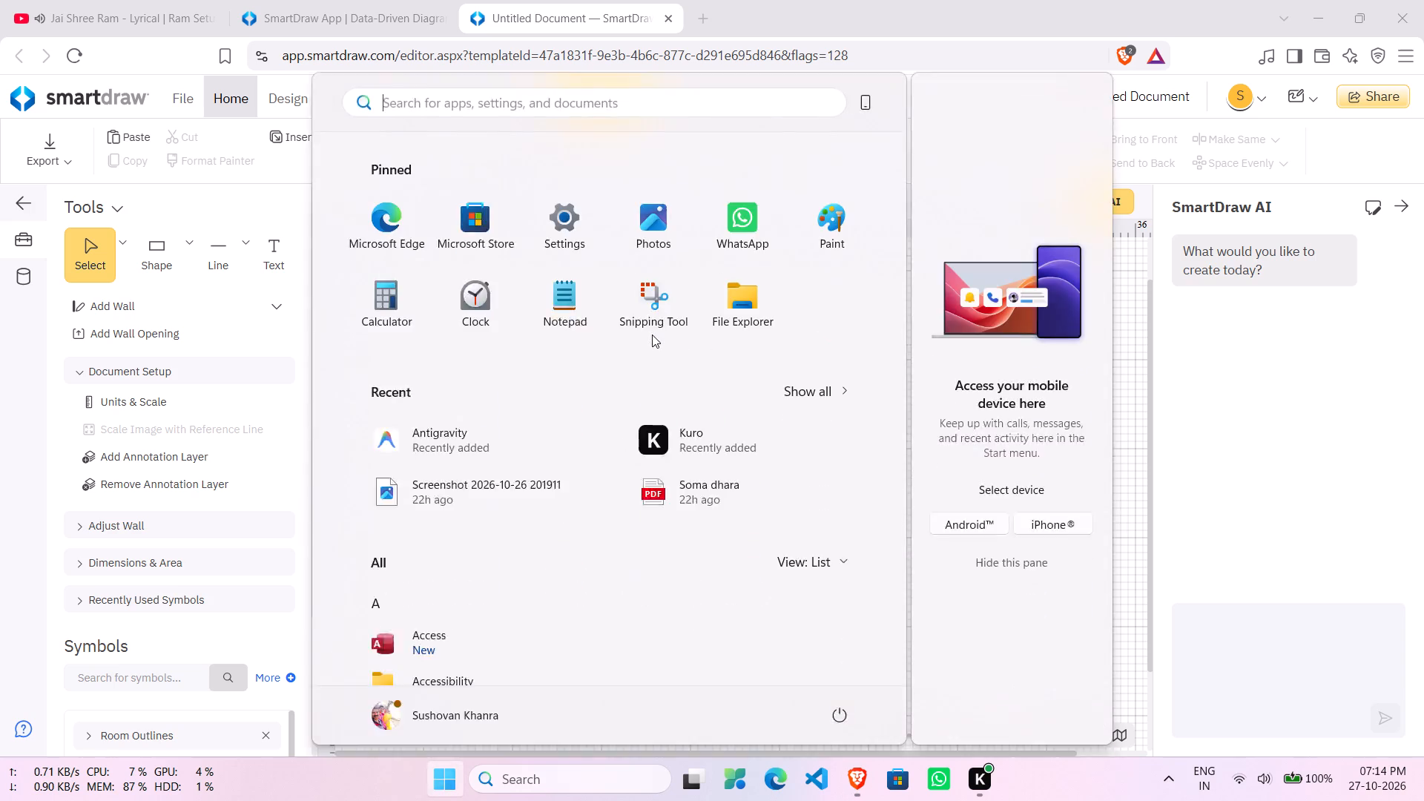
Switch to Notepad, add the line "cad--7.14" at the end of the time log, and close it.
{"action": "type", "text": "no"}
{"action": "key", "text": "Return"}
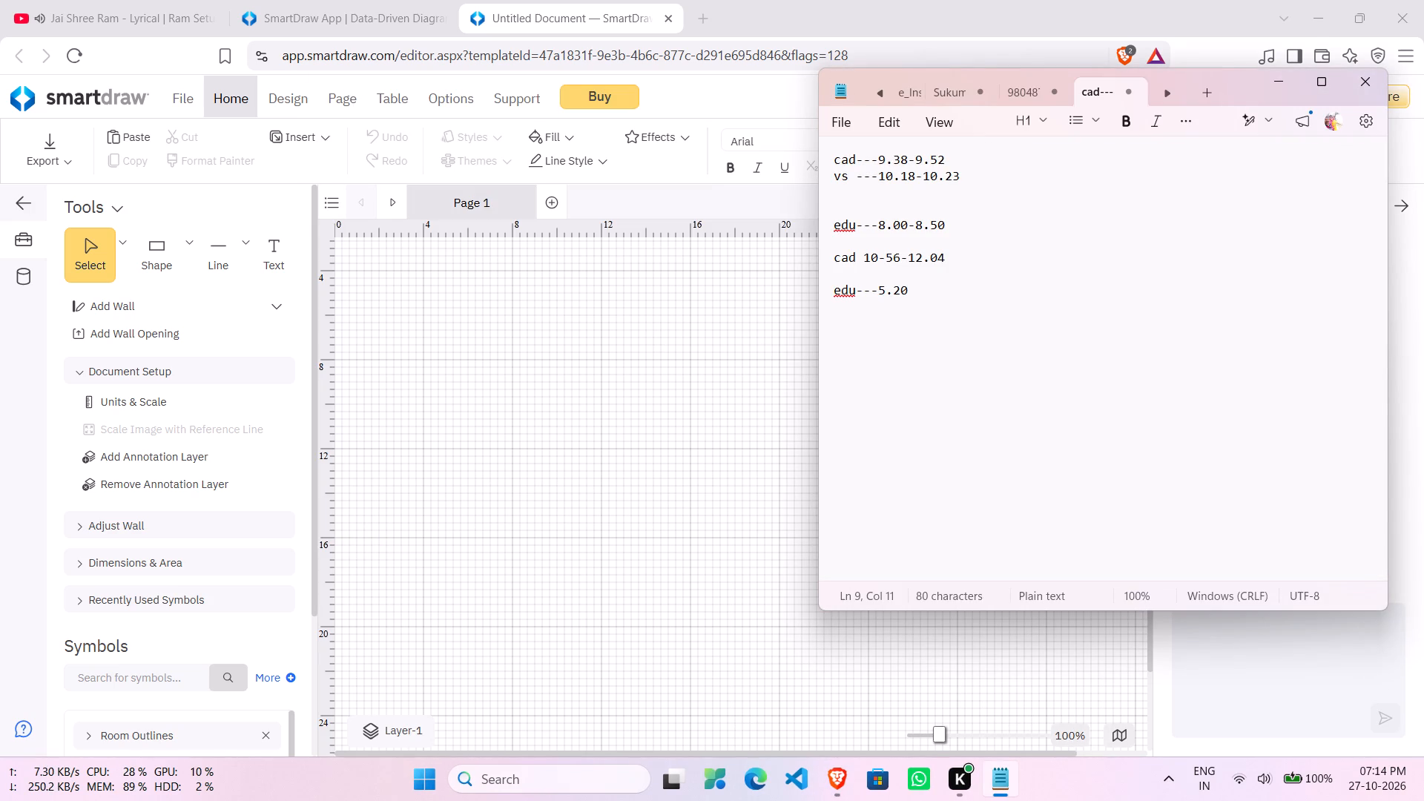
{"action": "key", "text": "Return"}
{"action": "key", "text": "Return"}
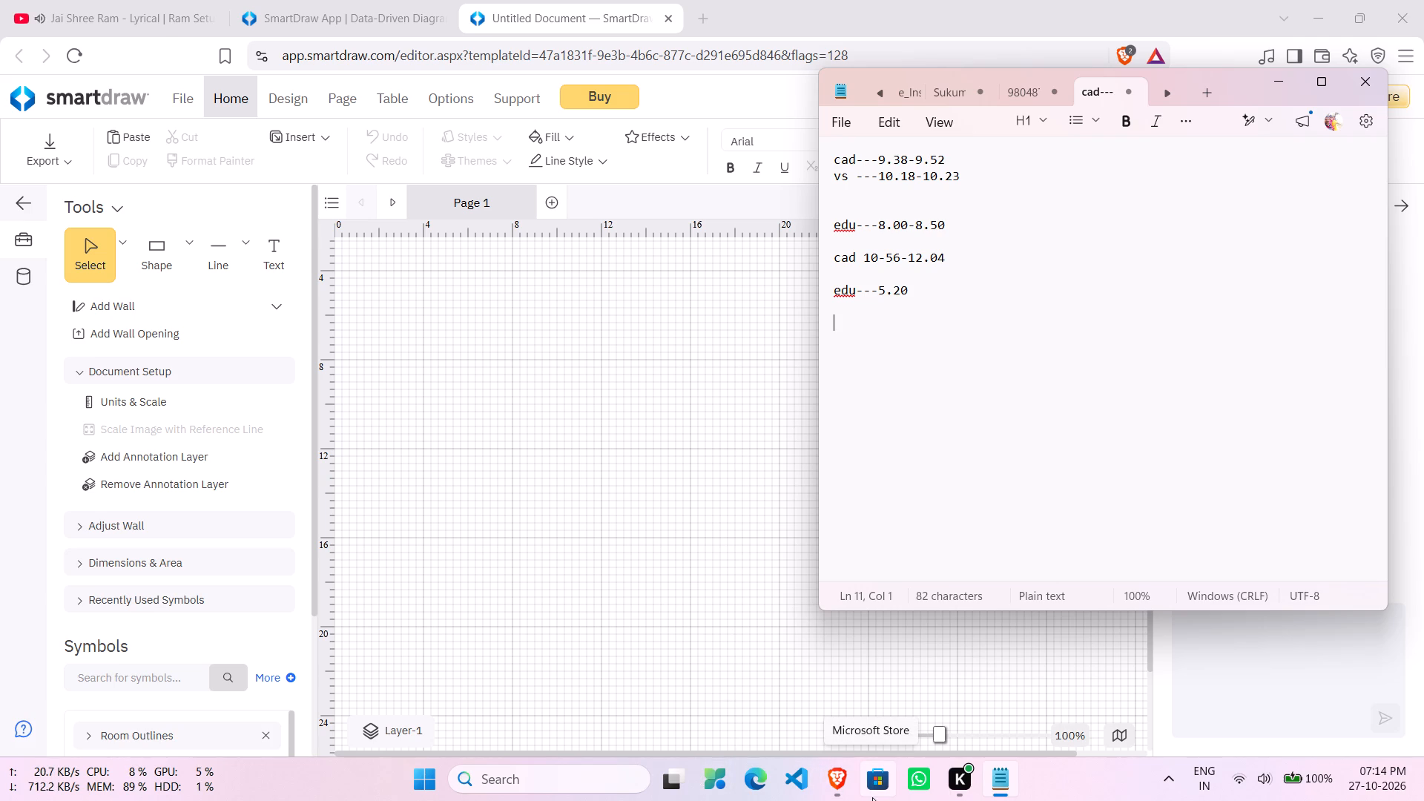
{"action": "type", "text": "cad"}
{"action": "type", "text": "--"}
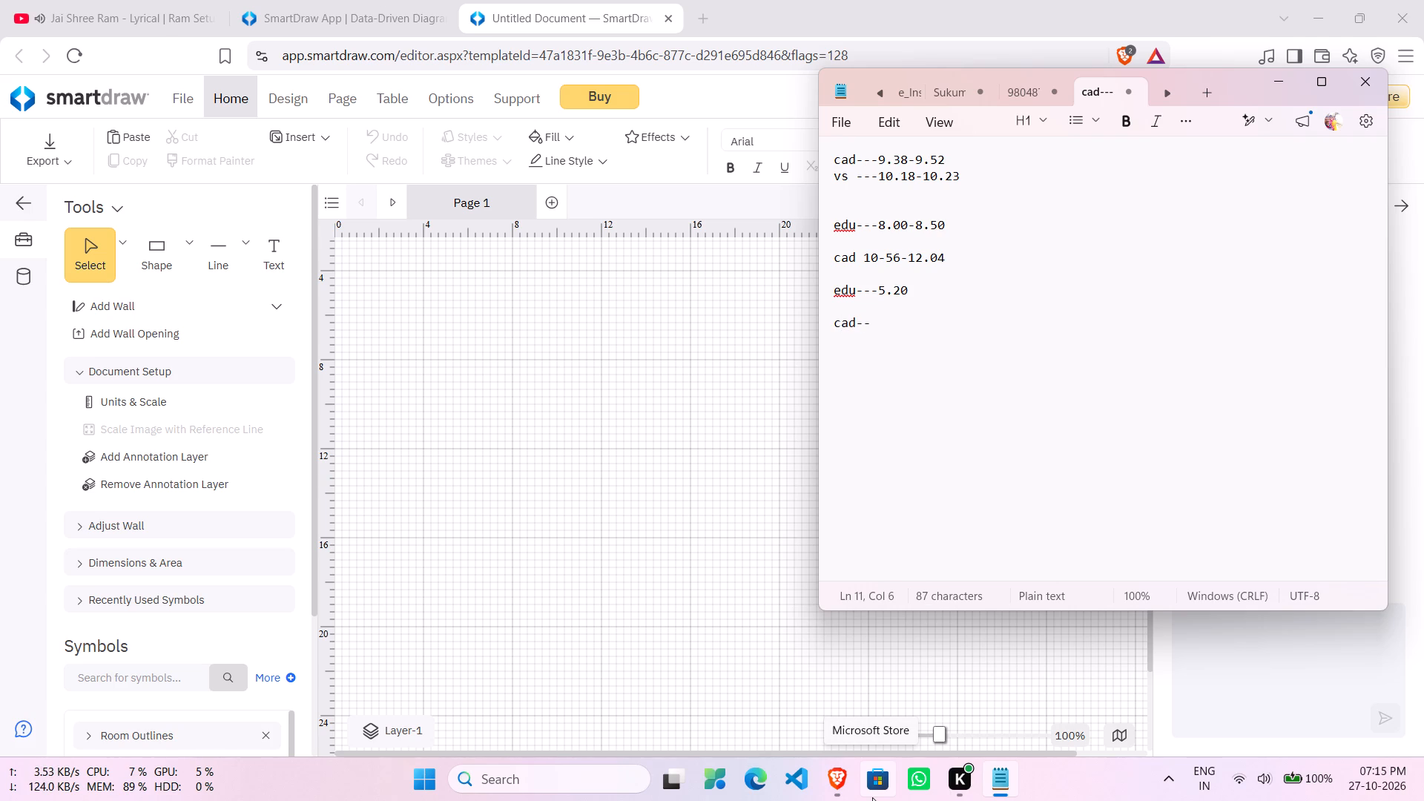
{"action": "type", "text": "7.14"}
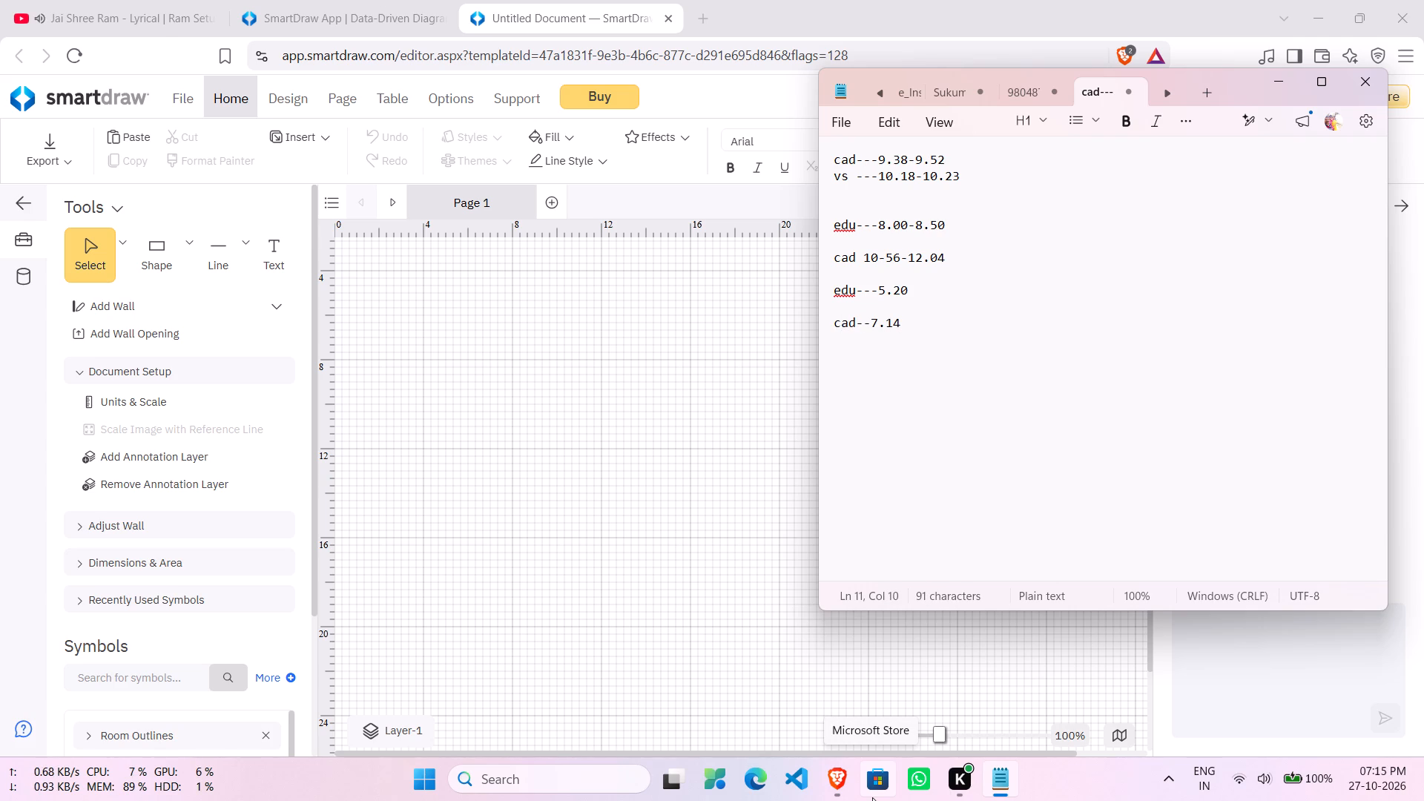
{"action": "key", "text": "alt+F4"}
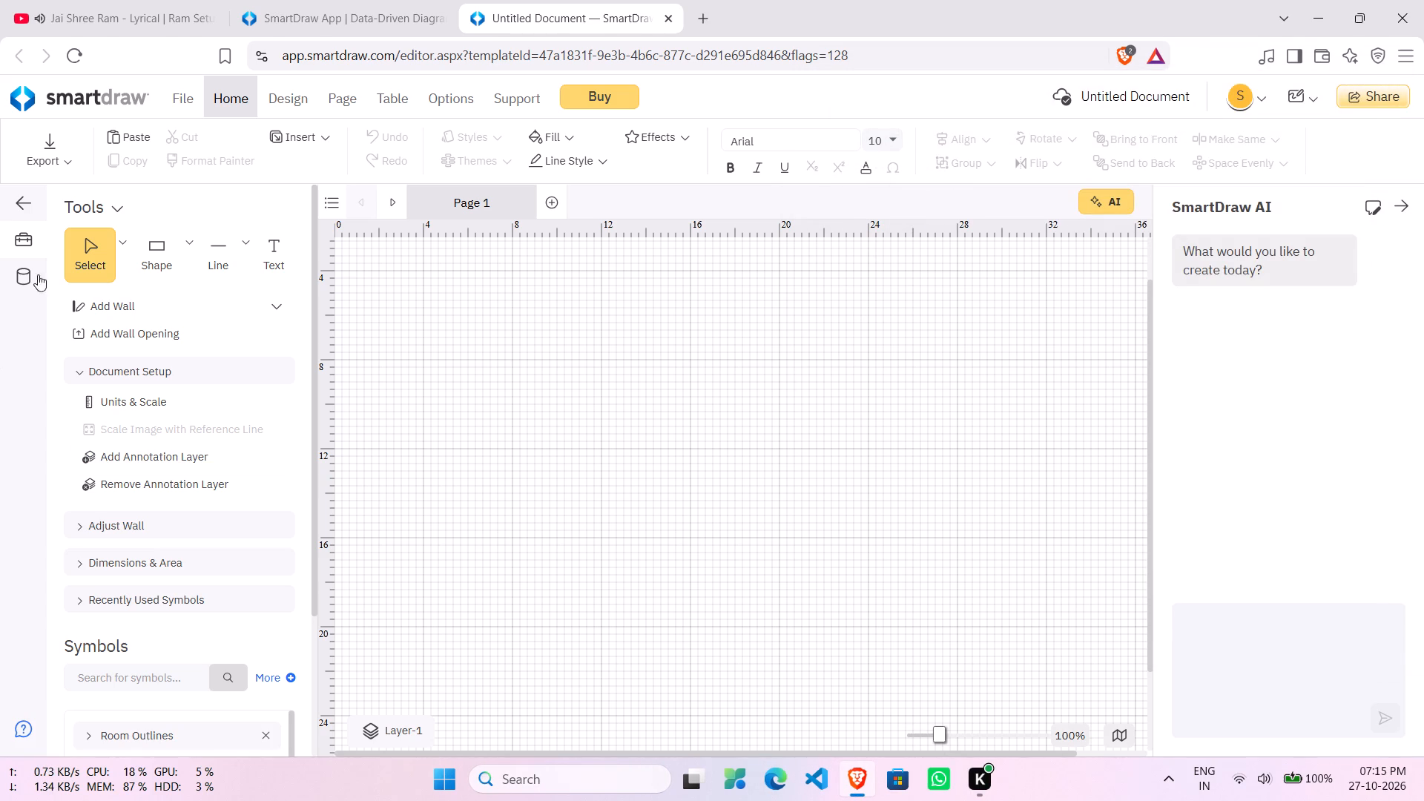
Place a triangle shape 6' wide and 3' high, 4' from the page's left edge and 17' from its top.
{"action": "left_click", "coordinate": [190, 251]}
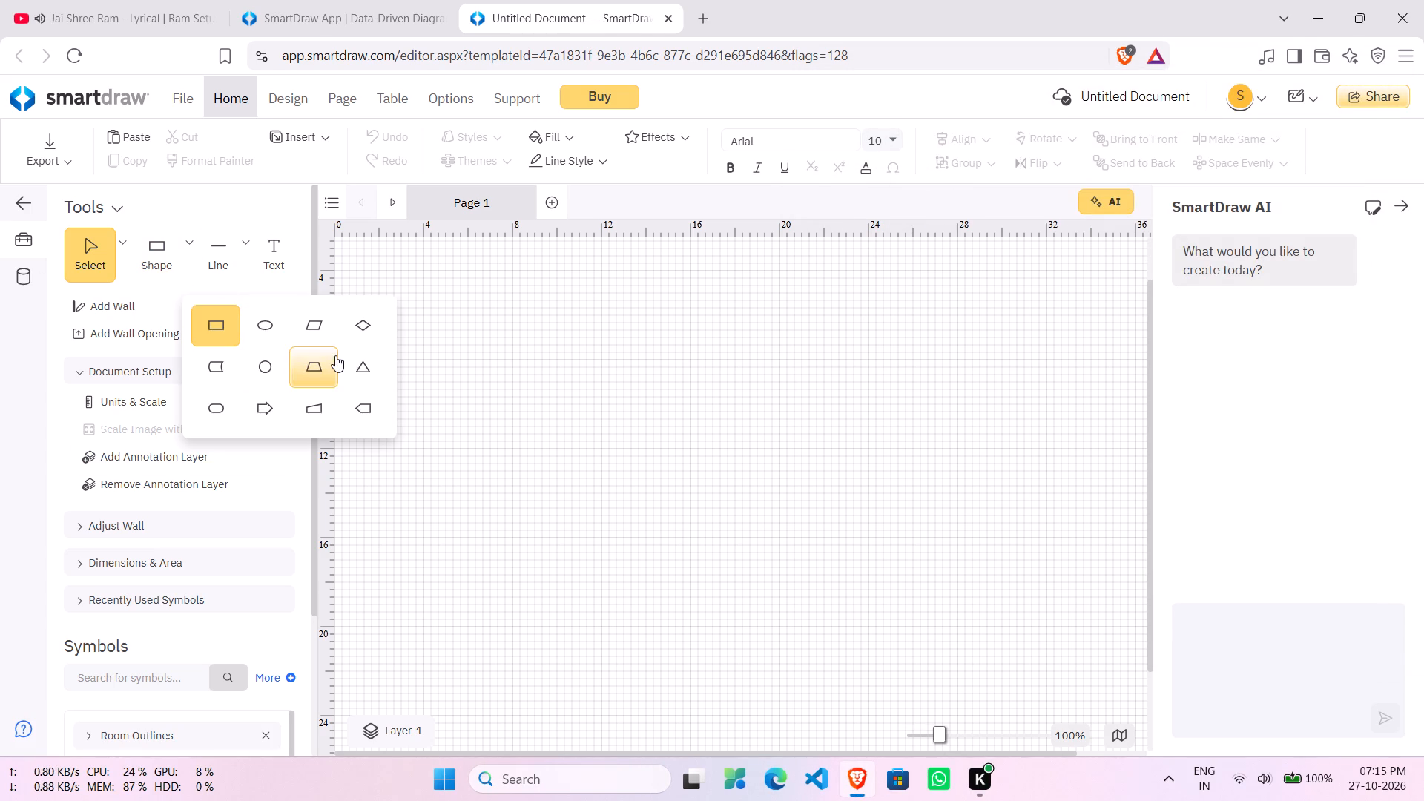
{"action": "left_click", "coordinate": [363, 358]}
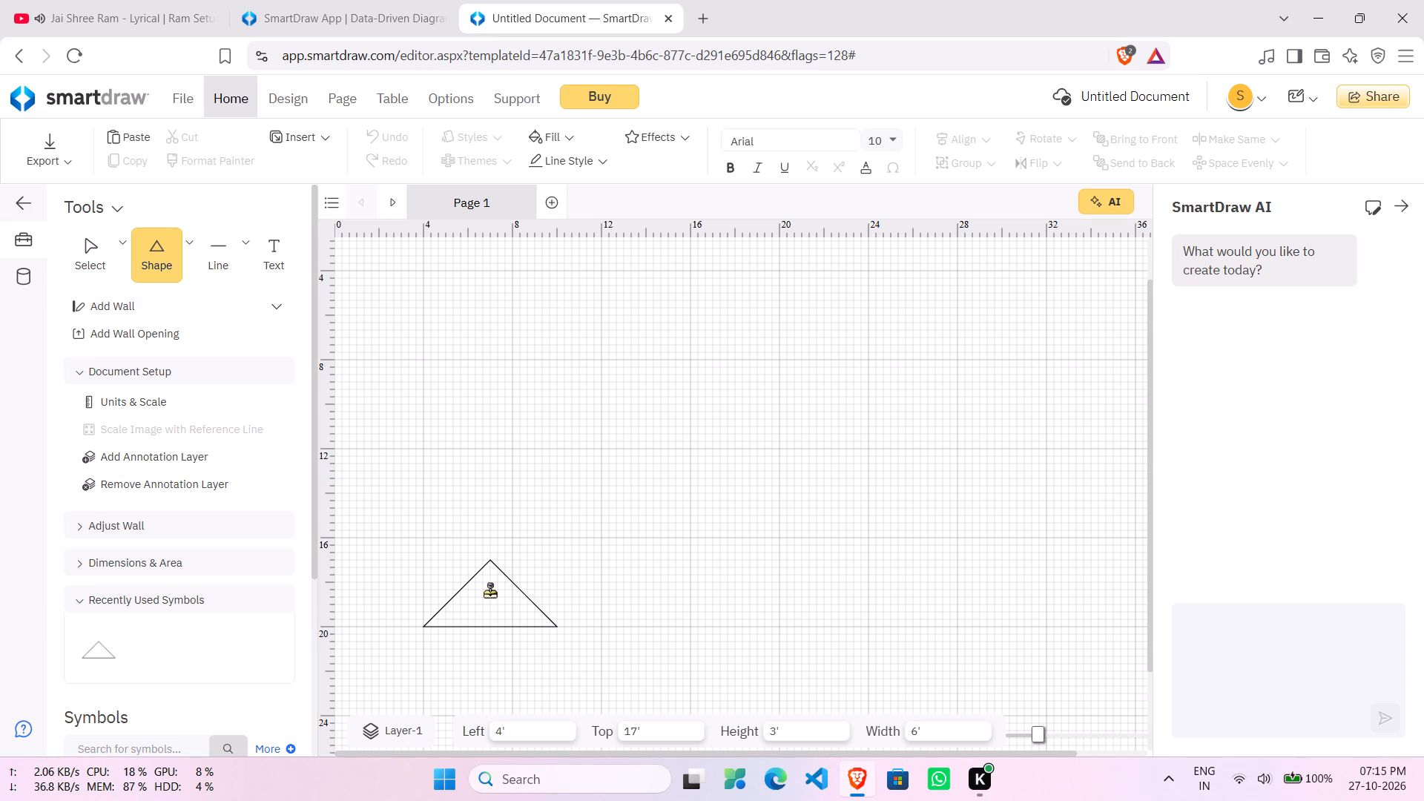
{"action": "left_click", "coordinate": [489, 592]}
Hide the AI assistant and move the triangle against the page's left edge, about 18' from the page top.
{"action": "left_click", "coordinate": [1088, 204]}
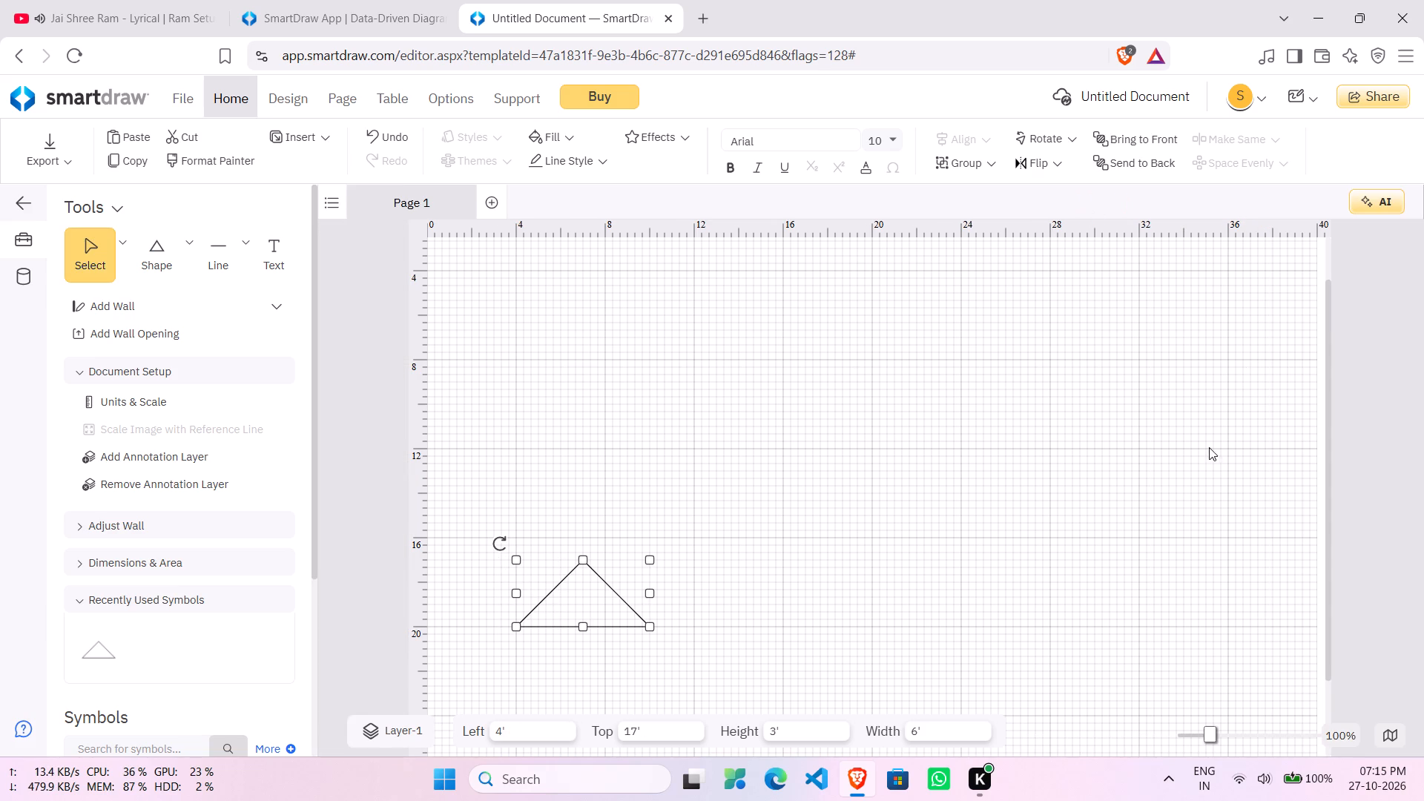
{"action": "left_click_drag", "start_coordinate": [1213, 729], "coordinate": [1202, 732]}
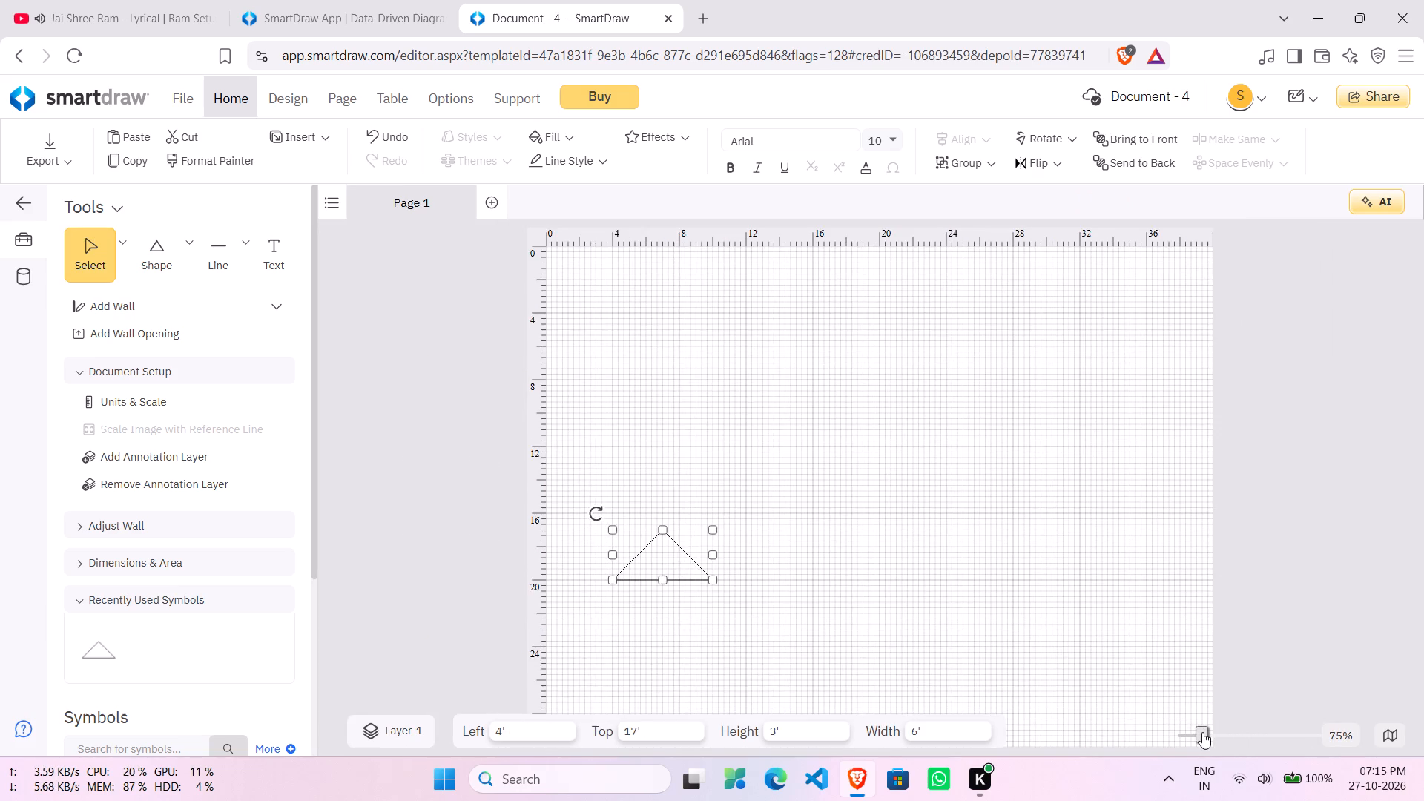
{"action": "left_click_drag", "start_coordinate": [1202, 732], "coordinate": [1199, 733]}
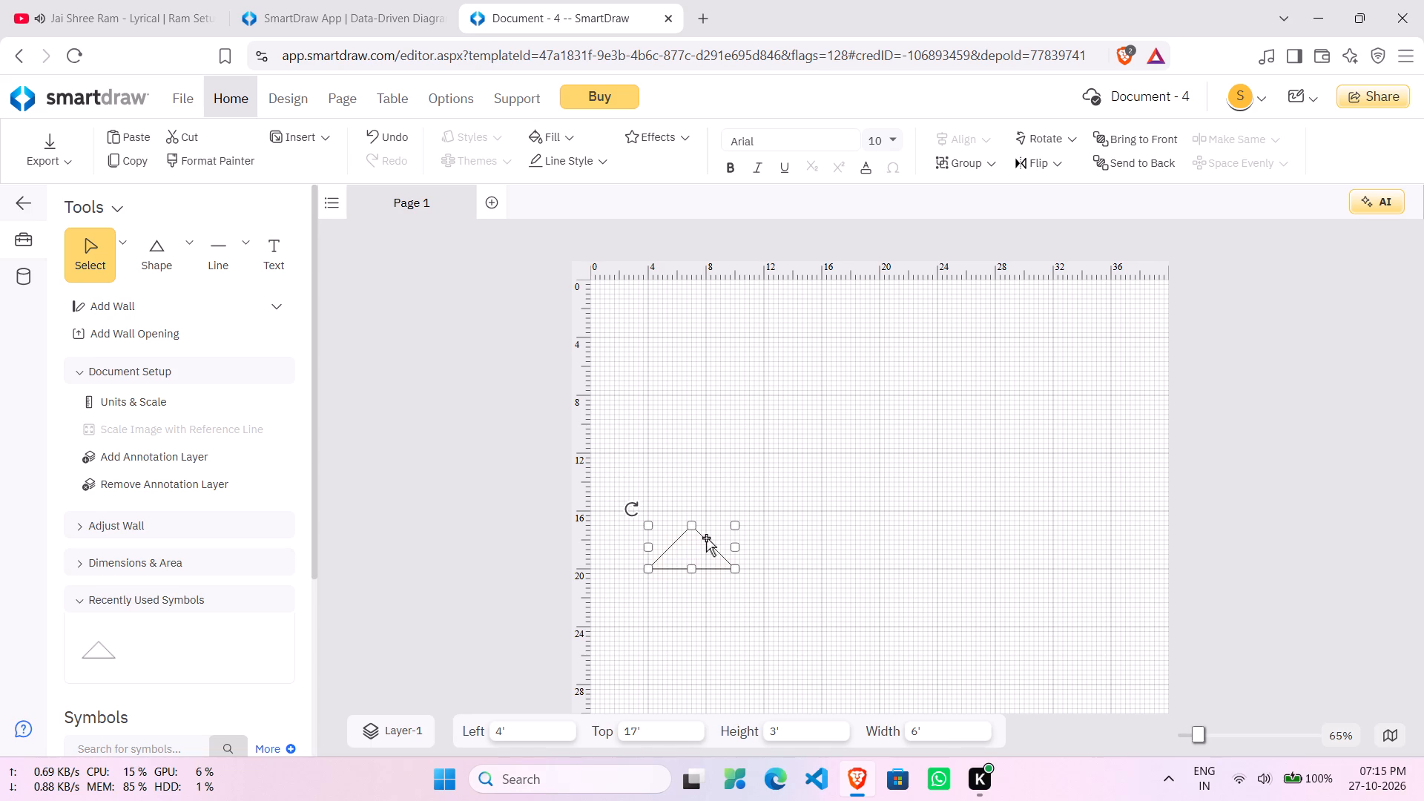
{"action": "left_click_drag", "start_coordinate": [706, 538], "coordinate": [689, 507]}
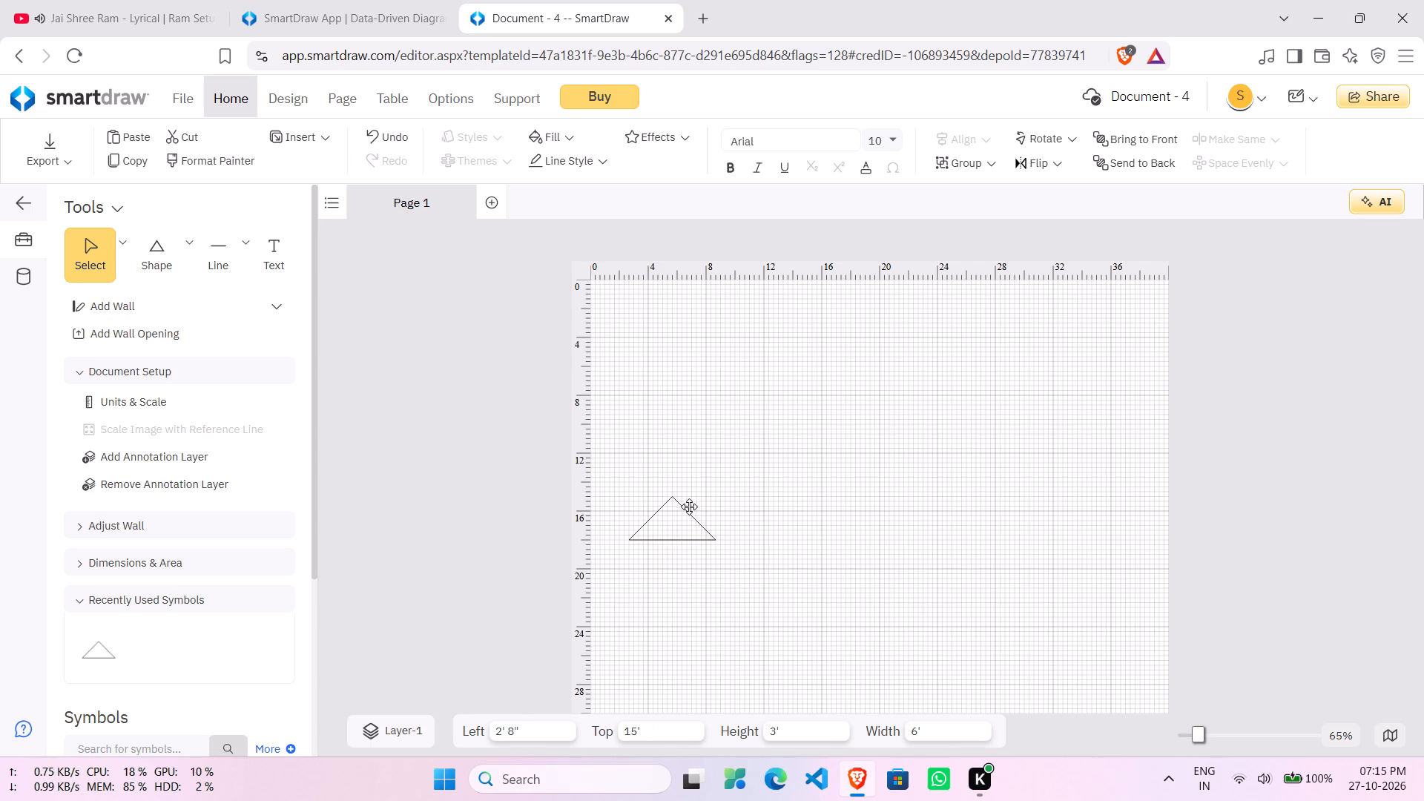
{"action": "left_click_drag", "start_coordinate": [689, 507], "coordinate": [654, 524]}
{"action": "left_click_drag", "start_coordinate": [654, 524], "coordinate": [647, 556]}
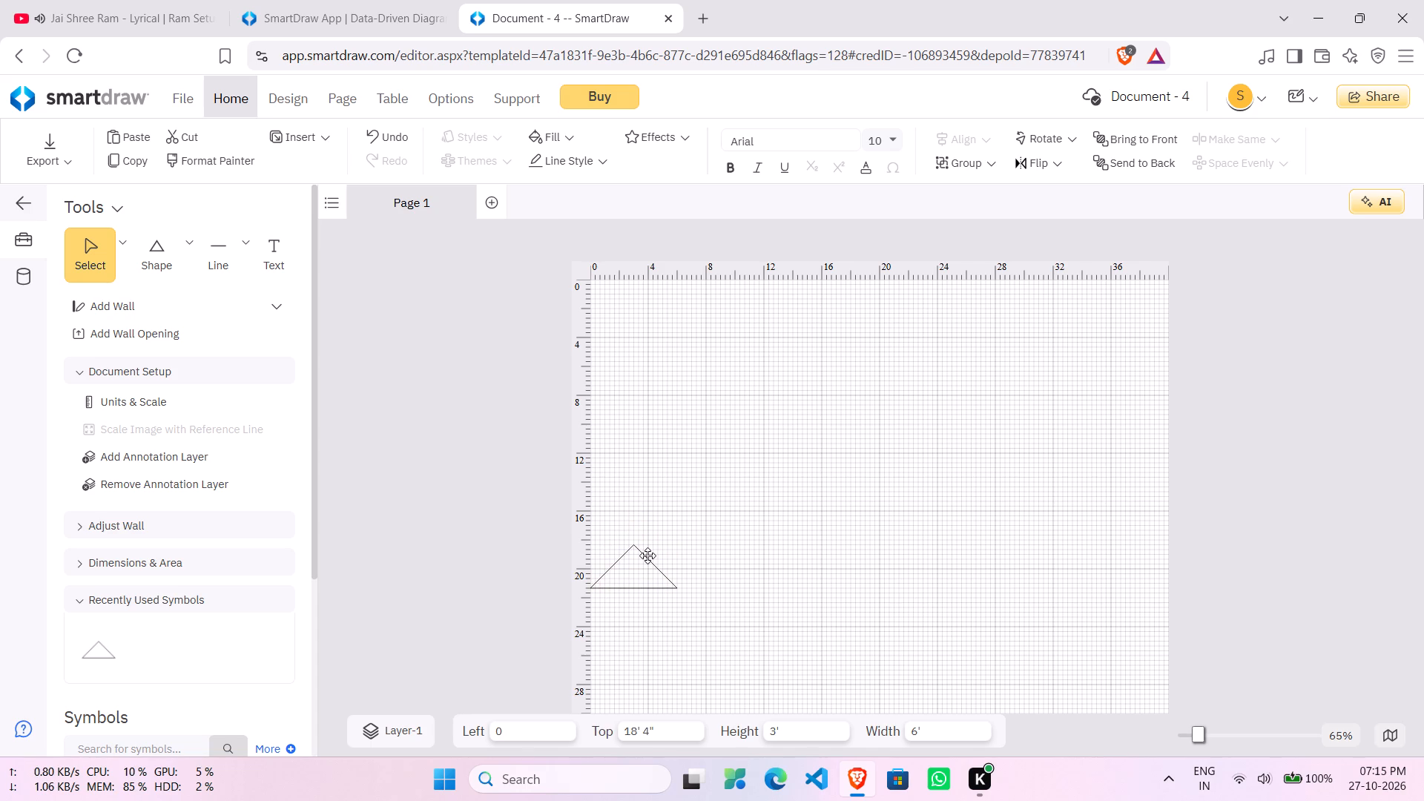
{"action": "left_click_drag", "start_coordinate": [647, 556], "coordinate": [647, 546]}
{"action": "left_click_drag", "start_coordinate": [647, 546], "coordinate": [650, 553]}
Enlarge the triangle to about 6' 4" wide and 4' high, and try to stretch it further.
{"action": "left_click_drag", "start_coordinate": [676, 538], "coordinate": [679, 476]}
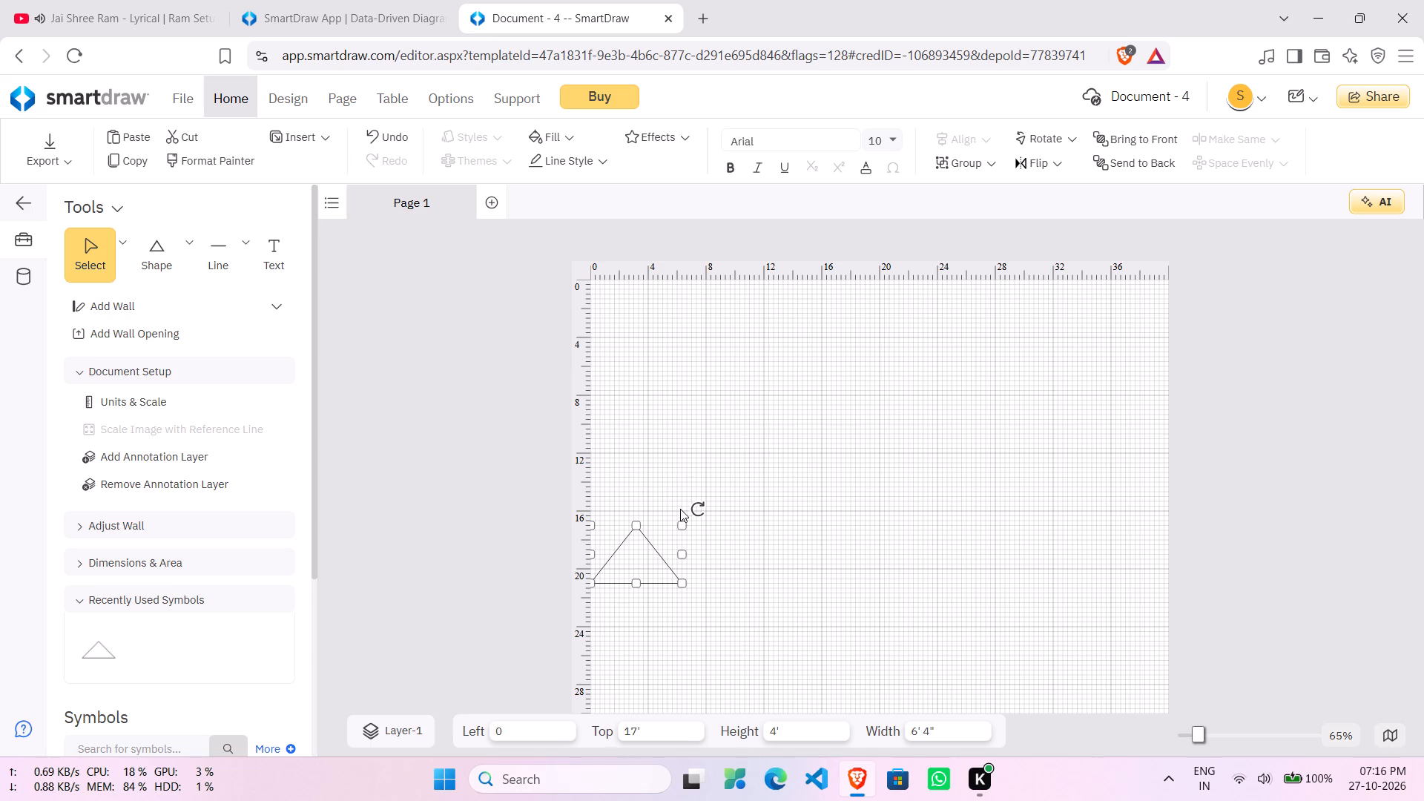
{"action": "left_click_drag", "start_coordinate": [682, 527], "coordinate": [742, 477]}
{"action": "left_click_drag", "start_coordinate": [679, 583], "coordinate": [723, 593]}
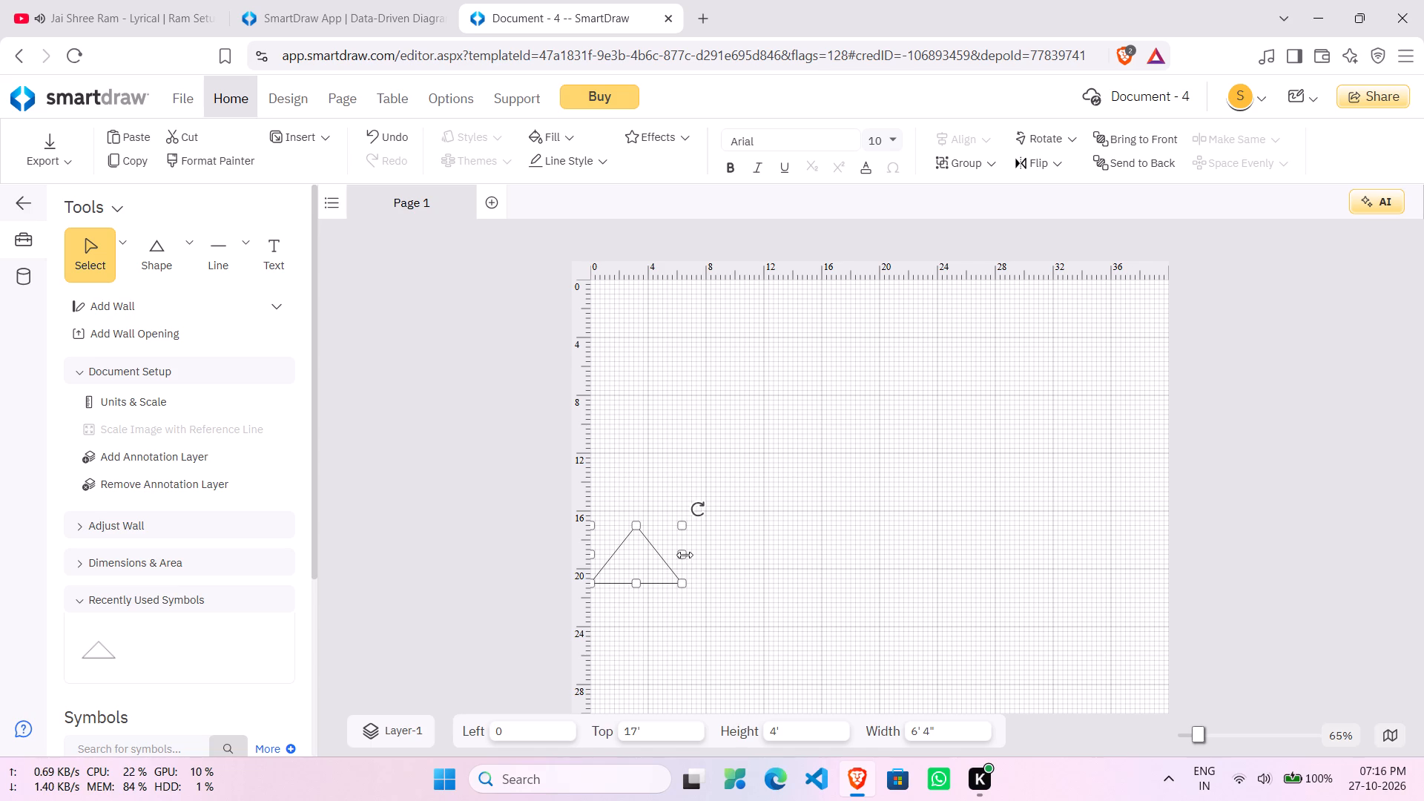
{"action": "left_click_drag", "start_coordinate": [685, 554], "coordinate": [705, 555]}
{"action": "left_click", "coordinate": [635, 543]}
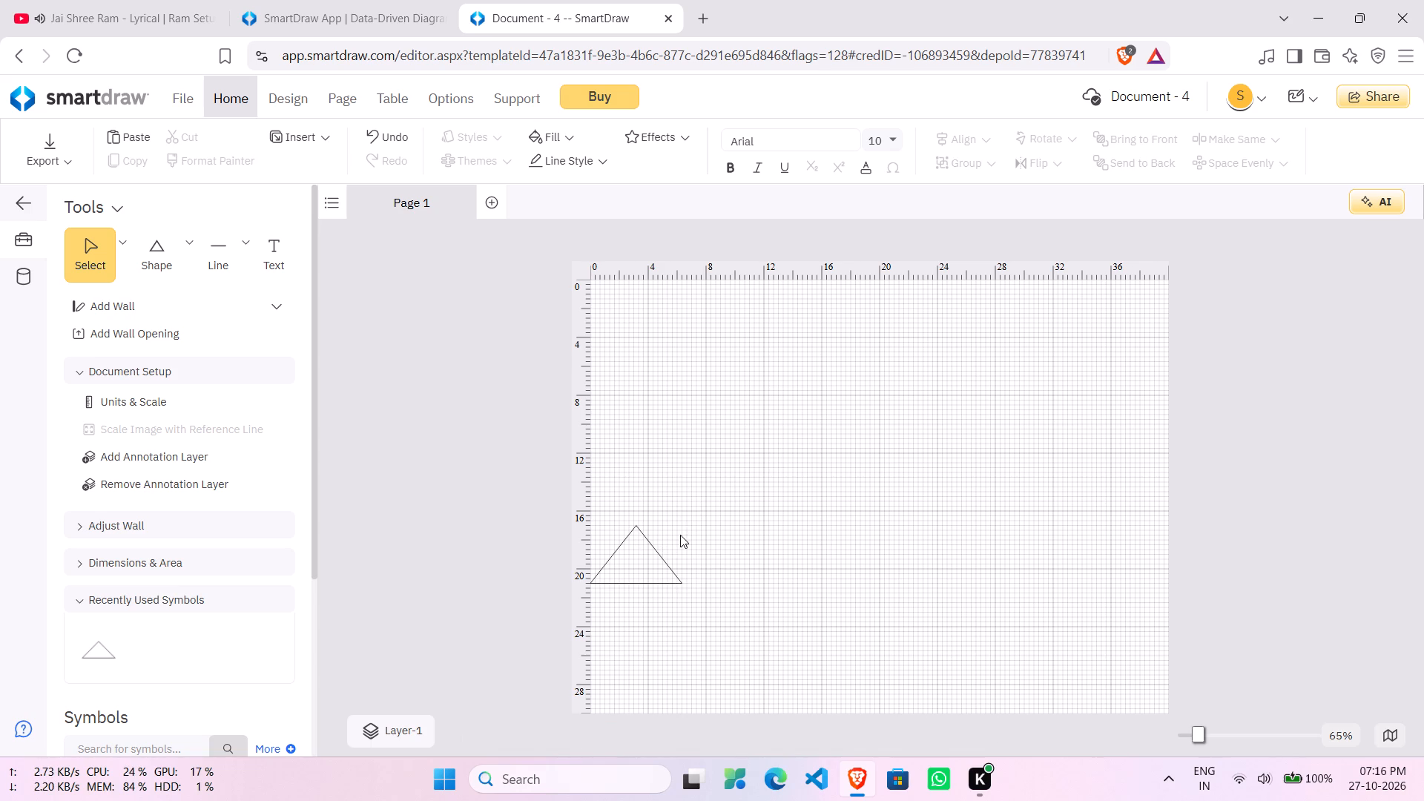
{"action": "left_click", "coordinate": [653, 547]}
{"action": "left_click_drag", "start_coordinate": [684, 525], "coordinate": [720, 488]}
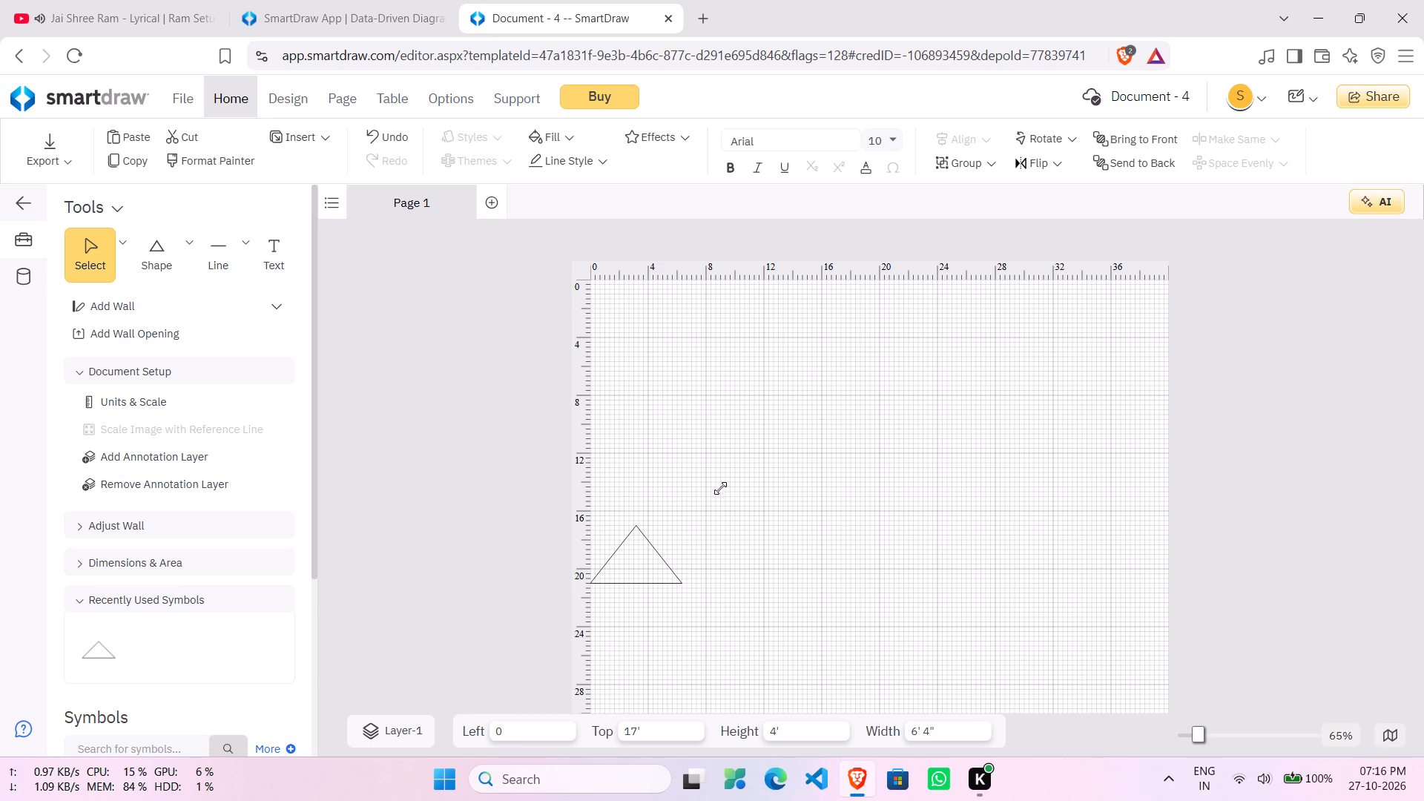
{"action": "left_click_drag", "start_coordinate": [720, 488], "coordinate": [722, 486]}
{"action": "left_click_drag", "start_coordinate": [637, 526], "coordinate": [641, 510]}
Shift the triangle about 1' 4" off the page's left edge and enlarge it to about 19' wide and 11' 4" high.
{"action": "left_click_drag", "start_coordinate": [636, 546], "coordinate": [642, 548]}
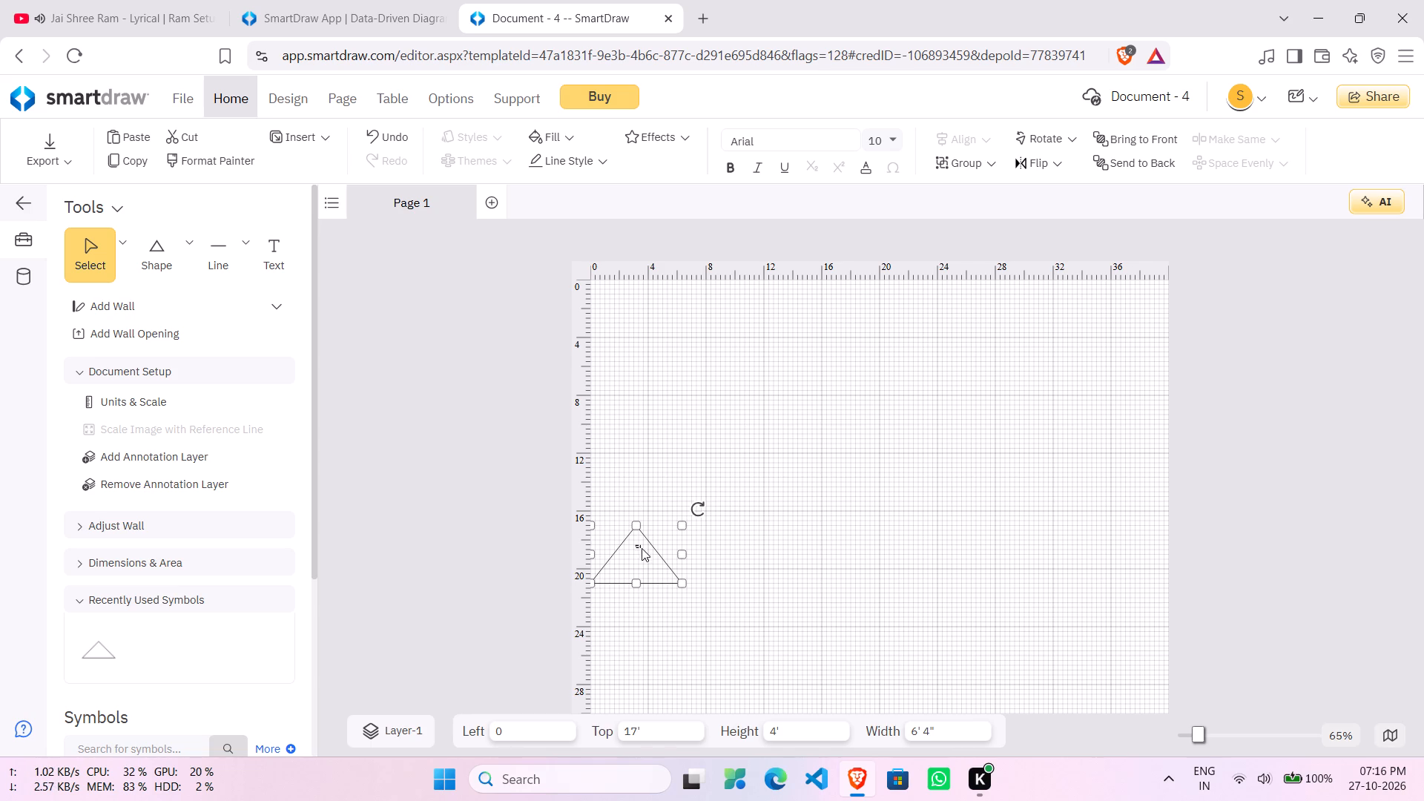
{"action": "left_click_drag", "start_coordinate": [642, 548], "coordinate": [645, 547]}
{"action": "left_click", "coordinate": [650, 539]}
{"action": "left_click_drag", "start_coordinate": [648, 541], "coordinate": [652, 541]}
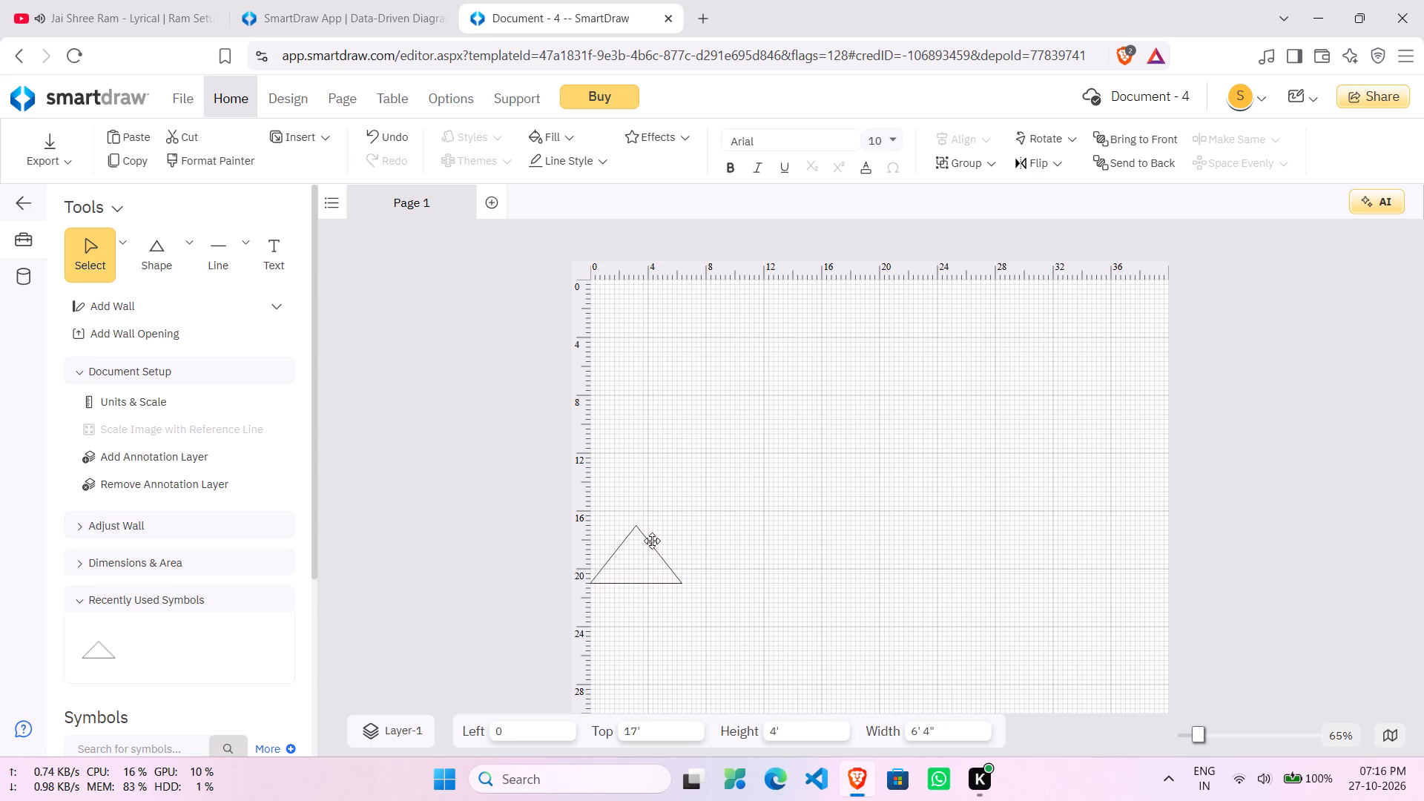
{"action": "left_click_drag", "start_coordinate": [652, 541], "coordinate": [668, 541]}
{"action": "left_click_drag", "start_coordinate": [700, 525], "coordinate": [884, 427]}
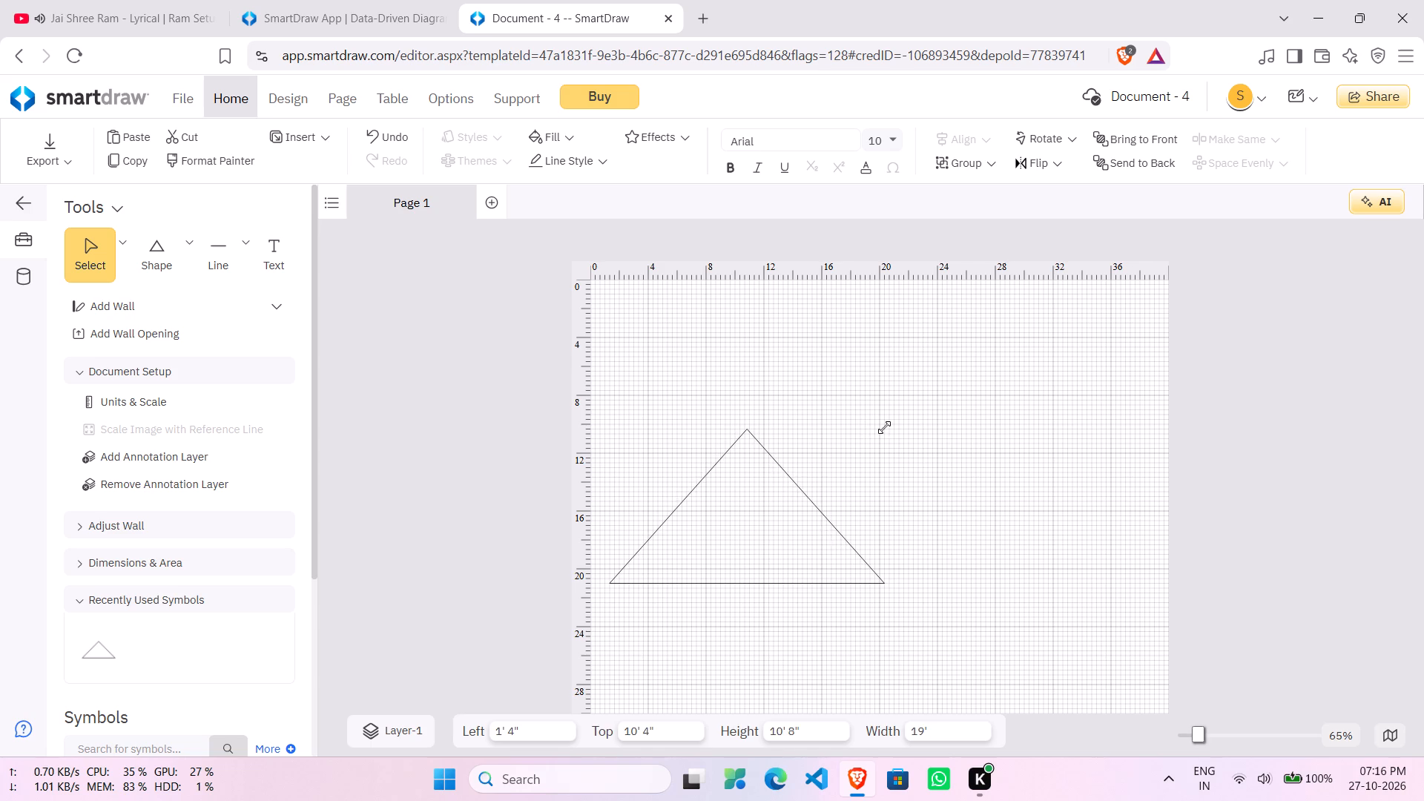
{"action": "left_click_drag", "start_coordinate": [884, 427], "coordinate": [886, 420]}
Move the enlarged triangle back against the page's left edge, with its top about 9' 8" from the page top.
{"action": "left_click_drag", "start_coordinate": [767, 524], "coordinate": [751, 525]}
{"action": "left_click_drag", "start_coordinate": [702, 475], "coordinate": [692, 478]}
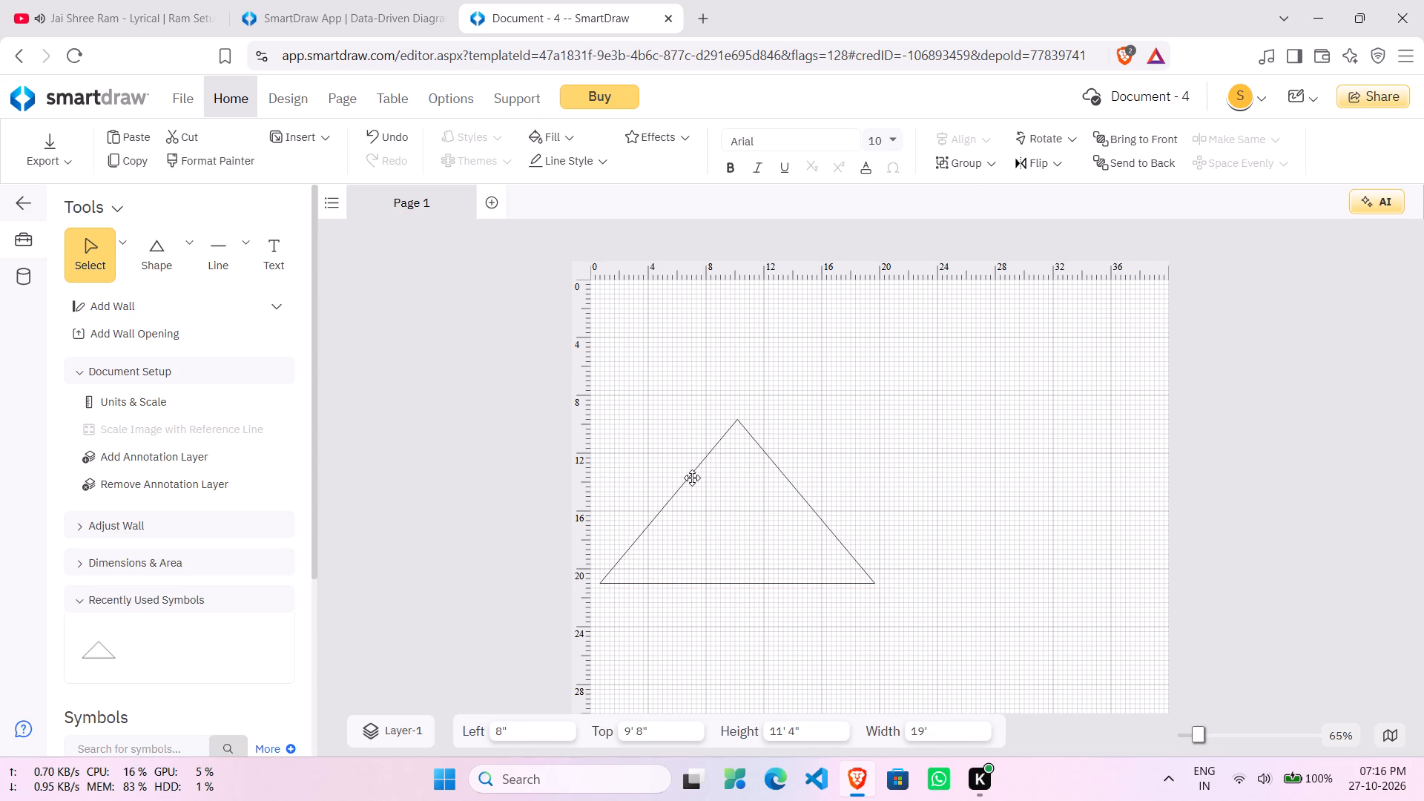
{"action": "left_click_drag", "start_coordinate": [692, 478], "coordinate": [688, 476]}
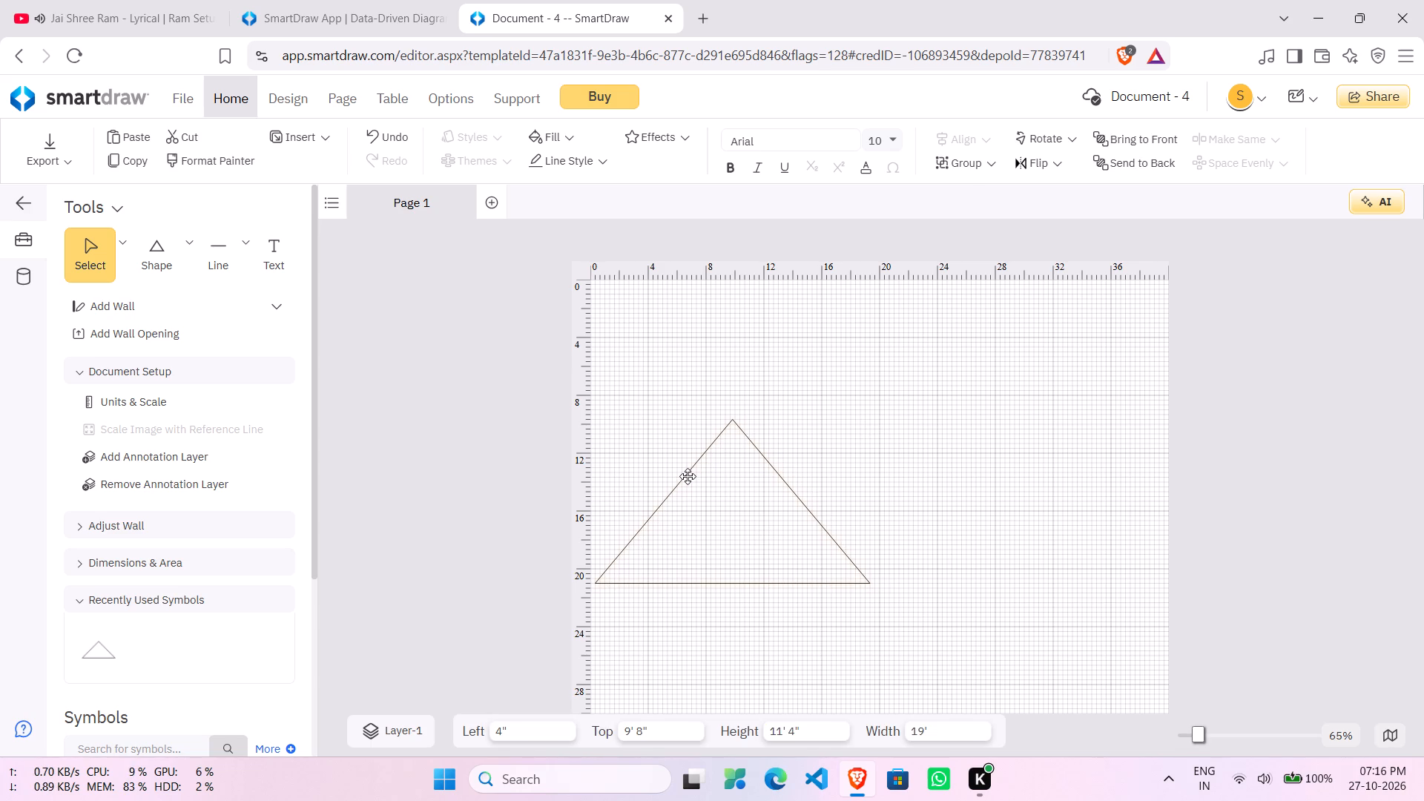
{"action": "left_click_drag", "start_coordinate": [688, 476], "coordinate": [682, 476]}
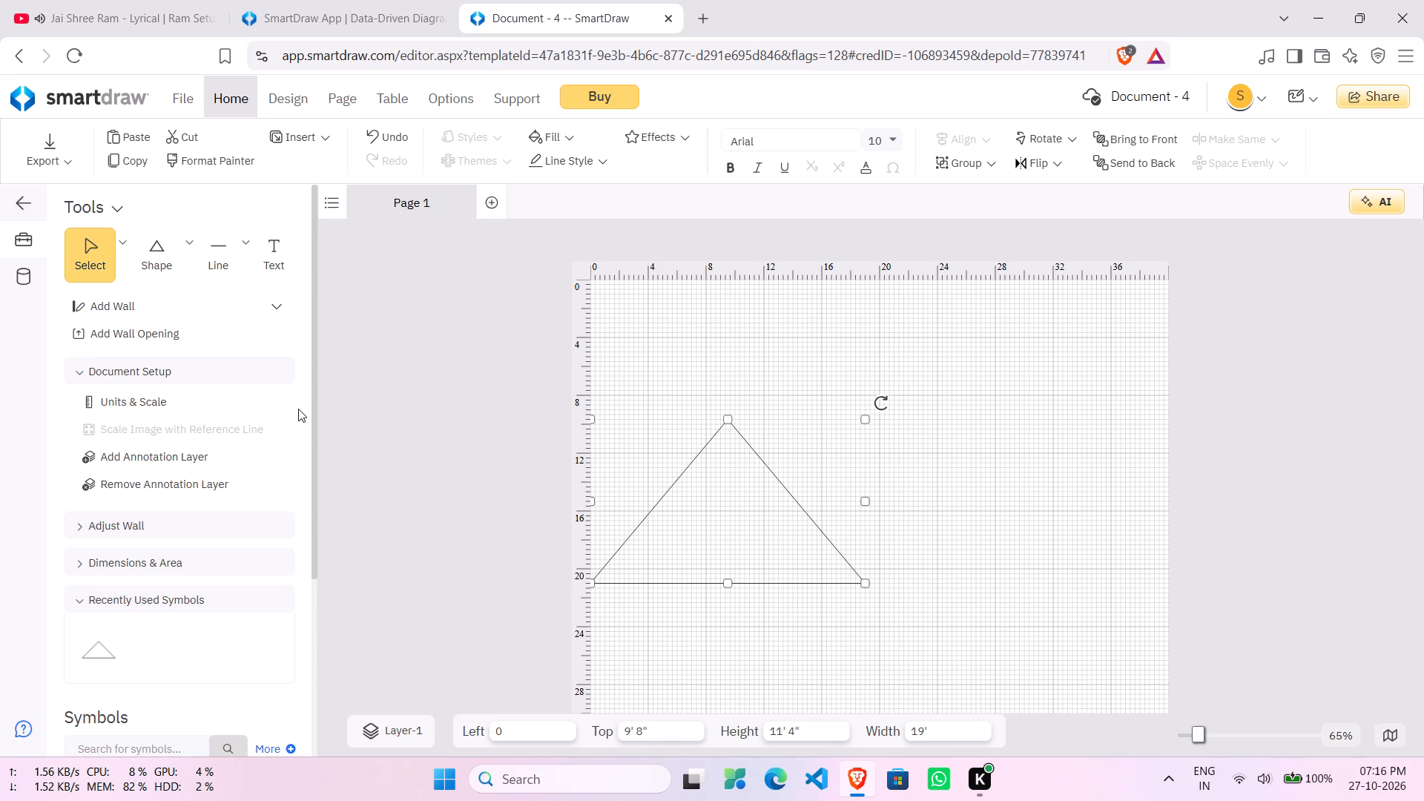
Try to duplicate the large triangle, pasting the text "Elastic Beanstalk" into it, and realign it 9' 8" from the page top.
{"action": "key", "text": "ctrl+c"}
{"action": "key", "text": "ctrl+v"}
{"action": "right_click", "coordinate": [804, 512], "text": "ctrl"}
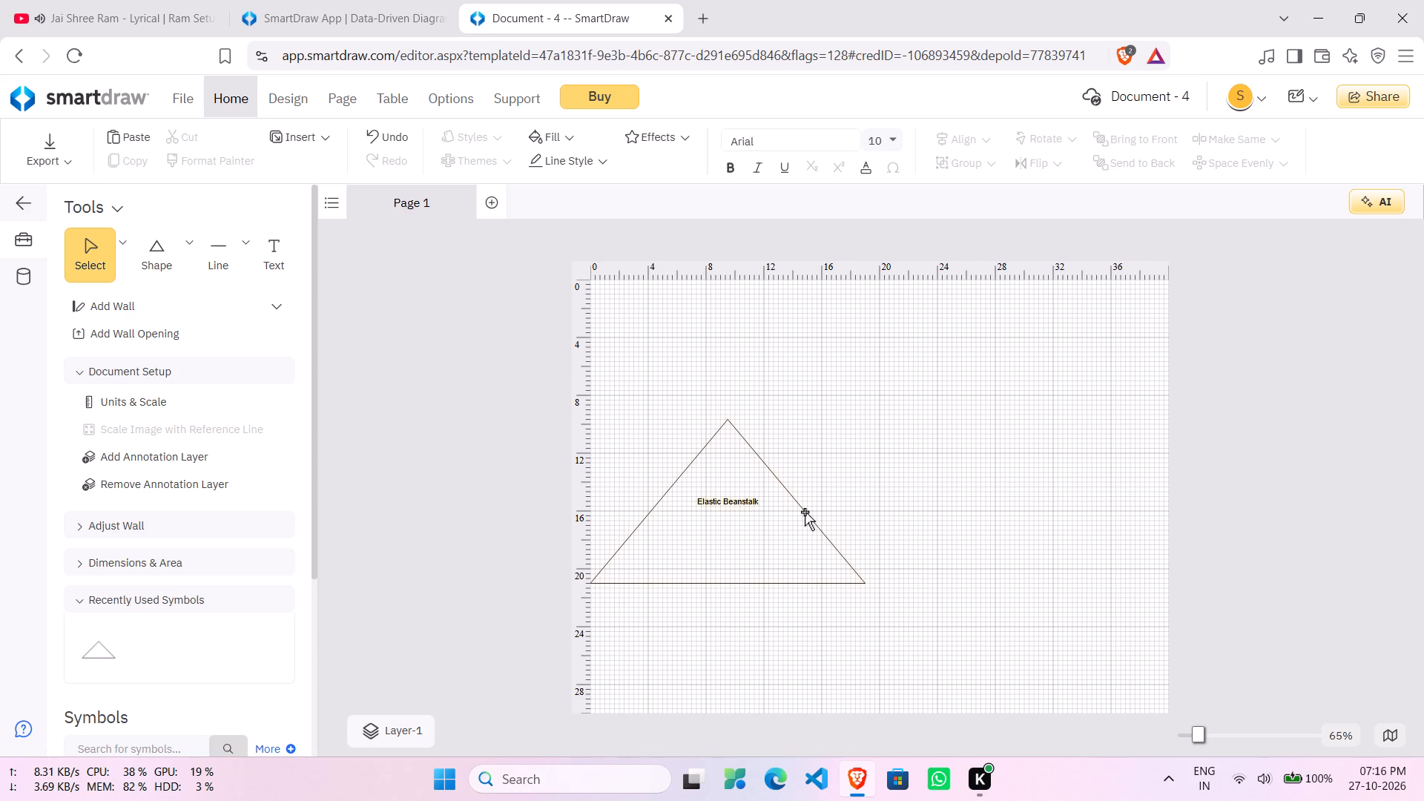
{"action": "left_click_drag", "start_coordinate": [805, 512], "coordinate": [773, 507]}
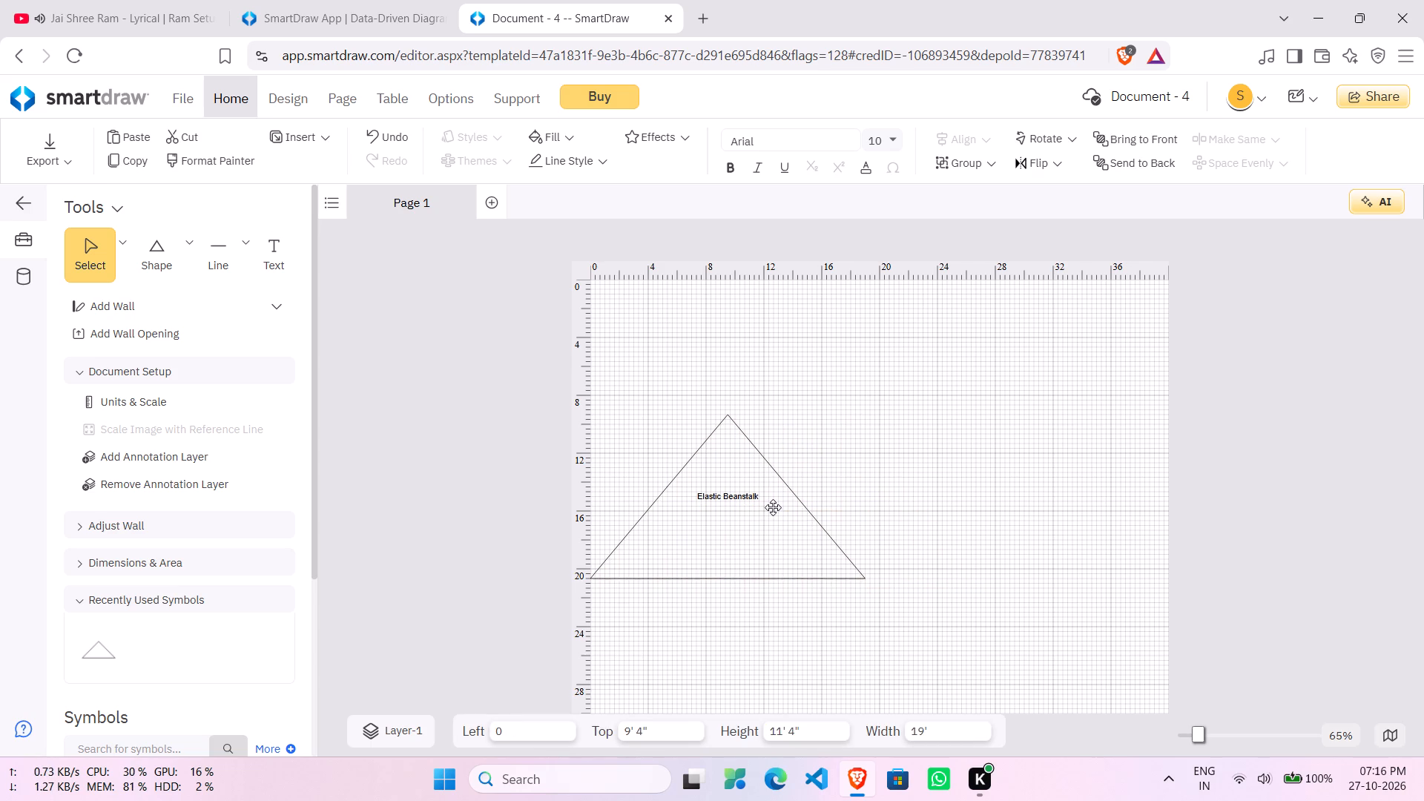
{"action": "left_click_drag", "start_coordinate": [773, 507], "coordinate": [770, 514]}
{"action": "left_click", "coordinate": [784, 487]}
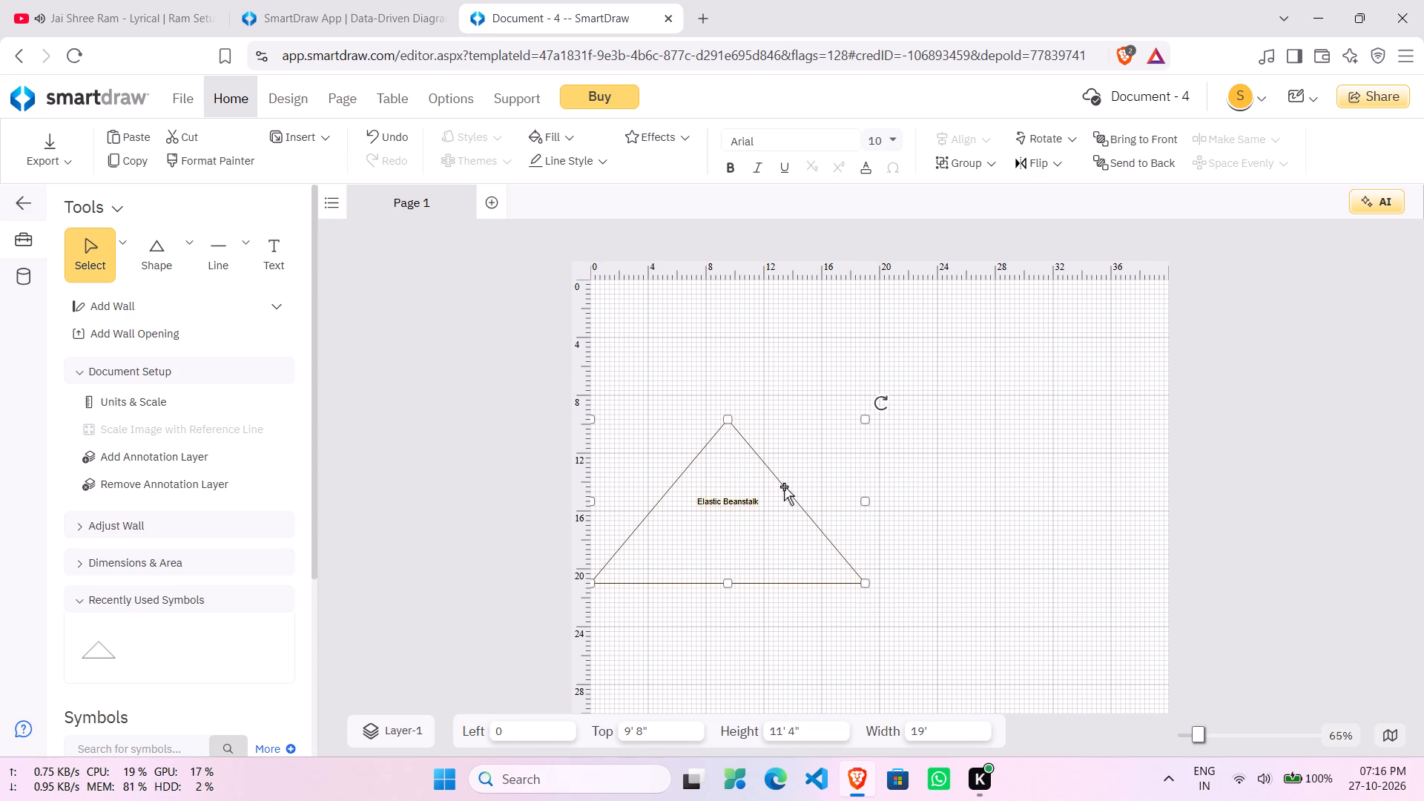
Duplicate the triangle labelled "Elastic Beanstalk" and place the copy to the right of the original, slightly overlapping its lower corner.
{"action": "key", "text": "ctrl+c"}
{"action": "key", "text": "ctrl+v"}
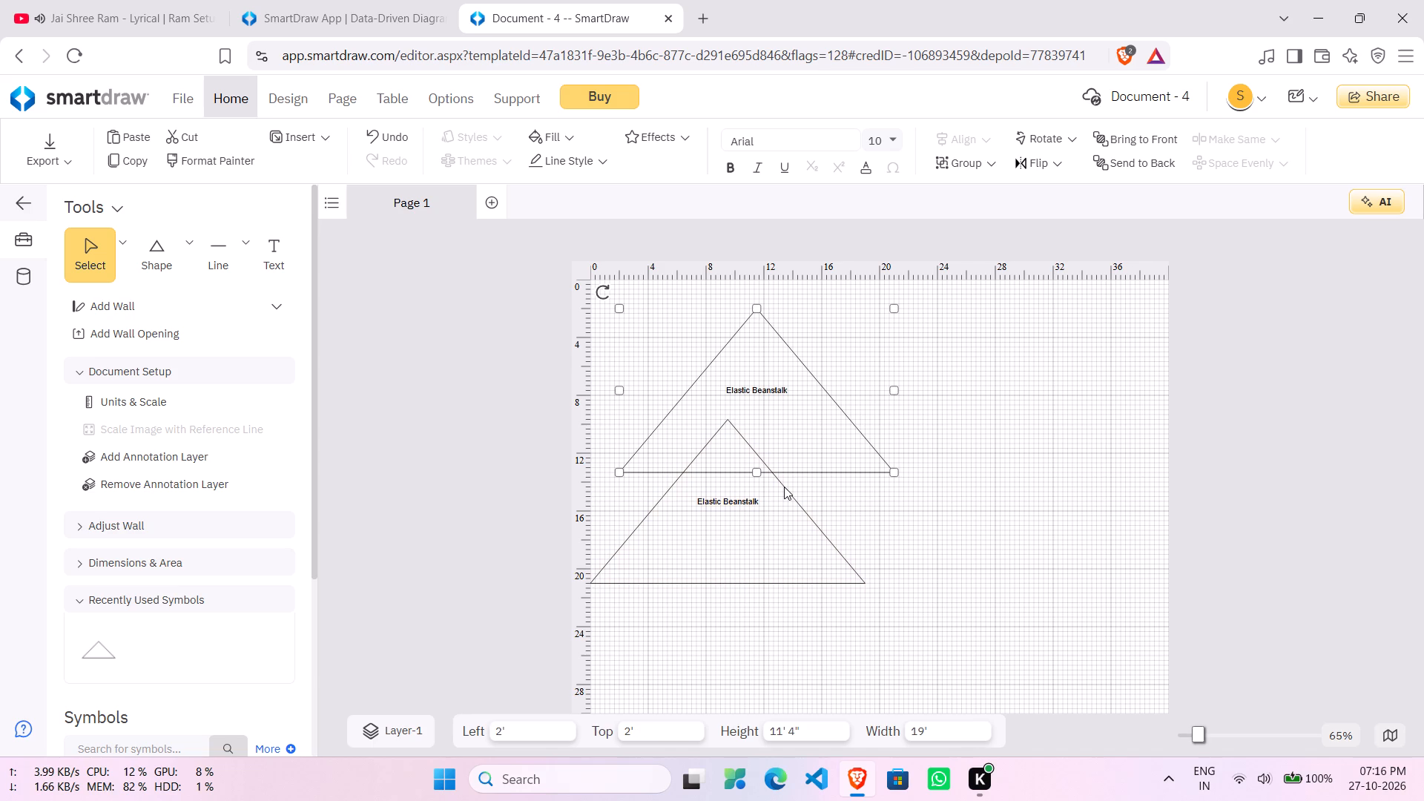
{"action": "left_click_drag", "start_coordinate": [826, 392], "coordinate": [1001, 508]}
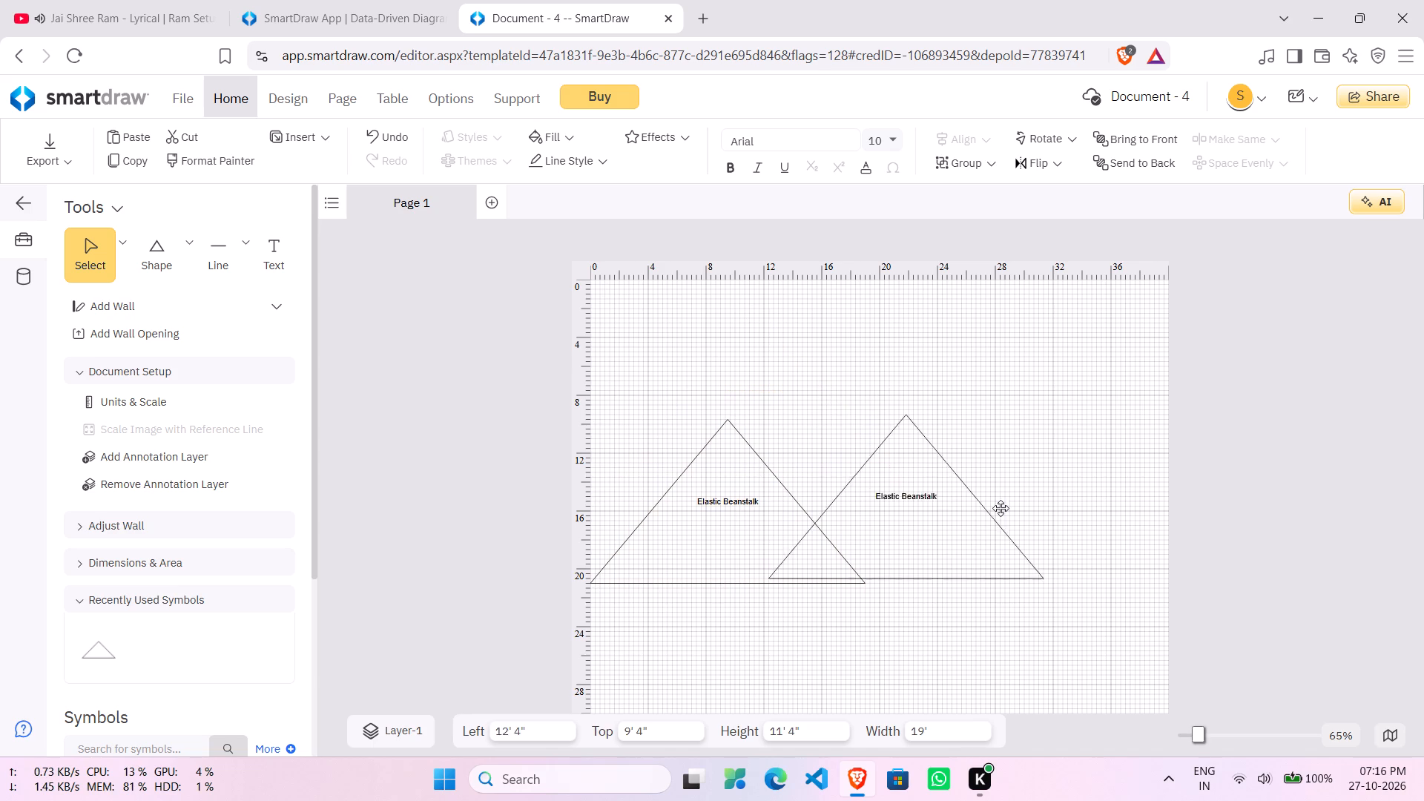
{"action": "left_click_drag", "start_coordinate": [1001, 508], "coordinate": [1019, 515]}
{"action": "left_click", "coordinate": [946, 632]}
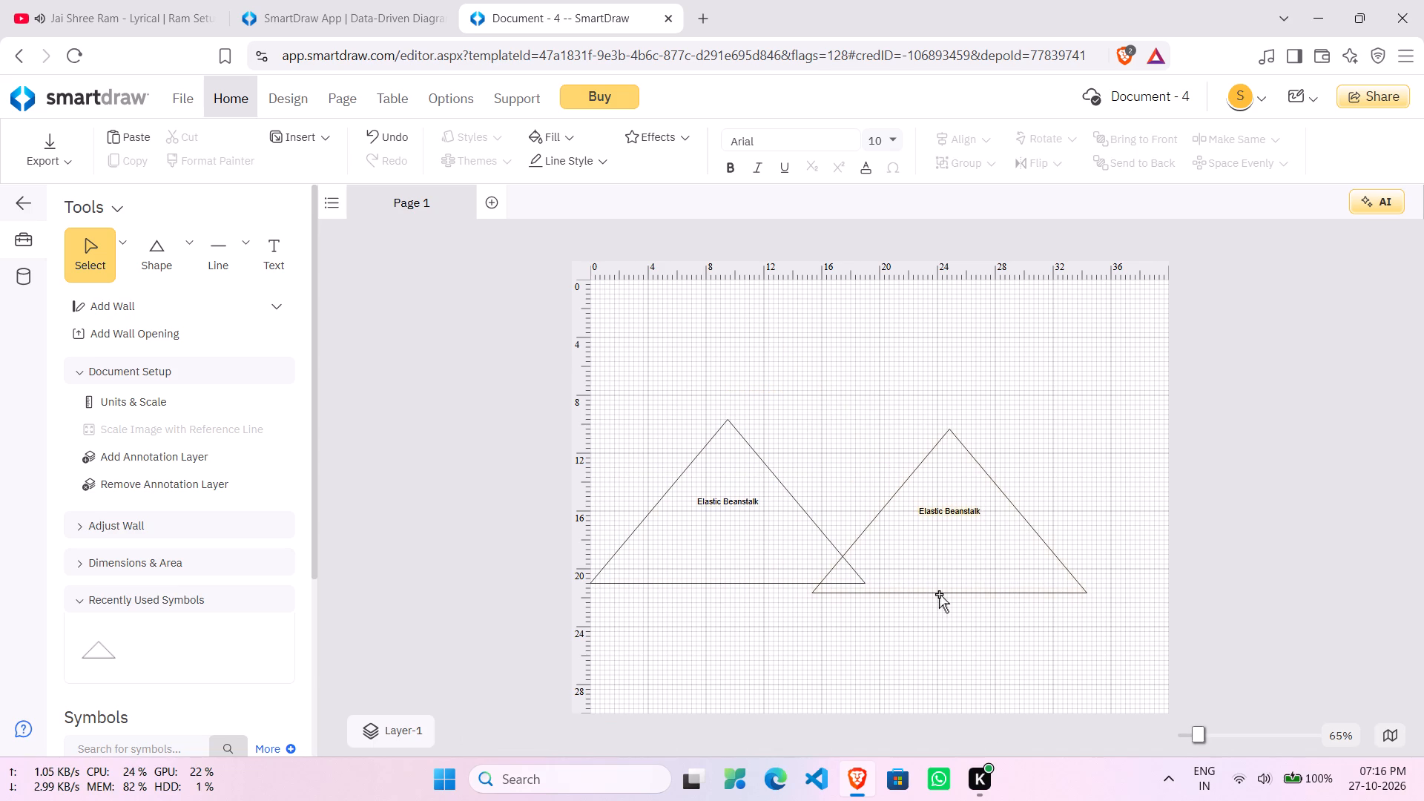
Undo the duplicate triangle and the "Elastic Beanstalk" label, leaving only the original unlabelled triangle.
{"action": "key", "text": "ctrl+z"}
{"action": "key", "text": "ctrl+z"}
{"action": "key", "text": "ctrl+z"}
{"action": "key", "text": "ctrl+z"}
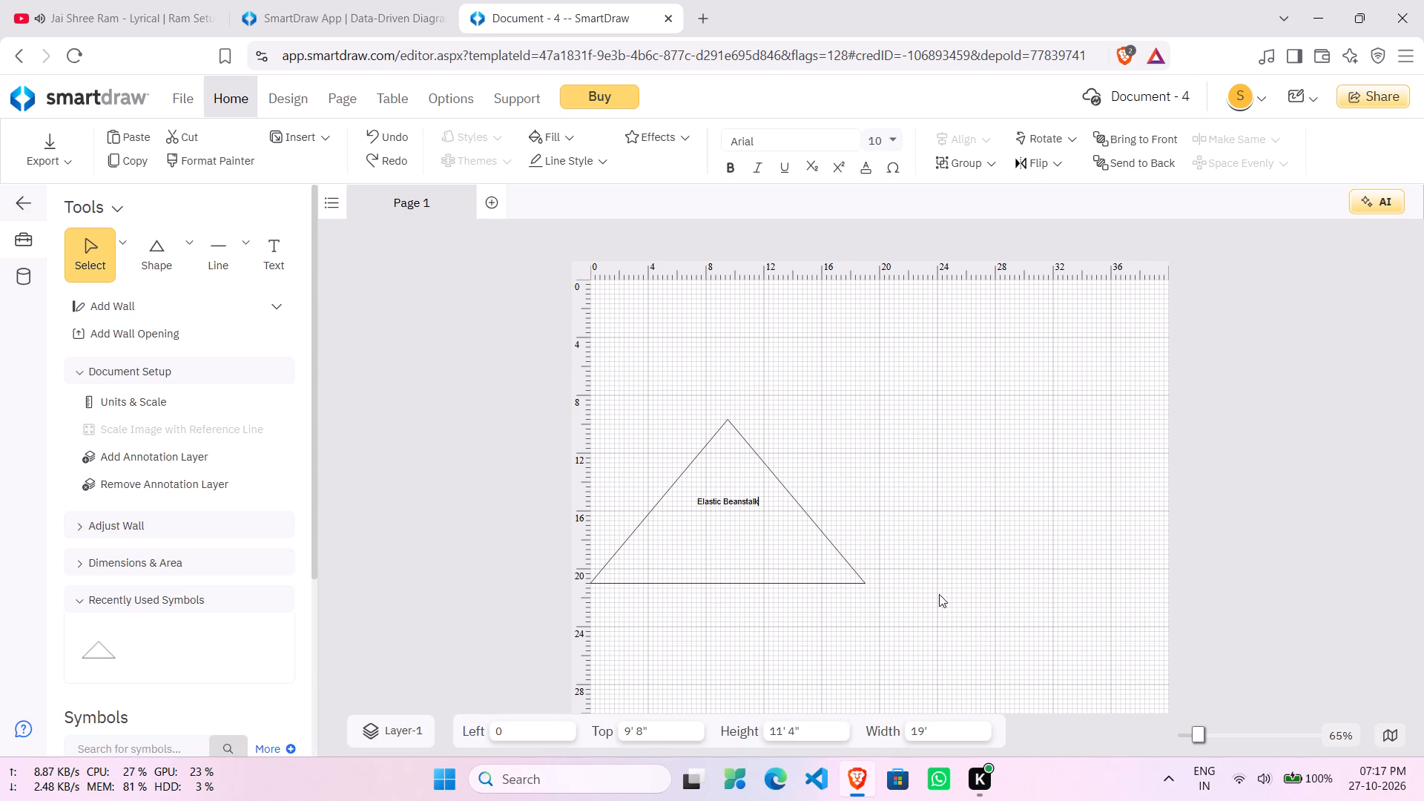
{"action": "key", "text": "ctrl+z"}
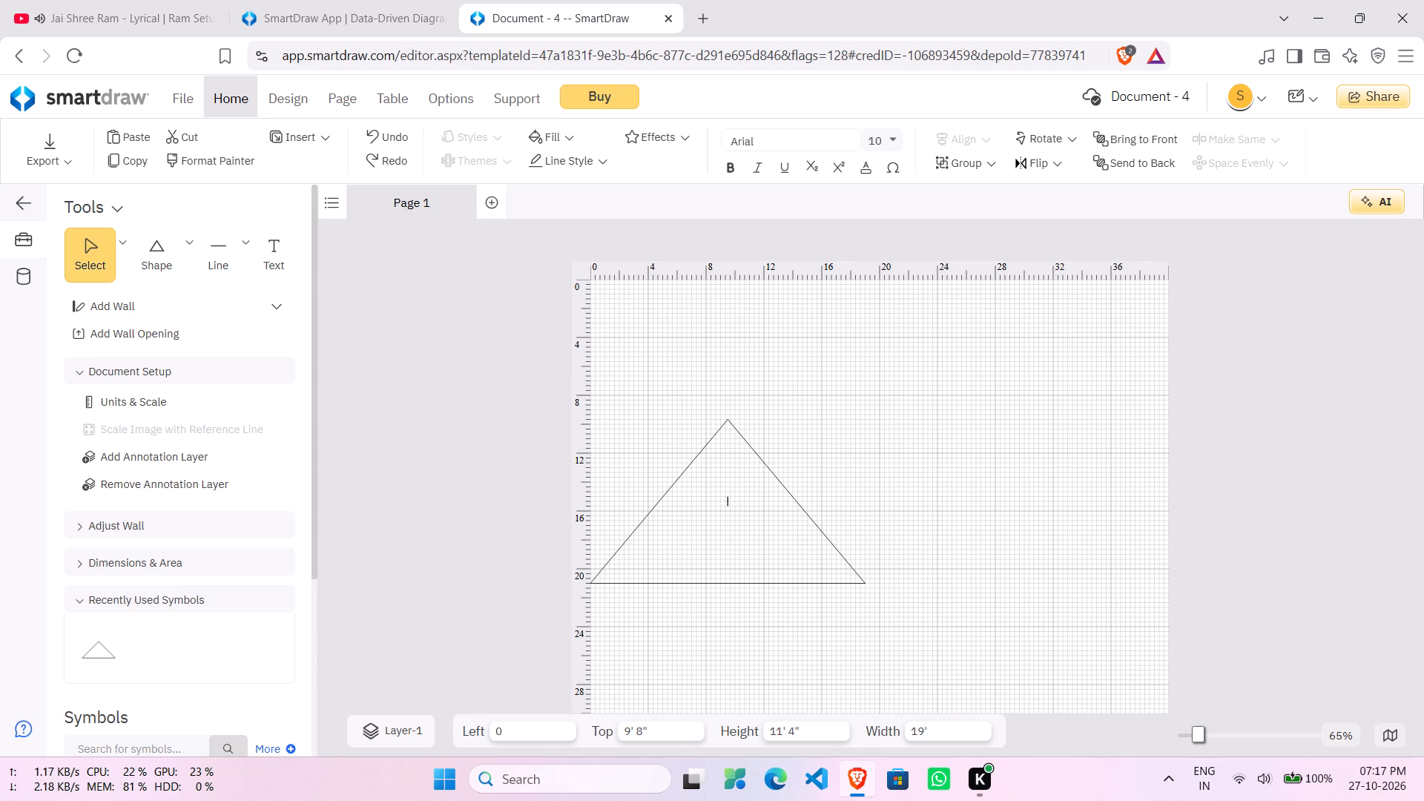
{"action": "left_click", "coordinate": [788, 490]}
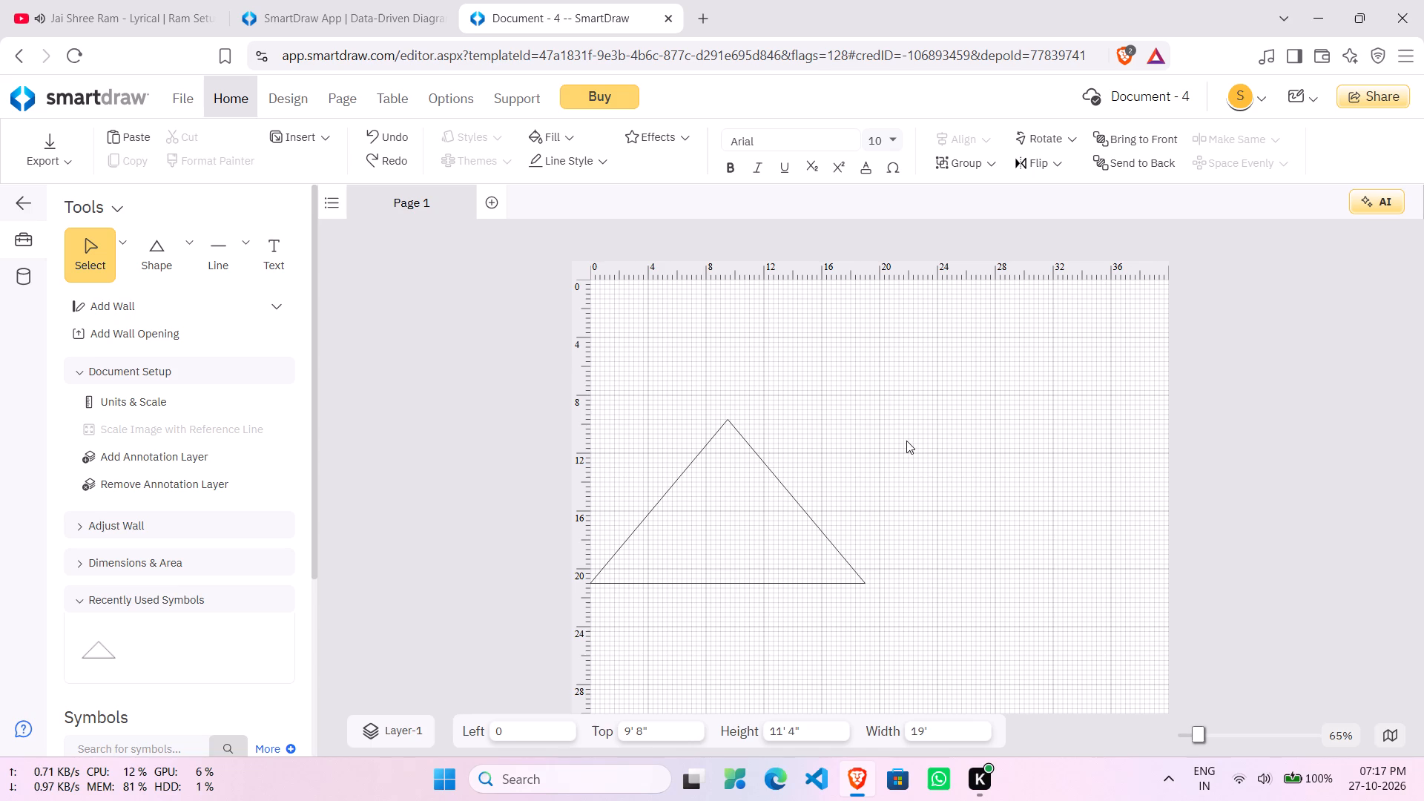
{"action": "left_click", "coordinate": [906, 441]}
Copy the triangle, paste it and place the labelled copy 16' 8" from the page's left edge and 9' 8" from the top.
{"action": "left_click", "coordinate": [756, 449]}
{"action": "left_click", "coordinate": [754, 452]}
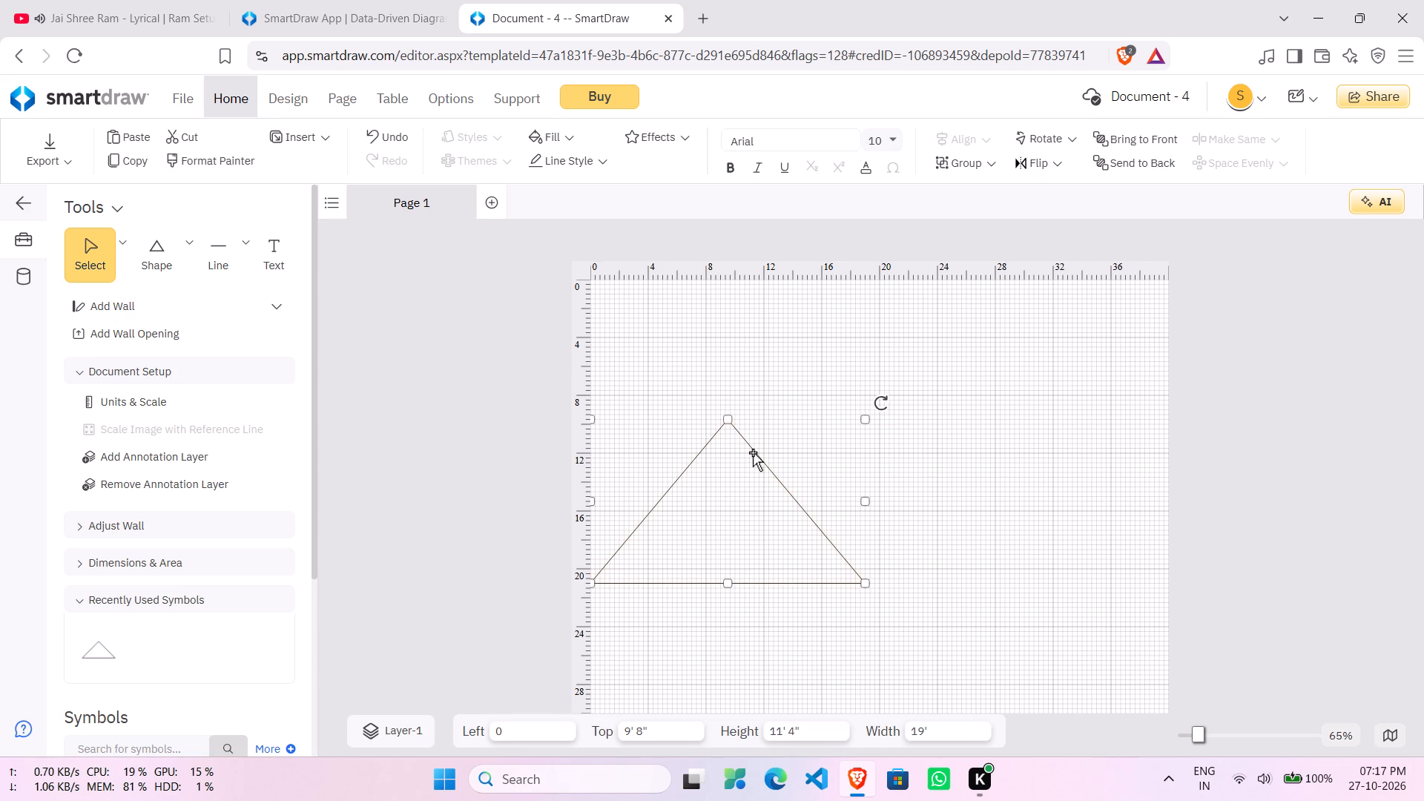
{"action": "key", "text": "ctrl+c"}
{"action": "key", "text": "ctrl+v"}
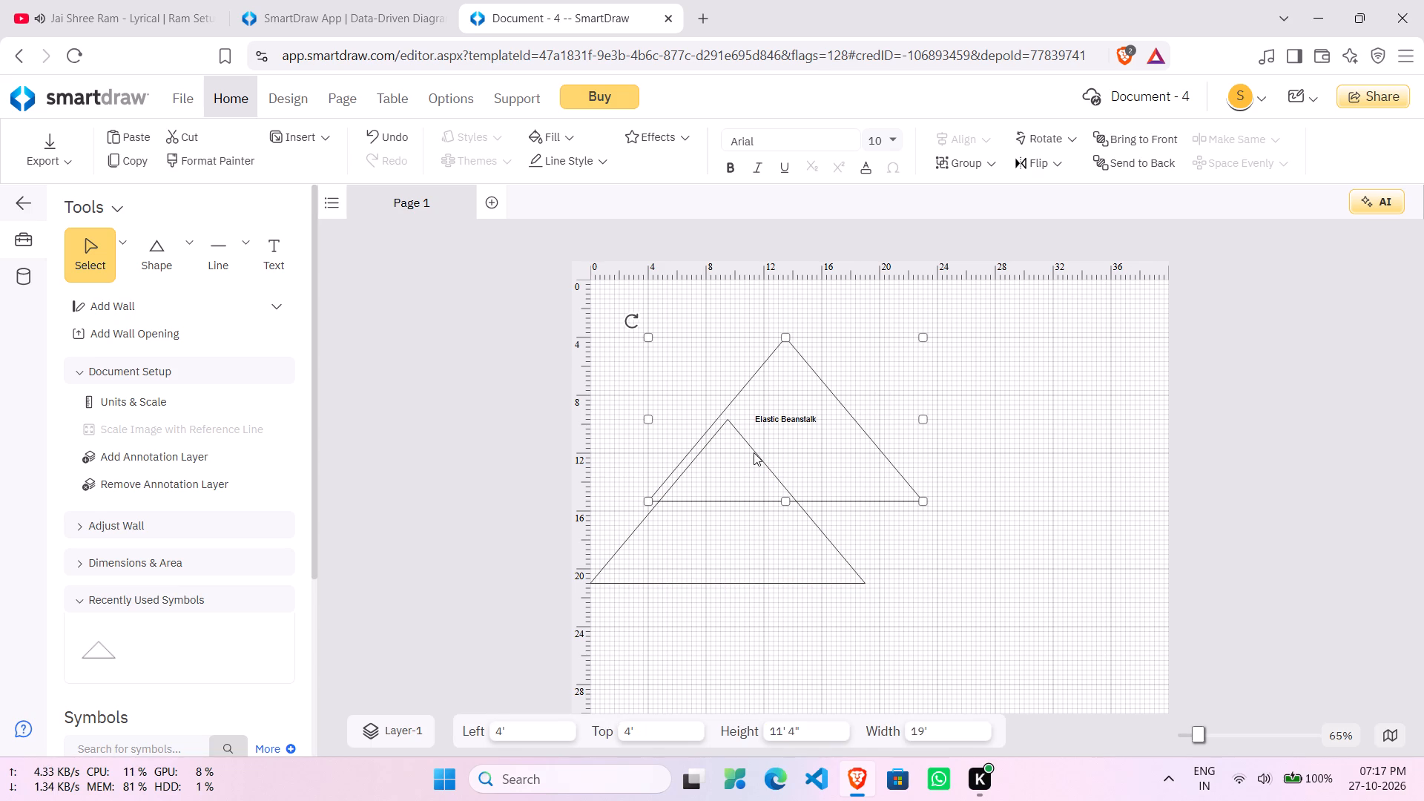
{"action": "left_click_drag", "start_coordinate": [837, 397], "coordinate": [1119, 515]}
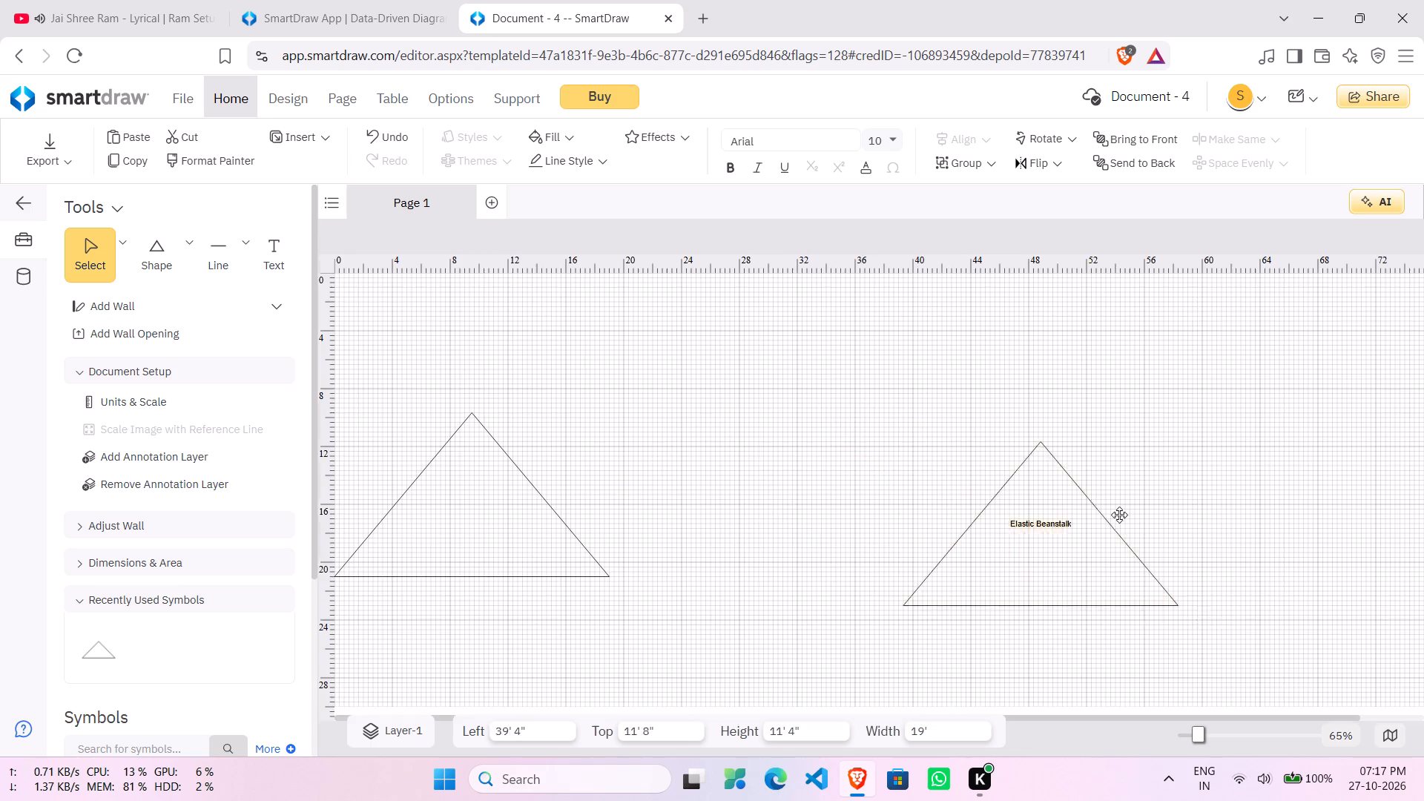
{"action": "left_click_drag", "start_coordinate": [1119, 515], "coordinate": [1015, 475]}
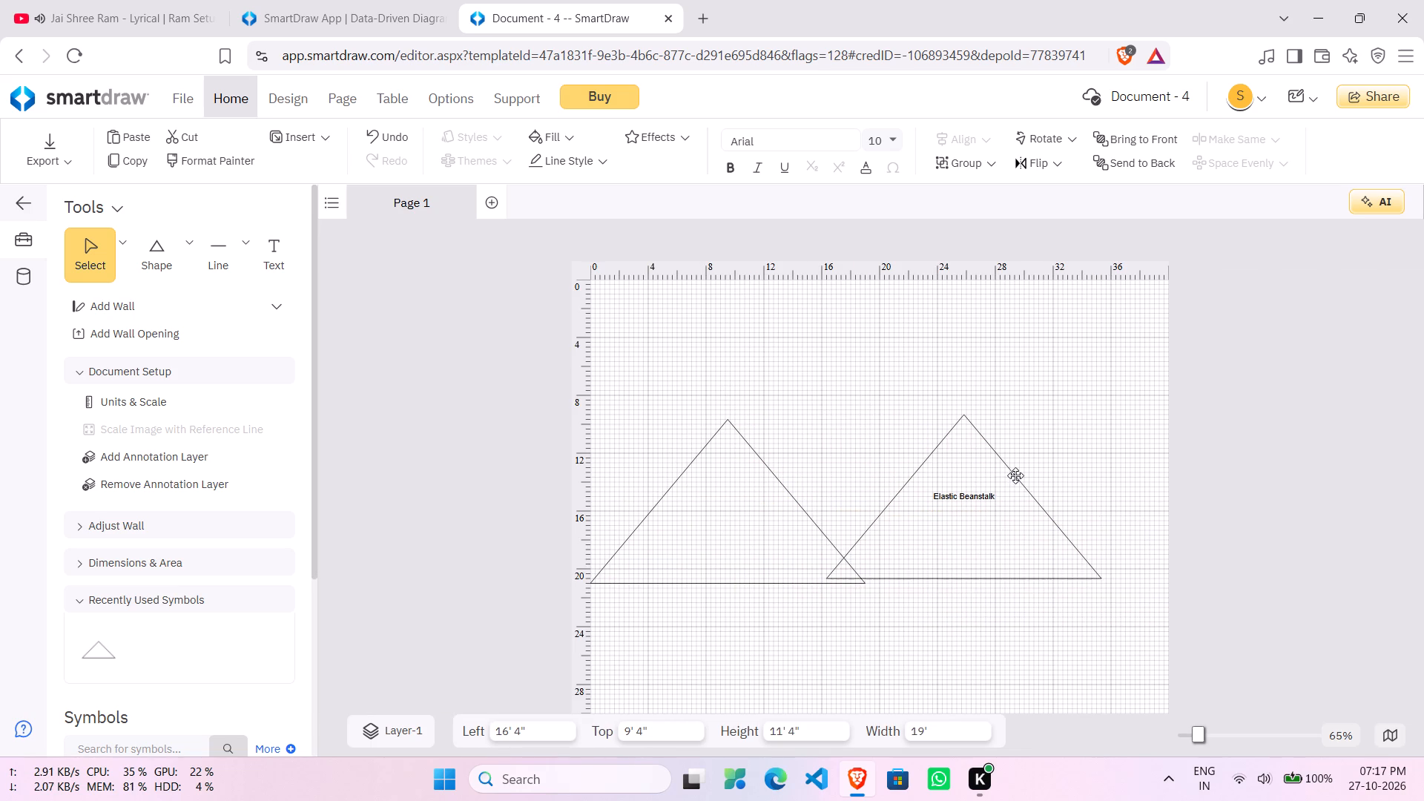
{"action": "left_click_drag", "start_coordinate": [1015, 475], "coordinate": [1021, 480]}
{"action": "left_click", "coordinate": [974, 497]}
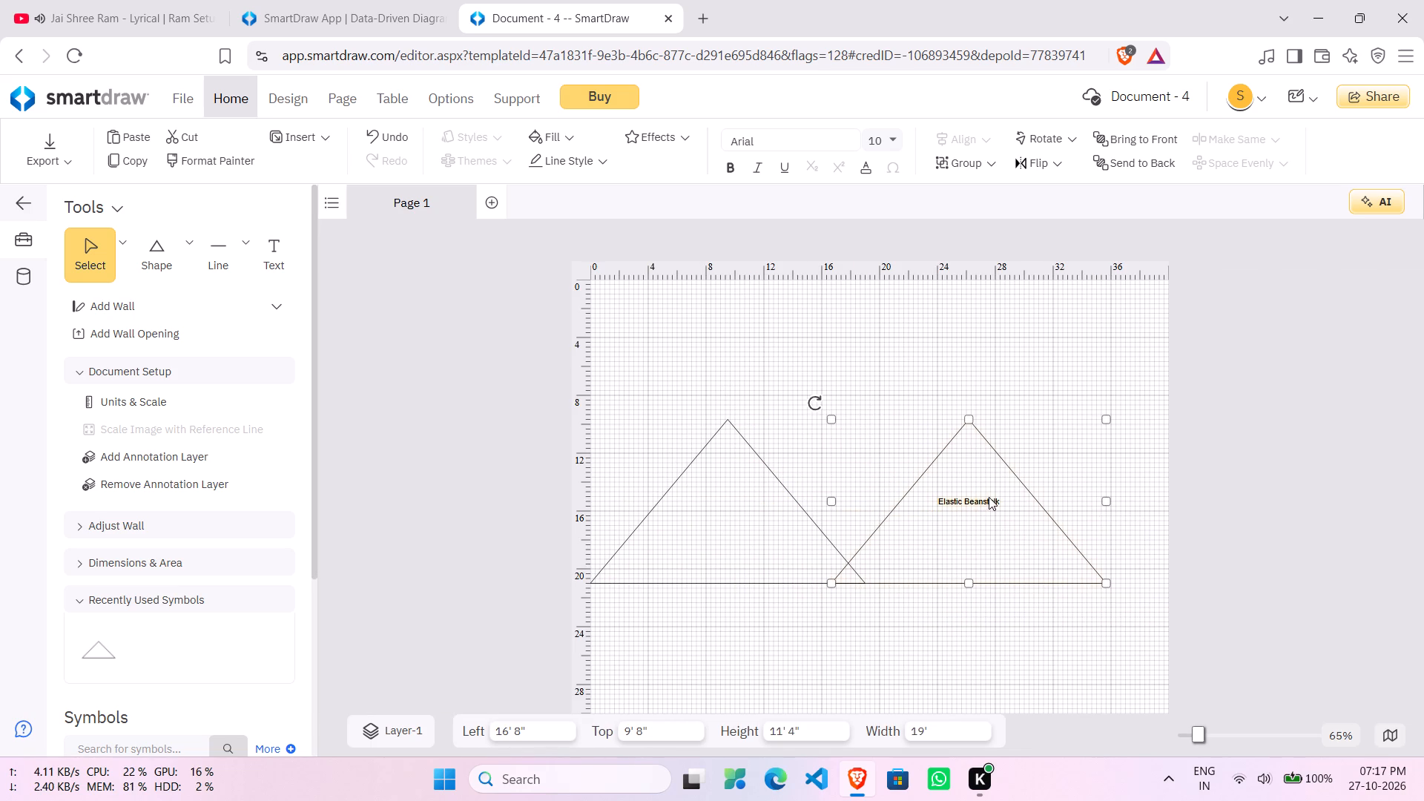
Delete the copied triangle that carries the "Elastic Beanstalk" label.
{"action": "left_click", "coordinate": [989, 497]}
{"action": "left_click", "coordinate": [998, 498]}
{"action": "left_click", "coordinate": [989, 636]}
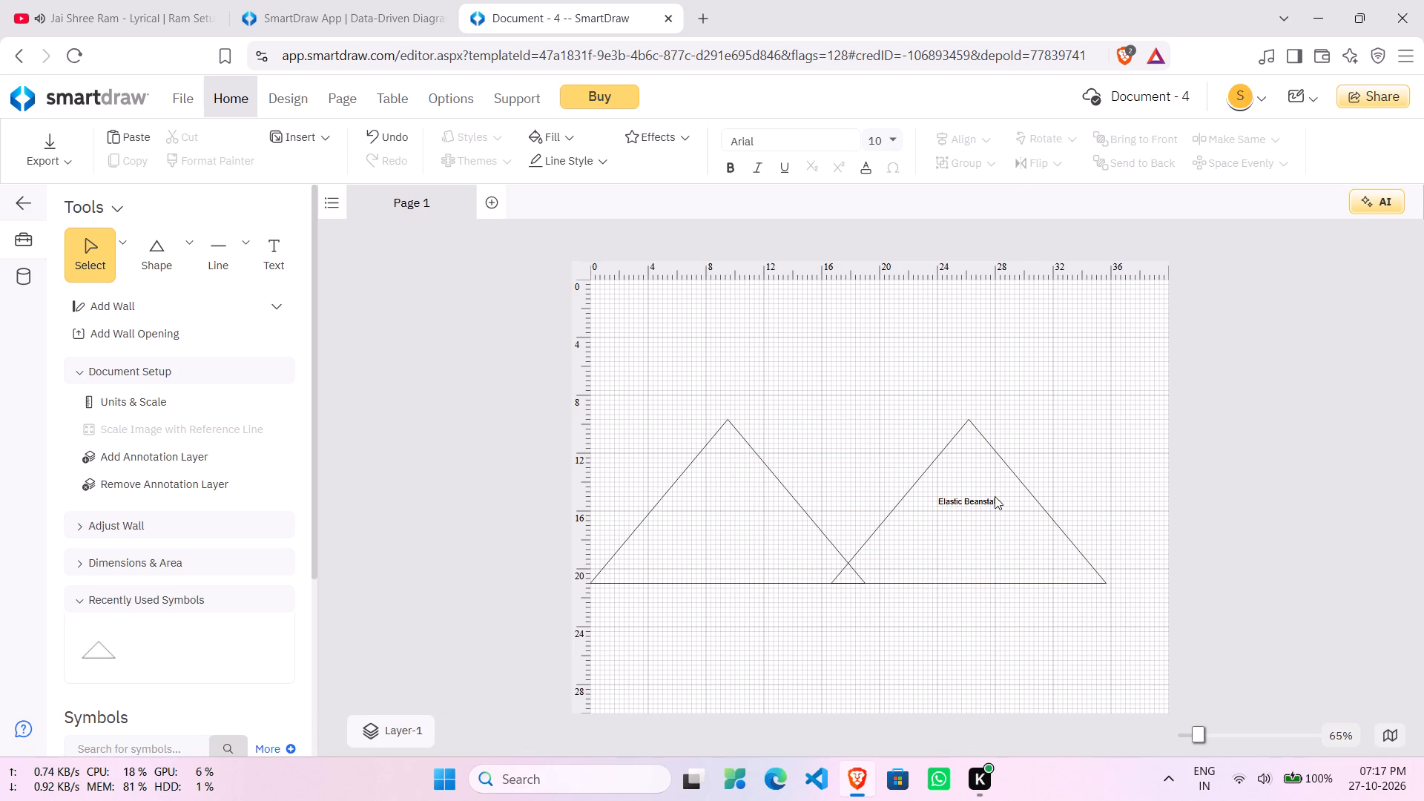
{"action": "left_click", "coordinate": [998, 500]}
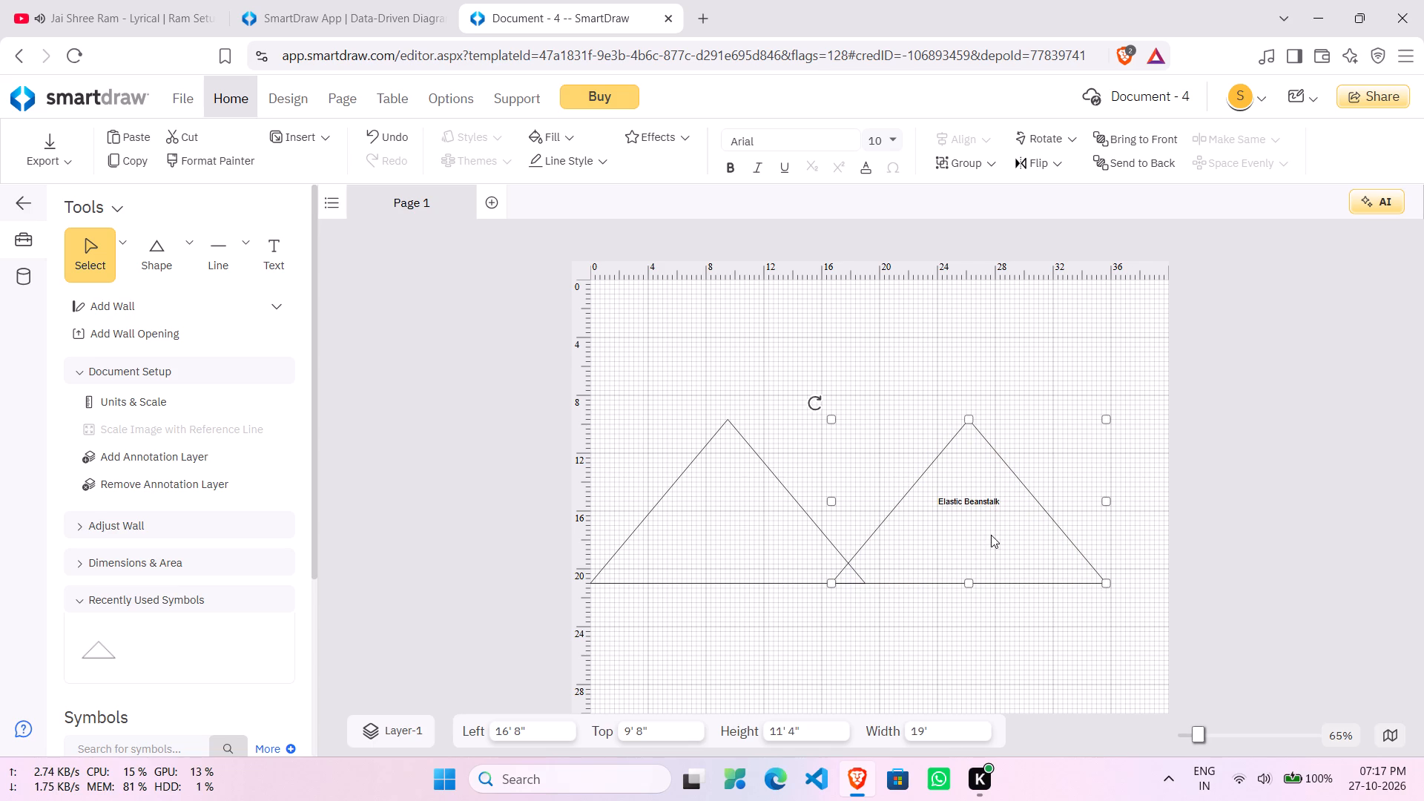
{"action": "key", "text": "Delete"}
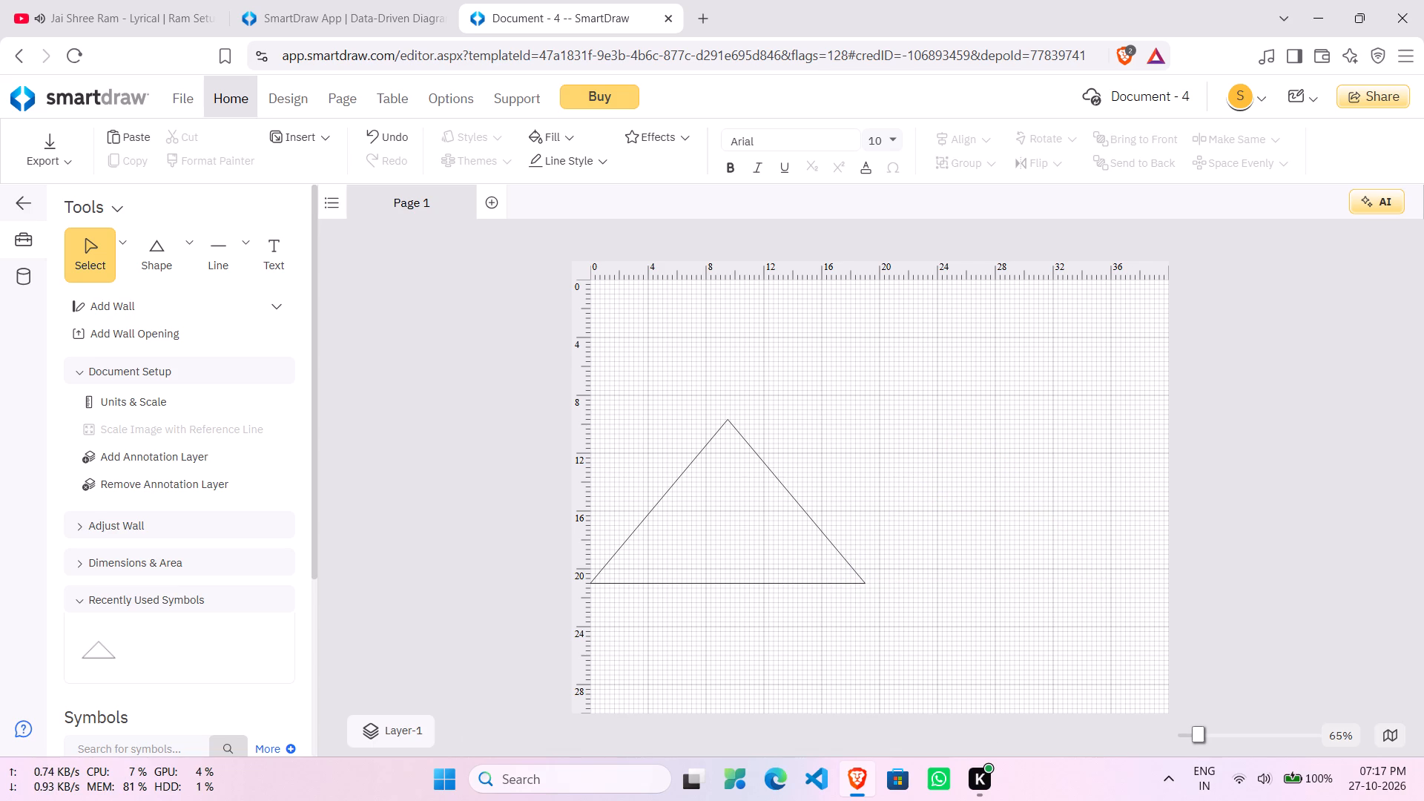
Paste an unlabelled copy of the triangle and place it 16' 8" from the page's left edge and 9' 8" from the top.
{"action": "key", "text": "ctrl+v"}
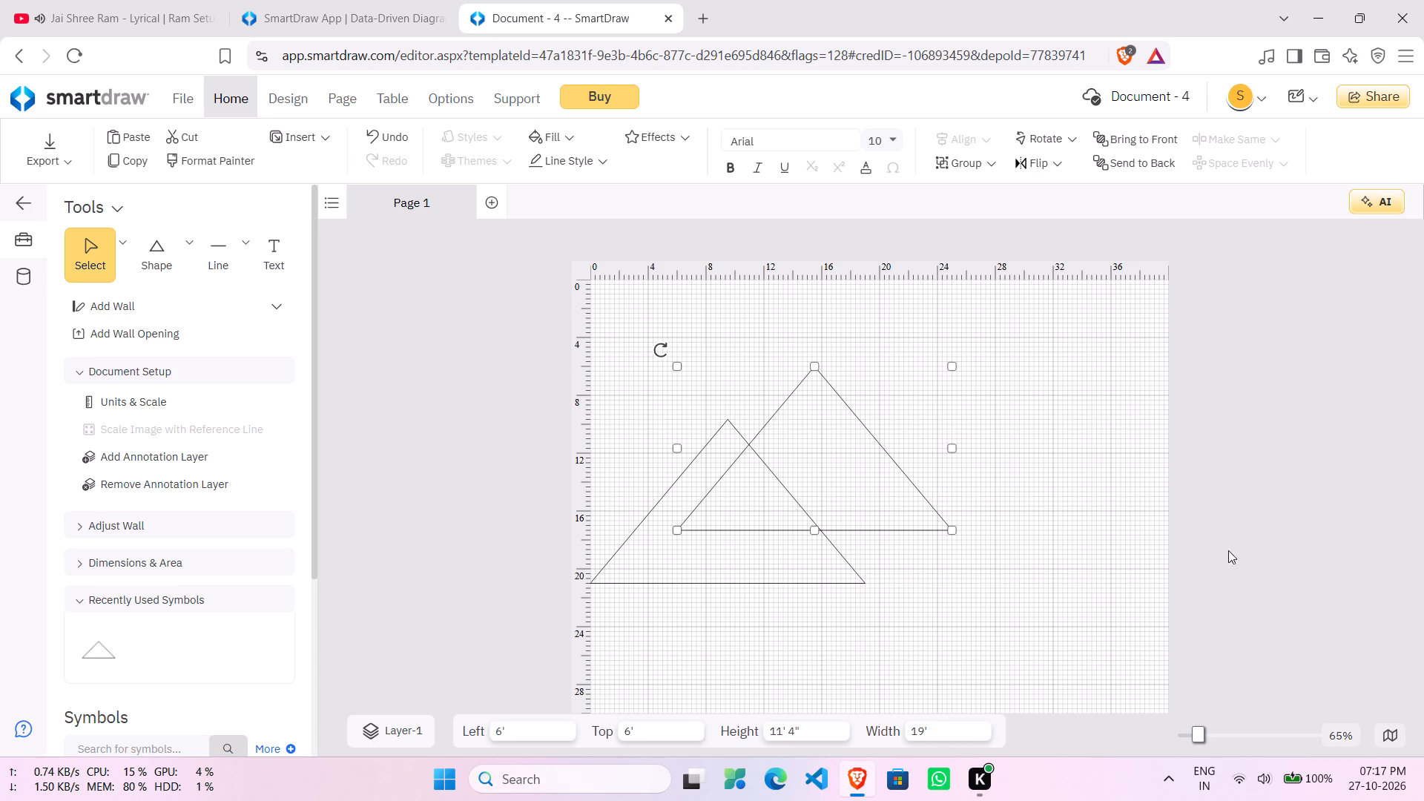
{"action": "left_click_drag", "start_coordinate": [898, 465], "coordinate": [1044, 526]}
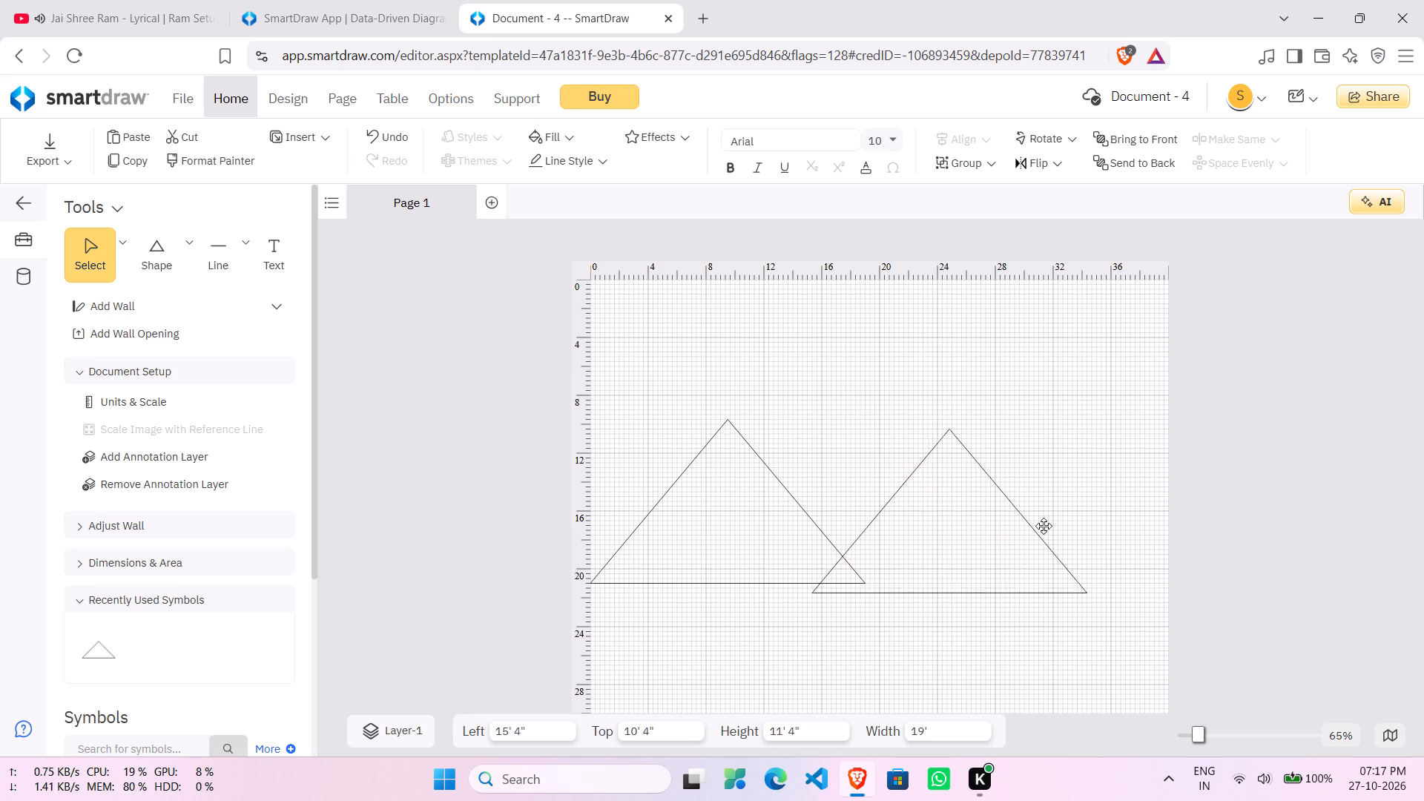
{"action": "left_click_drag", "start_coordinate": [1044, 526], "coordinate": [1050, 519]}
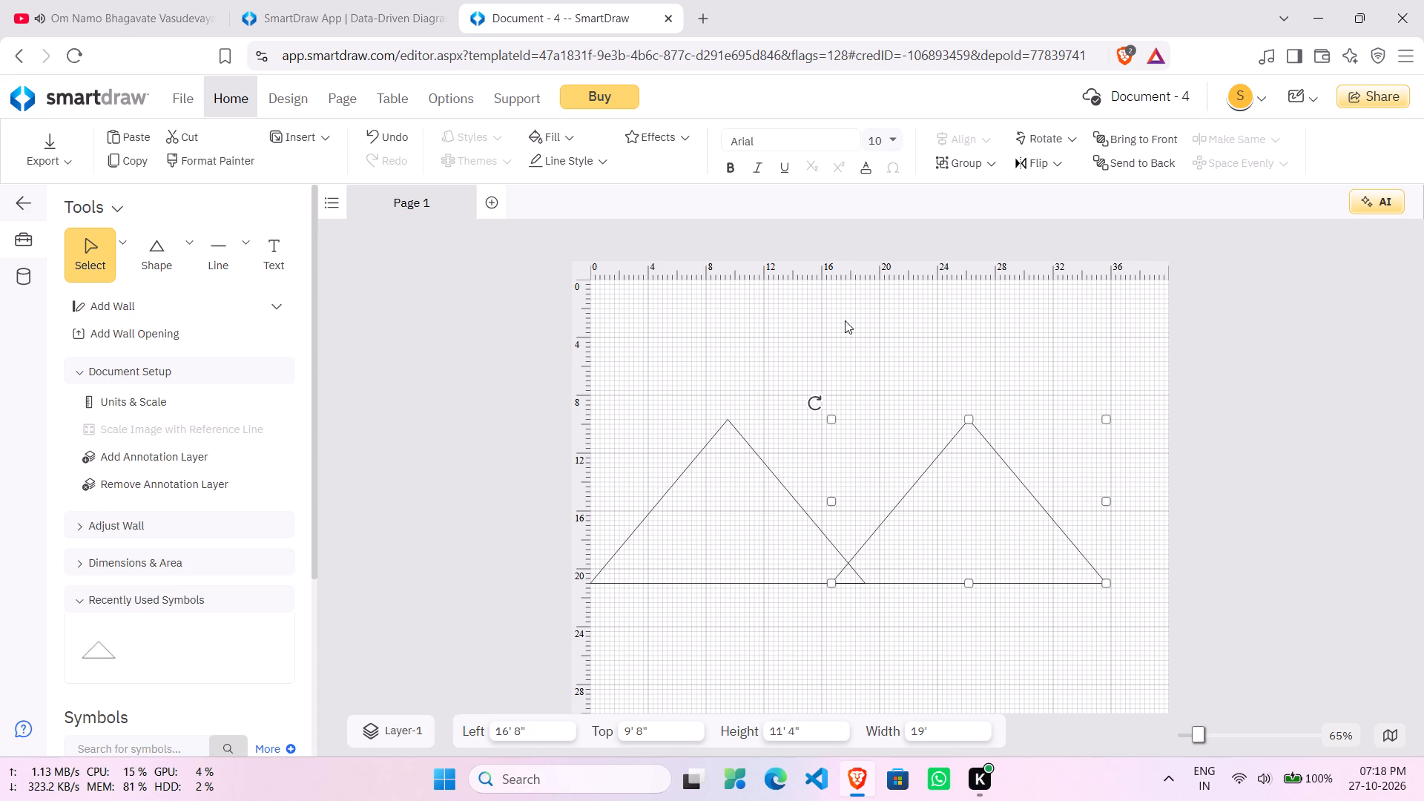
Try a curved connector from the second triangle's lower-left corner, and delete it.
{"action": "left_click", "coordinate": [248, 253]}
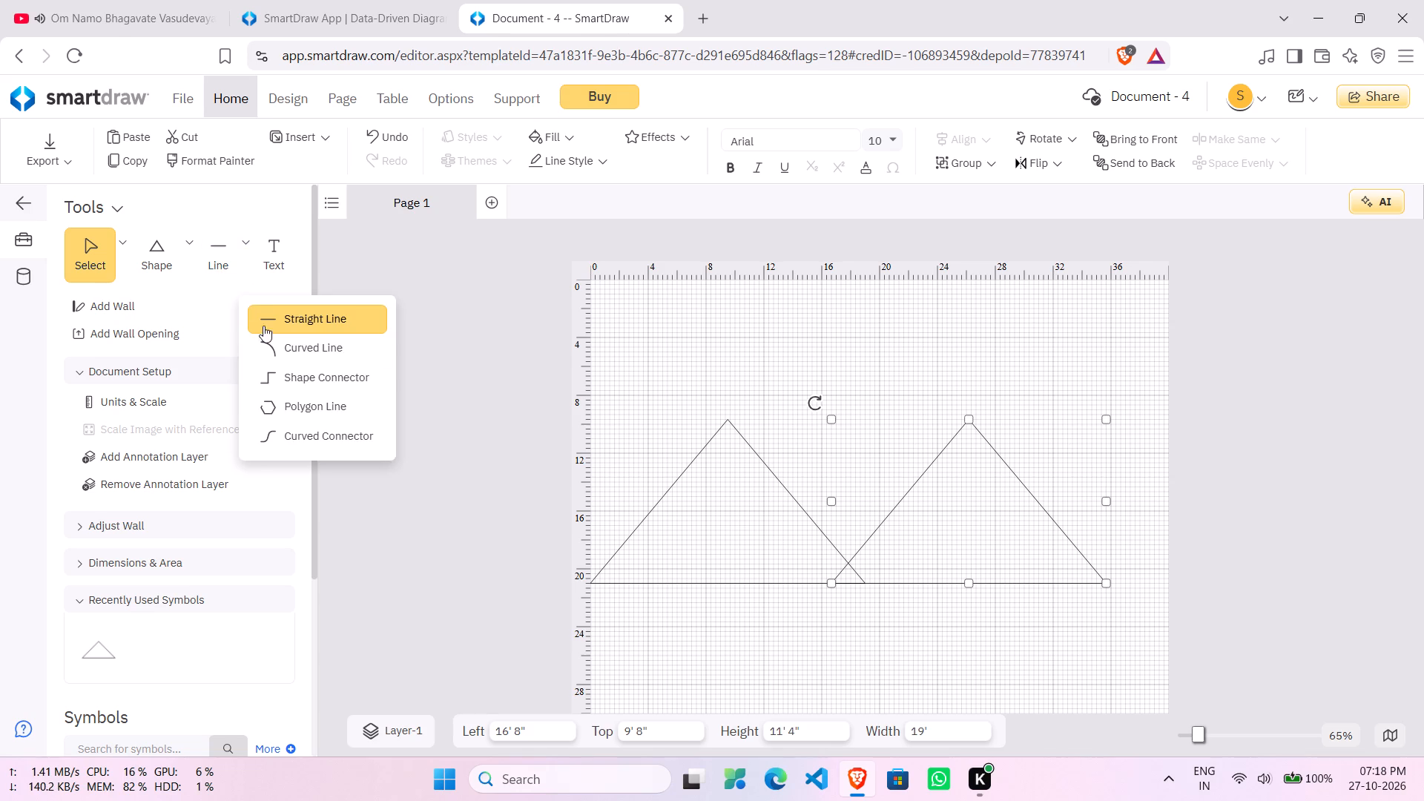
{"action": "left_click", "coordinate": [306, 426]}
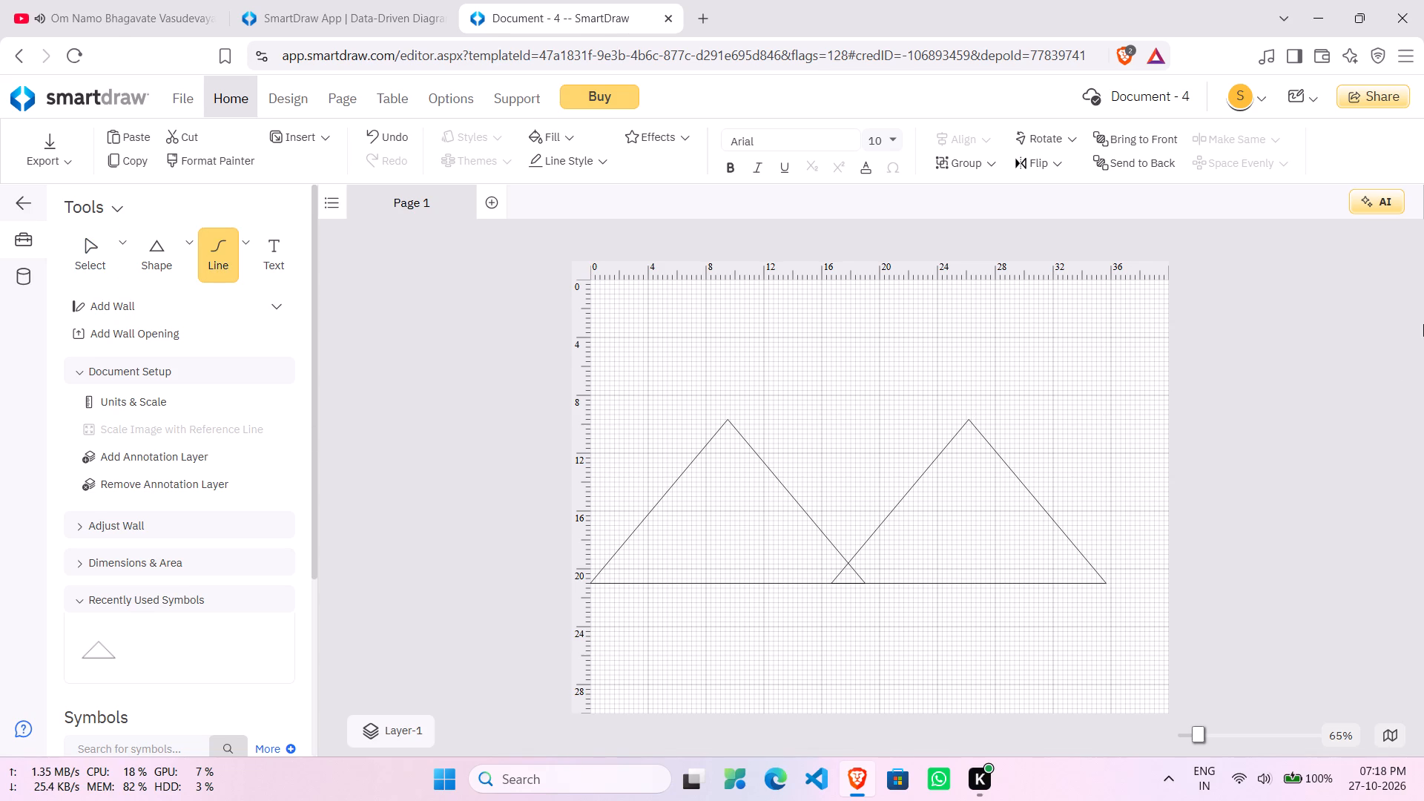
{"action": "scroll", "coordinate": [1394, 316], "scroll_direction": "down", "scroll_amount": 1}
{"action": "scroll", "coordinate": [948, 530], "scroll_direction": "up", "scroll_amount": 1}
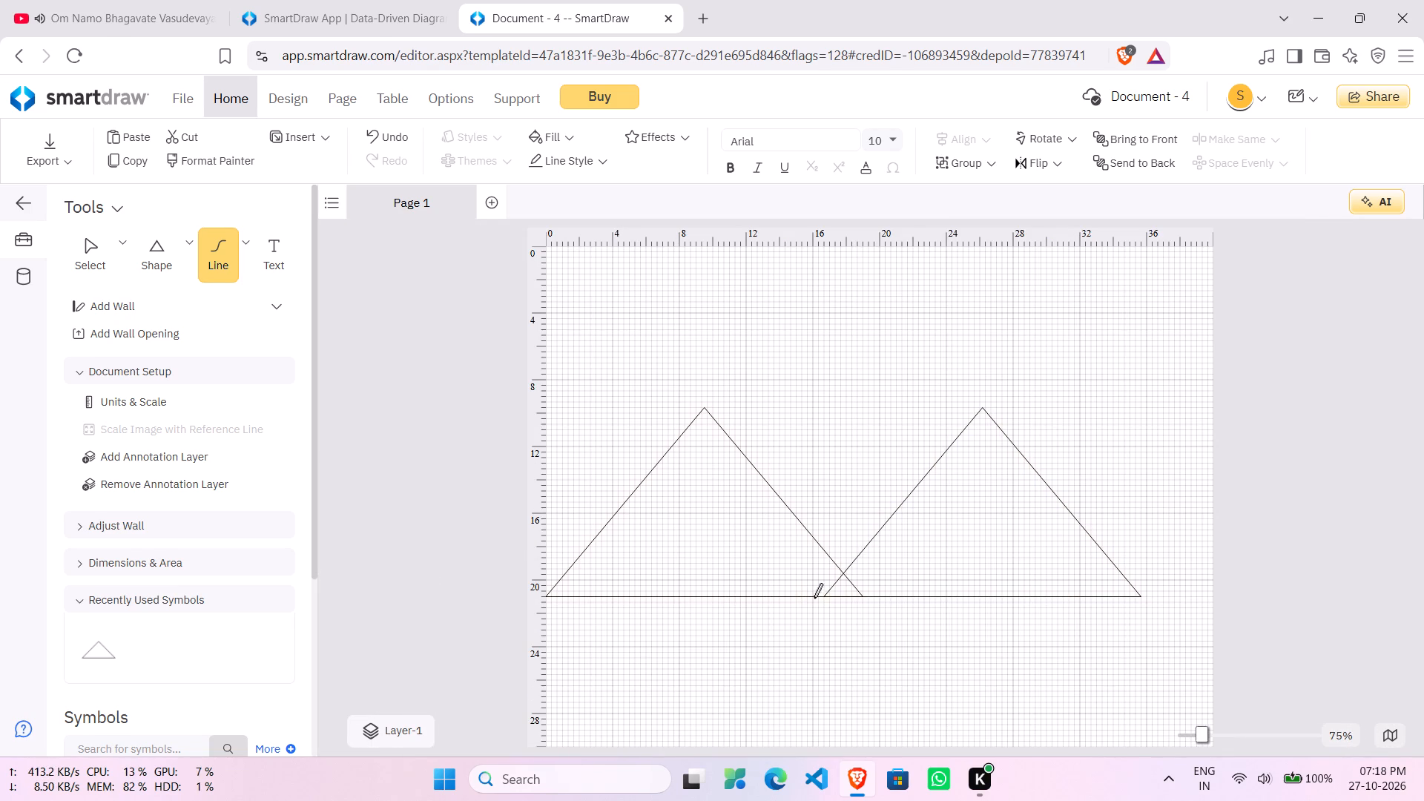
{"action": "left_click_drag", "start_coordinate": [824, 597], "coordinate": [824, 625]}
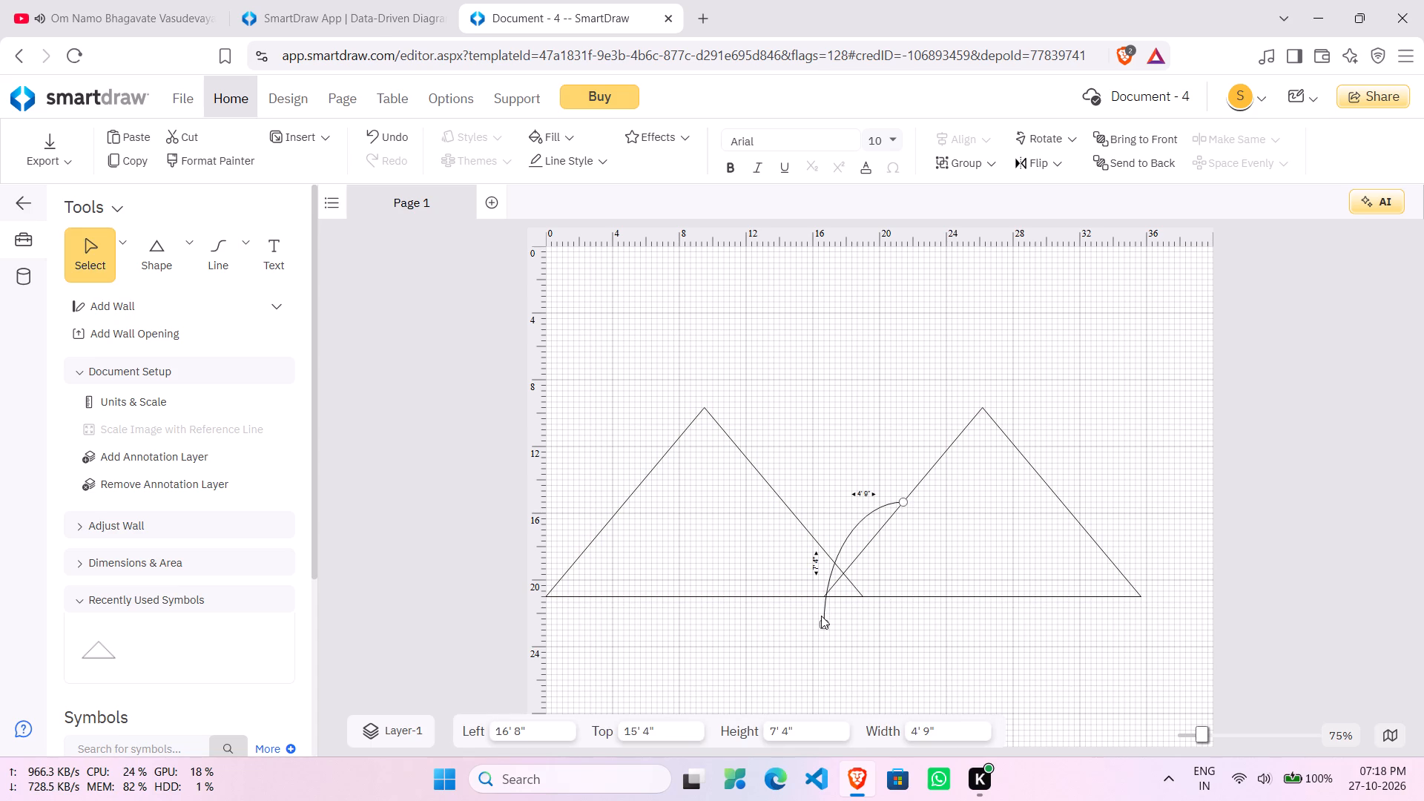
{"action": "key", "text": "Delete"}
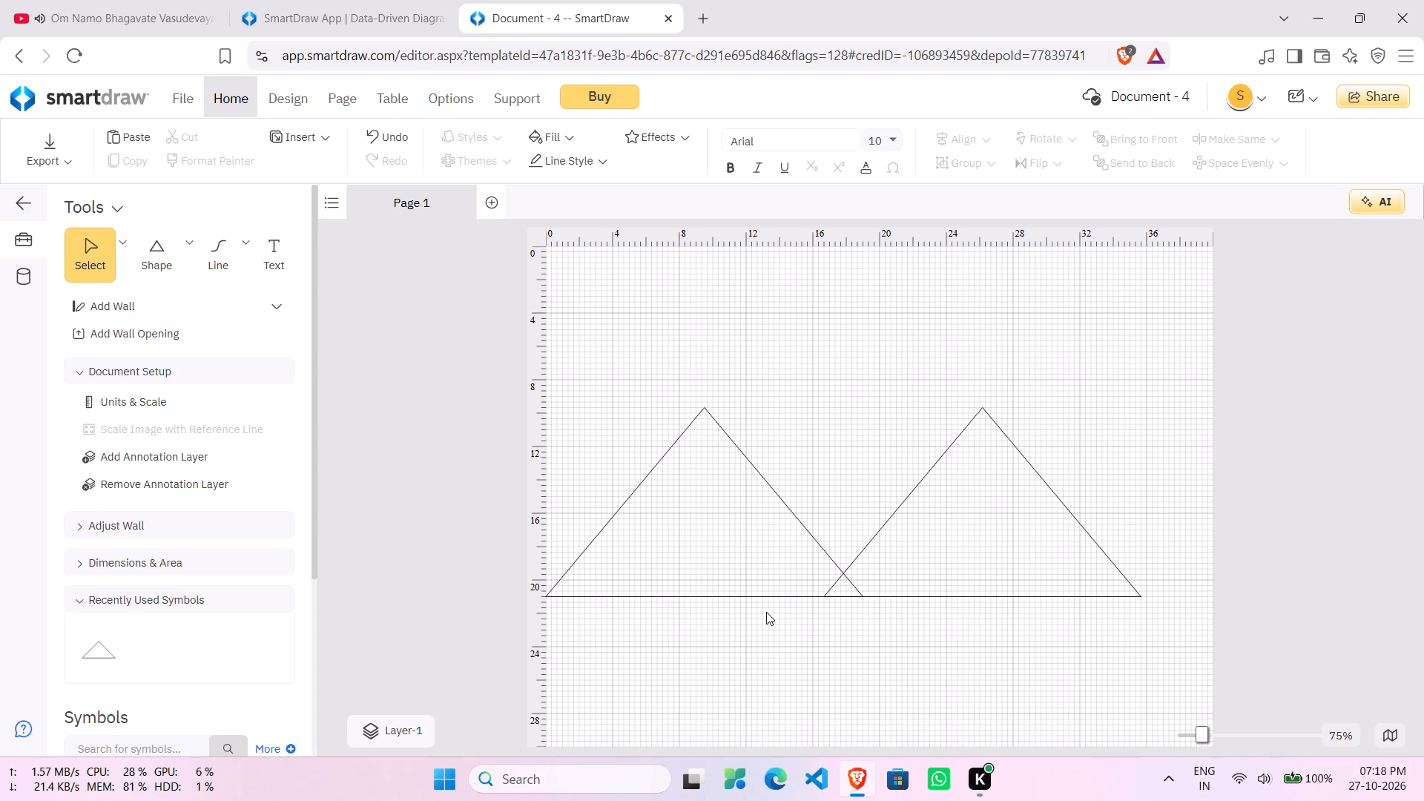
Draw a curved connector from the second triangle's lower-left corner down toward the page's left edge, about 15' wide and 19' high.
{"action": "left_click", "coordinate": [226, 248]}
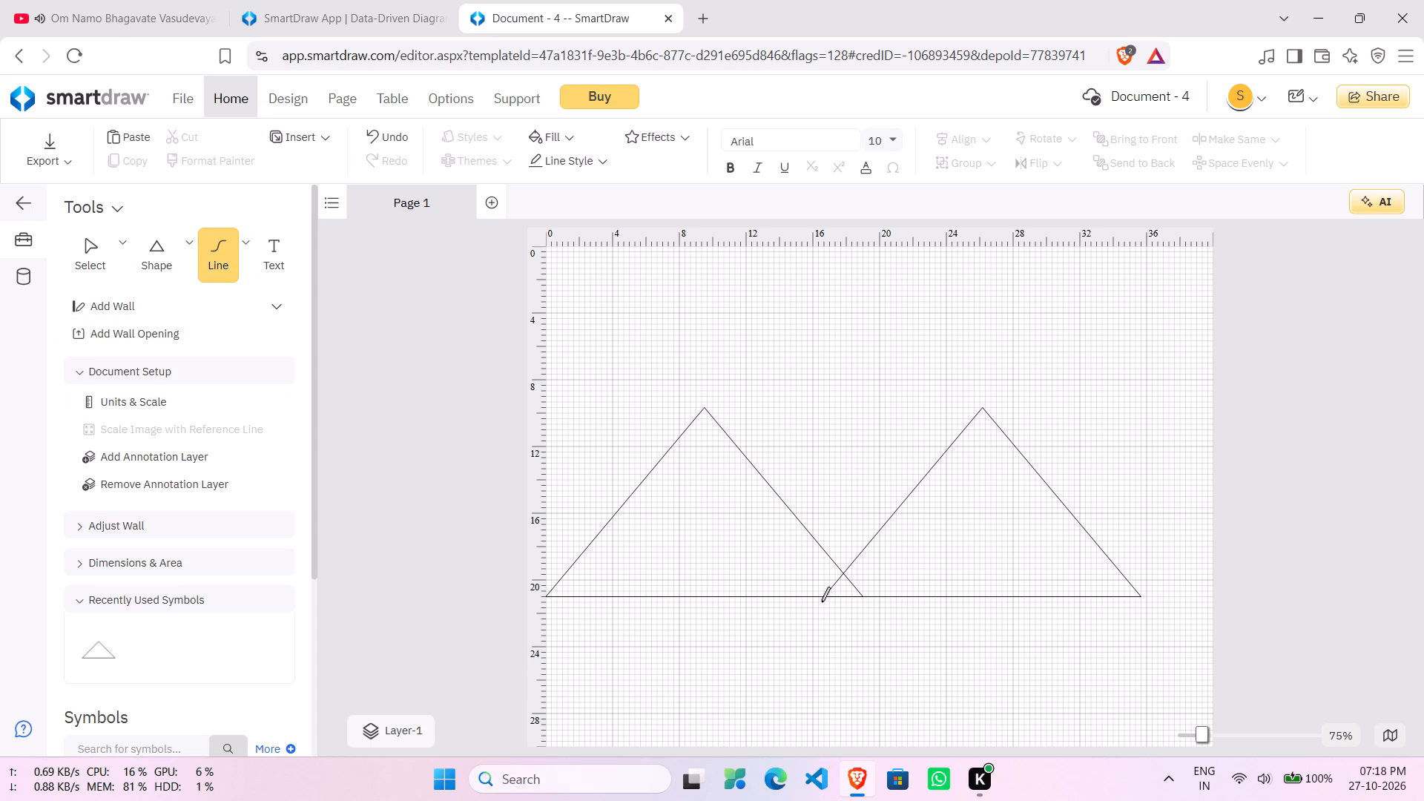
{"action": "left_click_drag", "start_coordinate": [821, 601], "coordinate": [589, 751]}
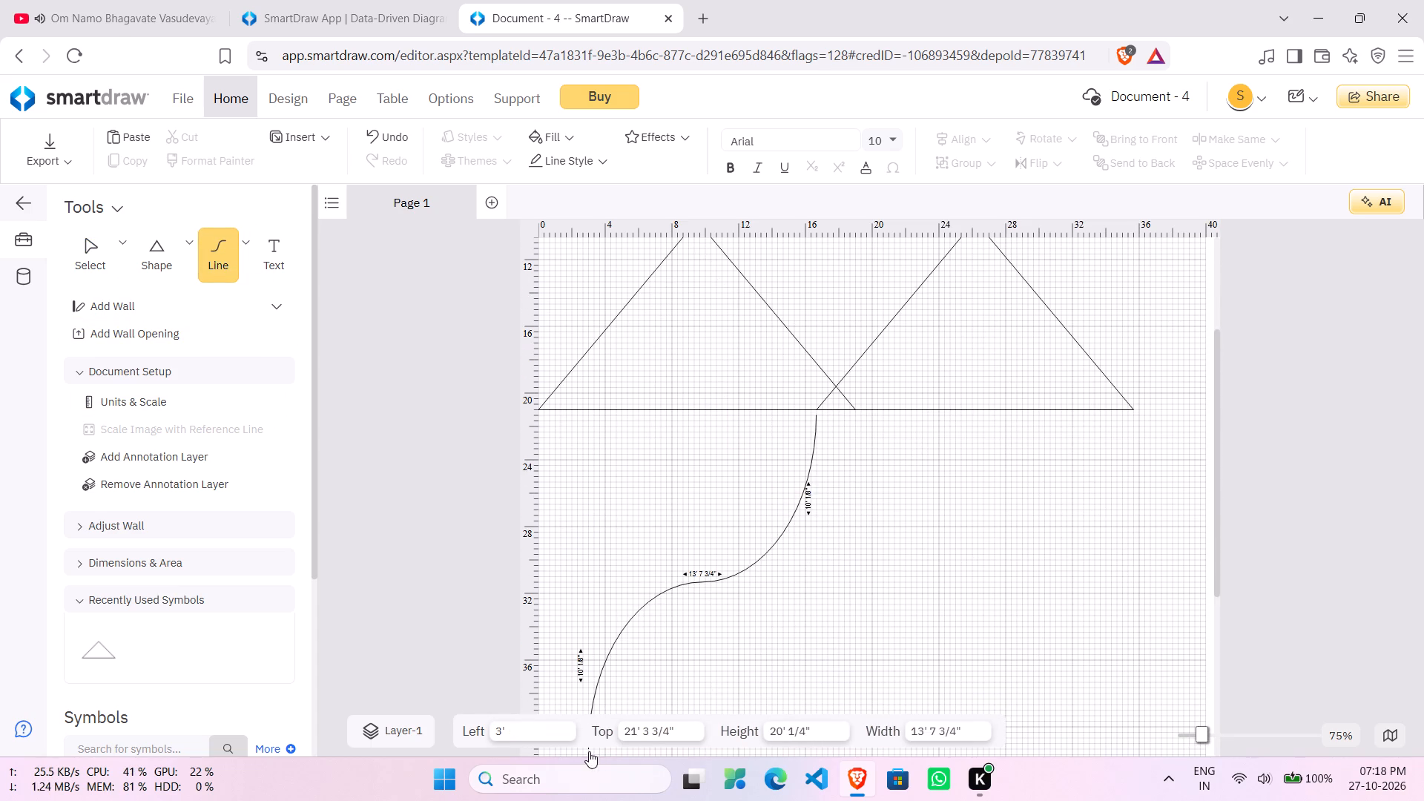
{"action": "left_click_drag", "start_coordinate": [589, 751], "coordinate": [564, 731]}
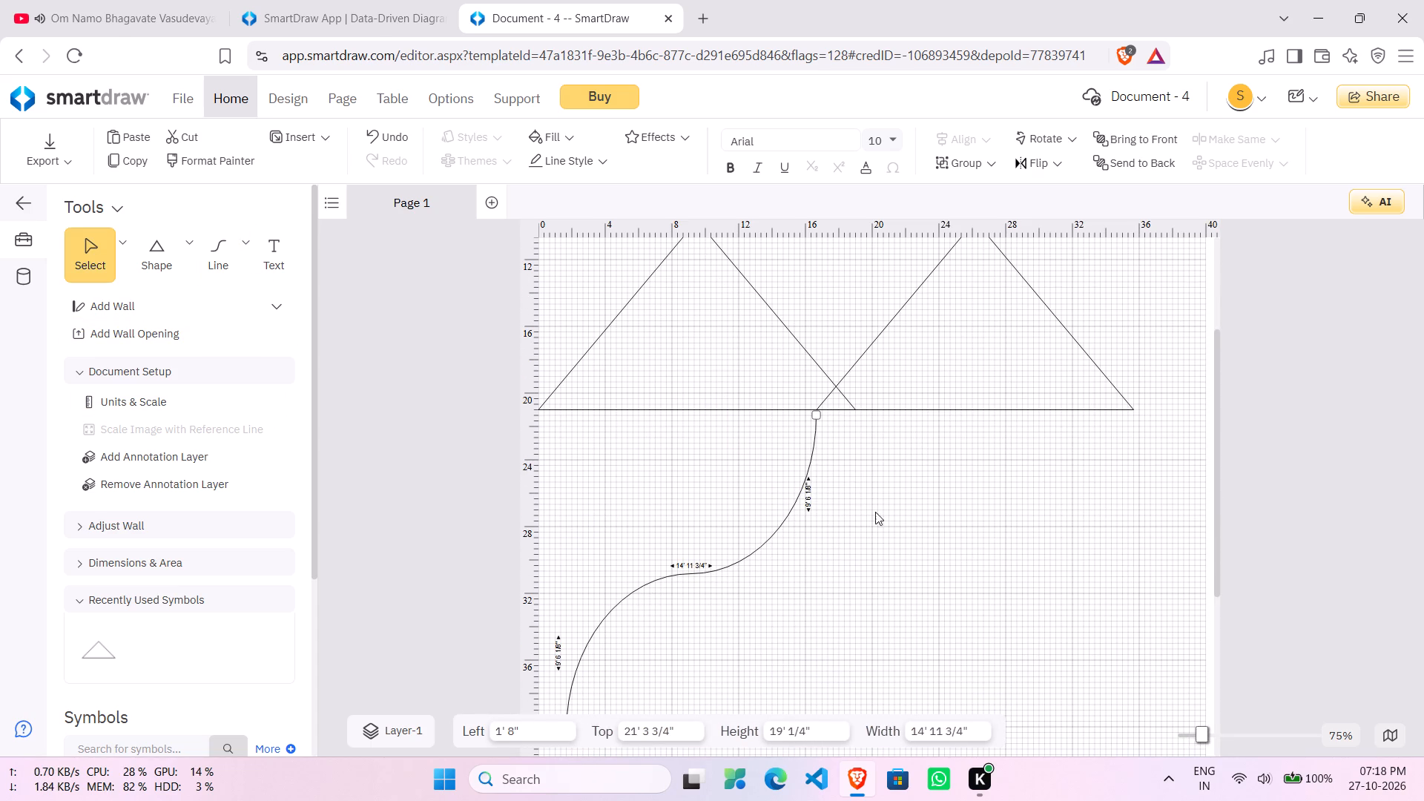
Nudge the curved connector up and left until it sits about 10 3/8" from the page's left edge and 21' 1 3/8" from the top.
{"action": "key", "text": "Up"}
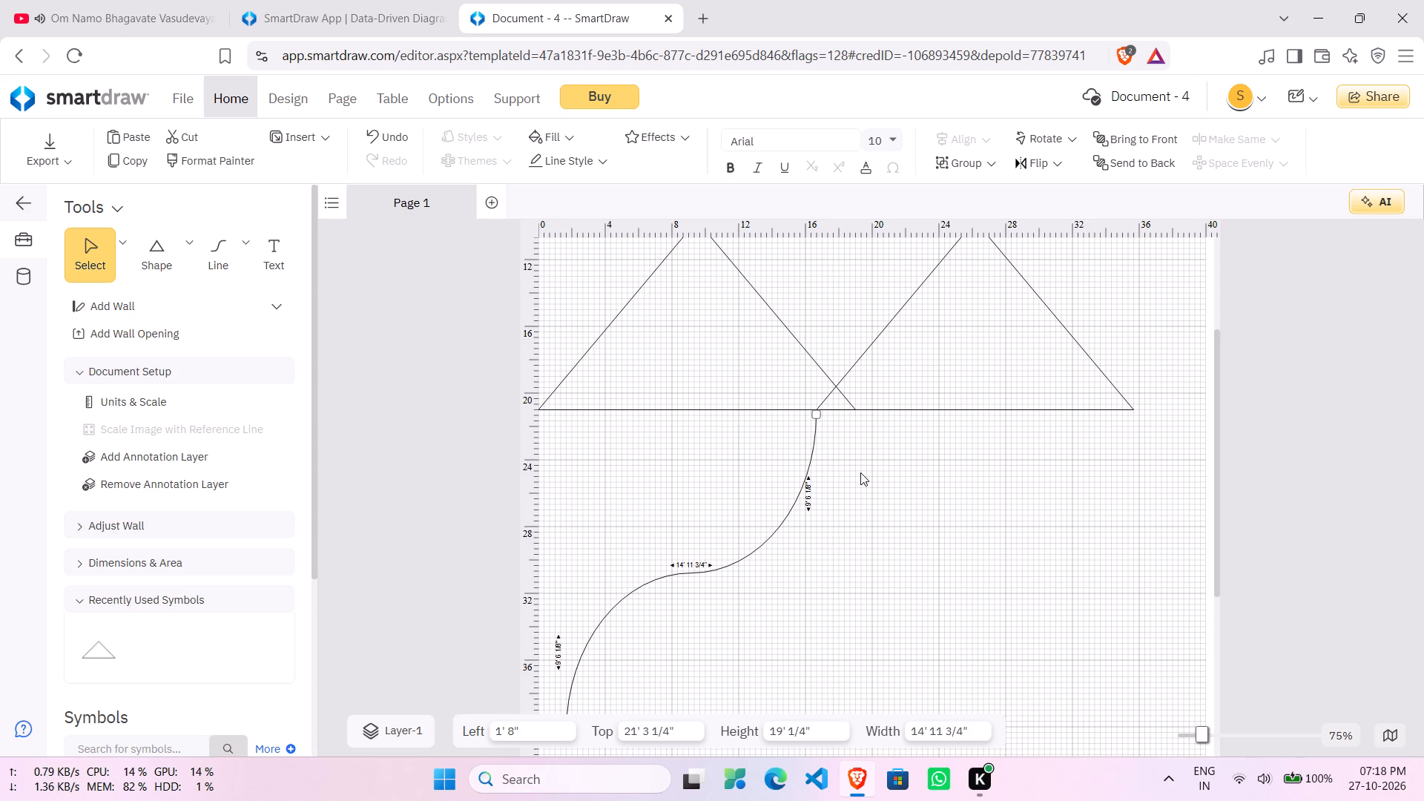
{"action": "key", "text": "Up"}
{"action": "key", "text": "Up"}
{"action": "key", "text": "Up"}
{"action": "key", "text": "Up"}
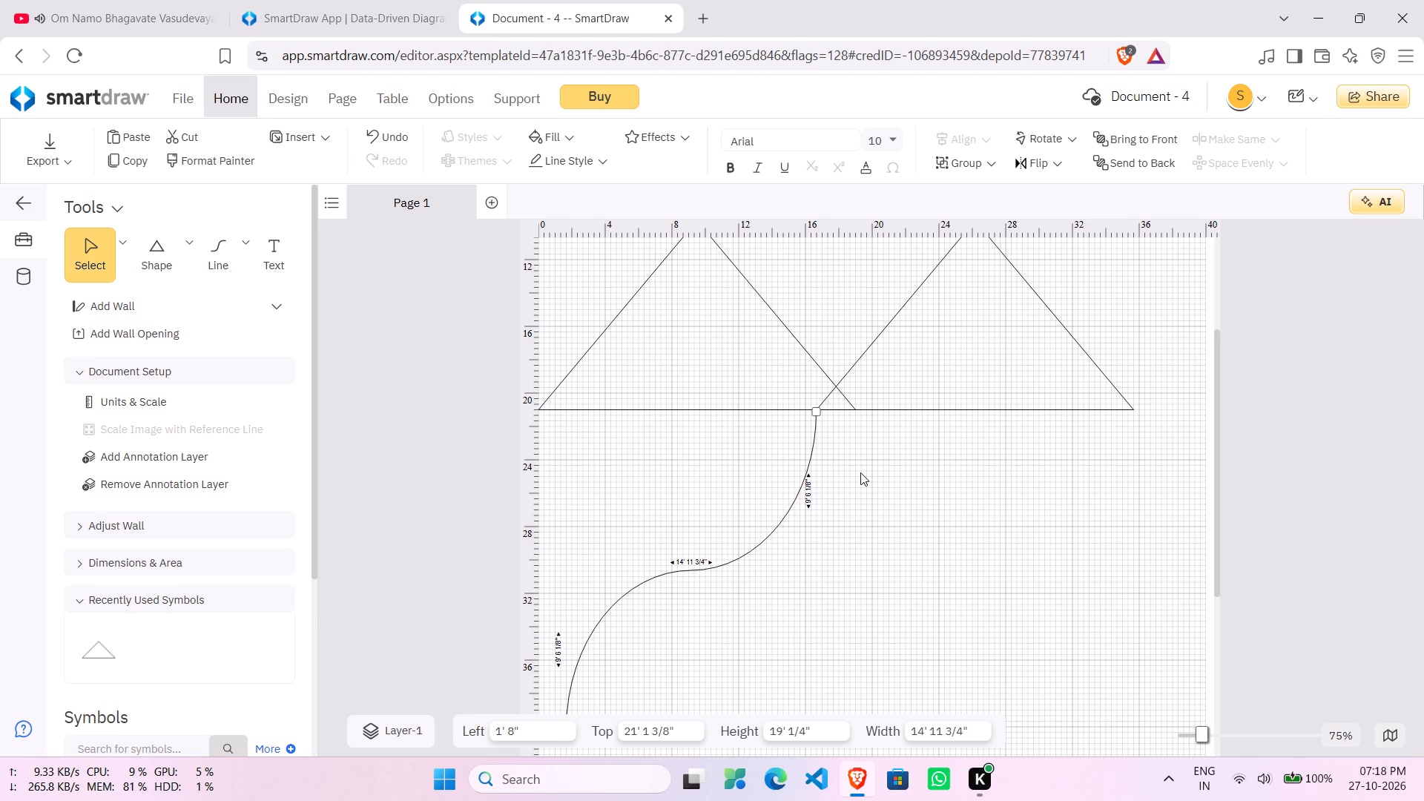
{"action": "key", "text": "Left"}
{"action": "key", "text": "Left"}
{"action": "key", "text": "Left"}
{"action": "key", "text": "Left"}
{"action": "key", "text": "Left"}
{"action": "key", "text": "Left"}
{"action": "key", "text": "Left"}
{"action": "key", "text": "Left"}
{"action": "key", "text": "Left"}
{"action": "key", "text": "Left"}
{"action": "key", "text": "Left"}
{"action": "key", "text": "Left"}
{"action": "key", "text": "Left"}
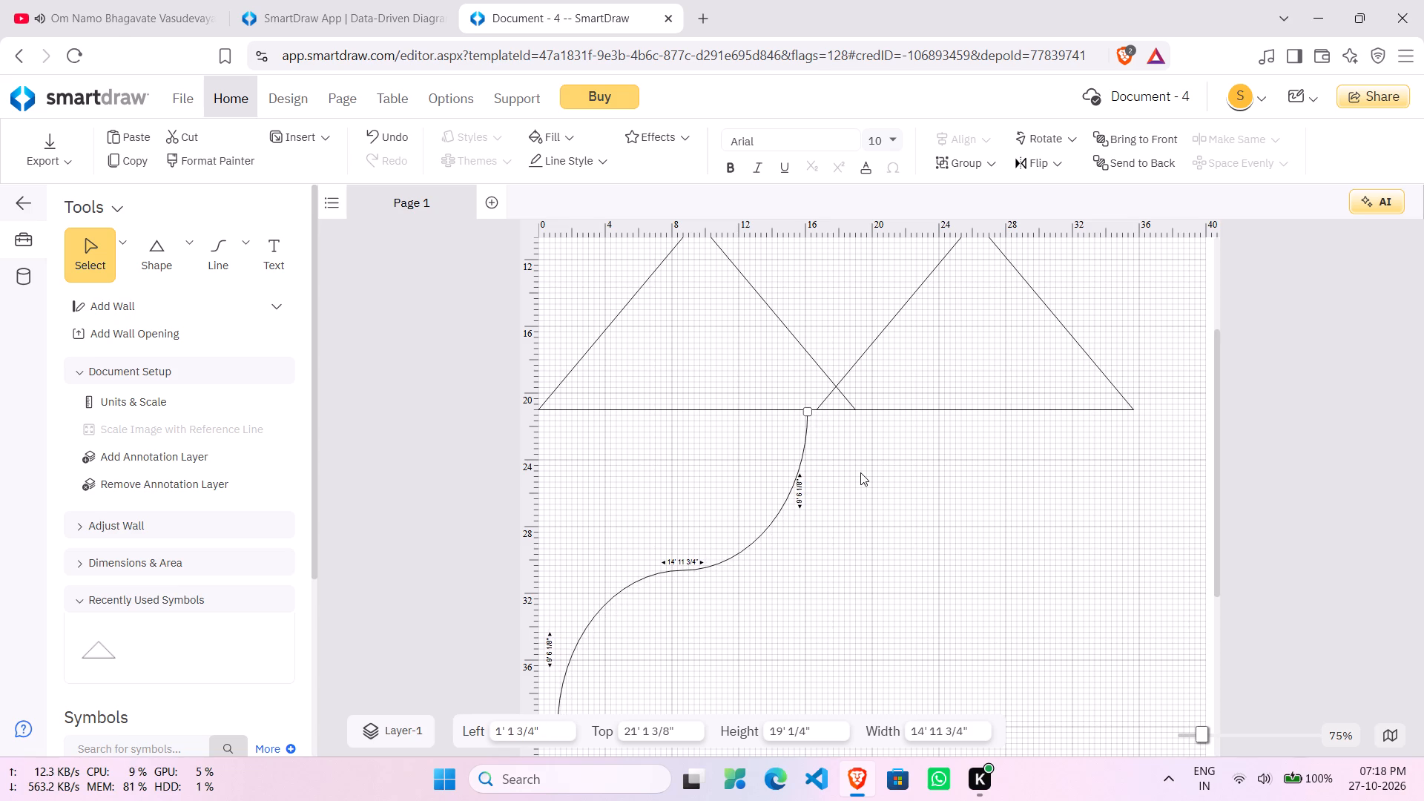
{"action": "key", "text": "Left"}
{"action": "key", "text": "Left"}
{"action": "key", "text": "Left"}
{"action": "key", "text": "Left"}
{"action": "key", "text": "Left"}
{"action": "key", "text": "Left"}
{"action": "key", "text": "Left"}
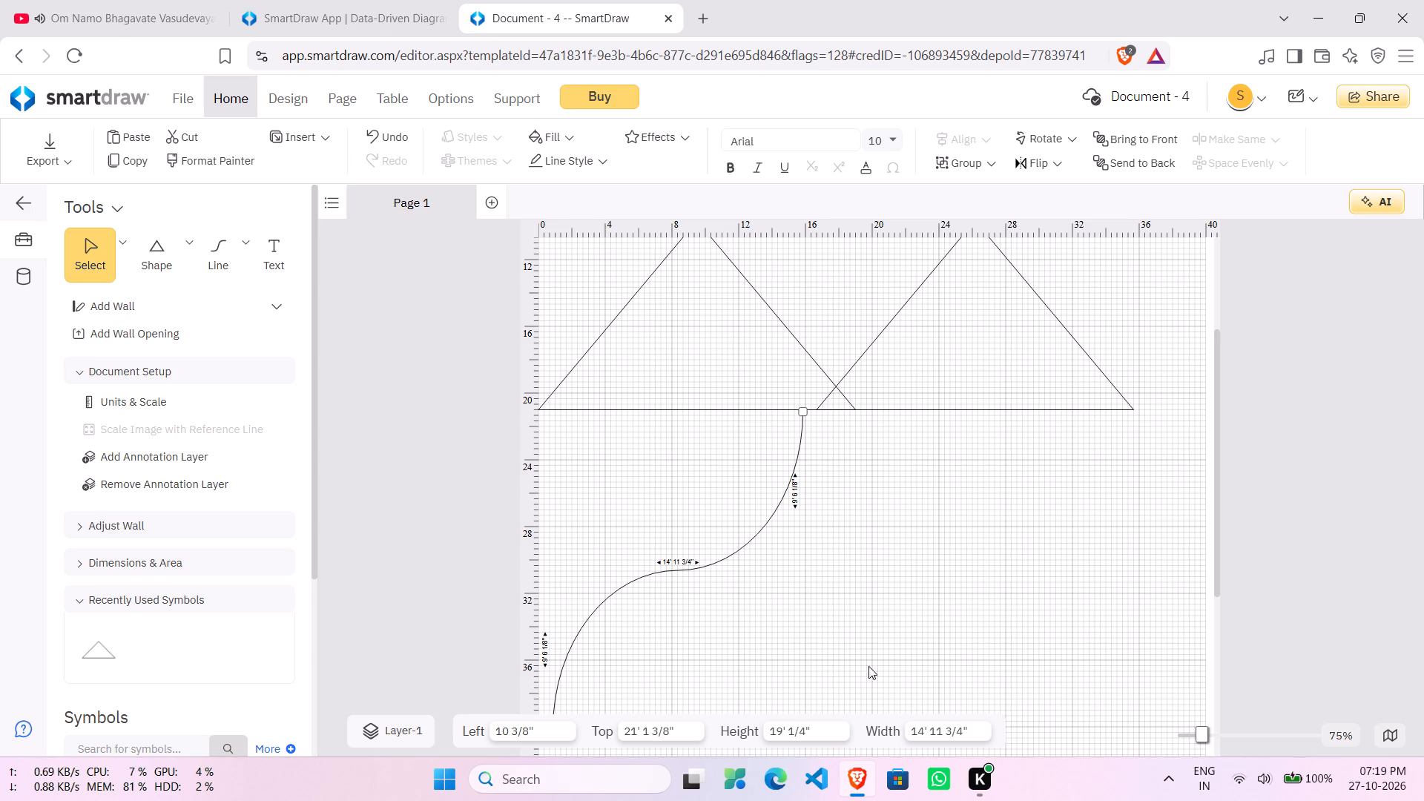
Draw a second curved connector across the second triangle's base, about 7' high and 1' 5" wide, 20' from the page's left edge.
{"action": "left_click", "coordinate": [244, 238]}
{"action": "left_click", "coordinate": [291, 437]}
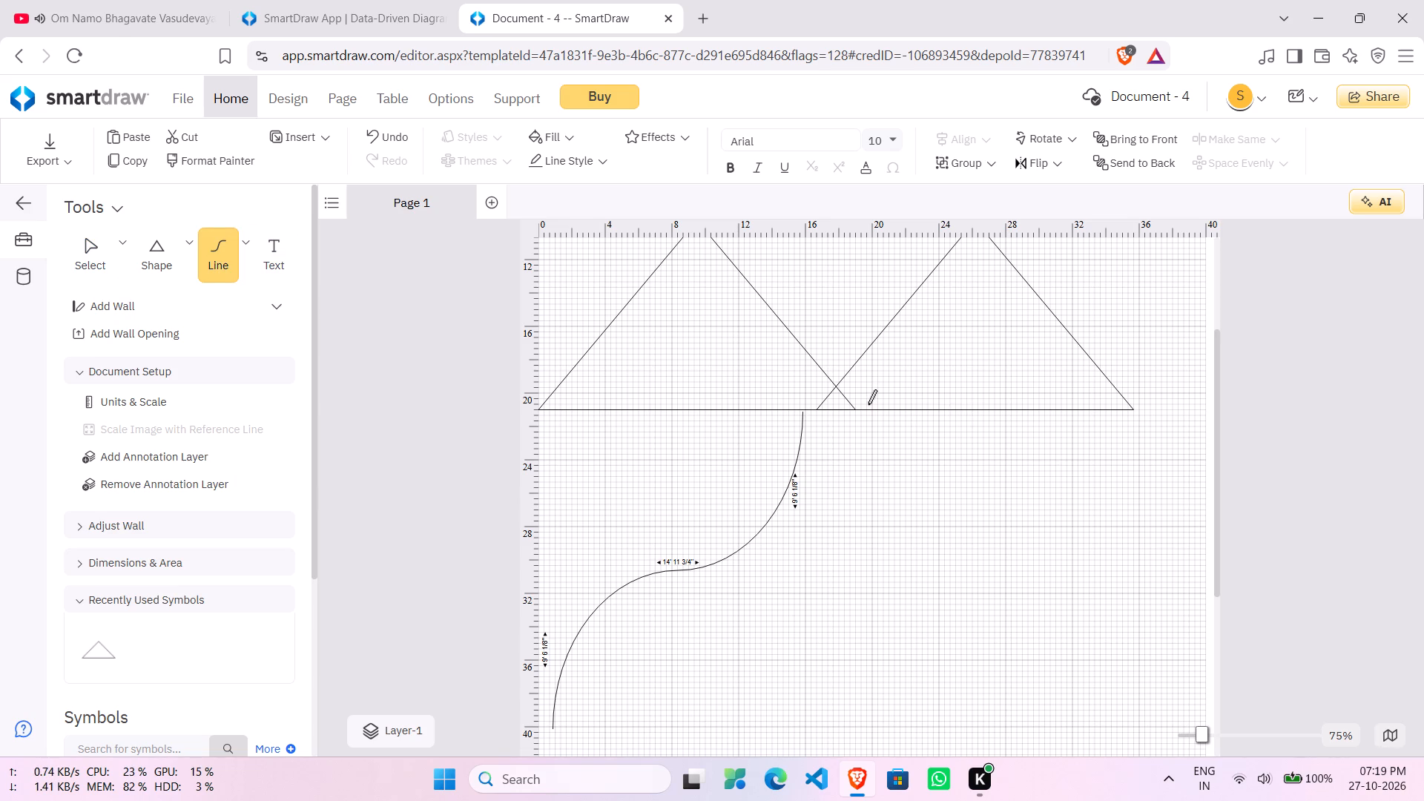
{"action": "left_click_drag", "start_coordinate": [871, 409], "coordinate": [871, 432]}
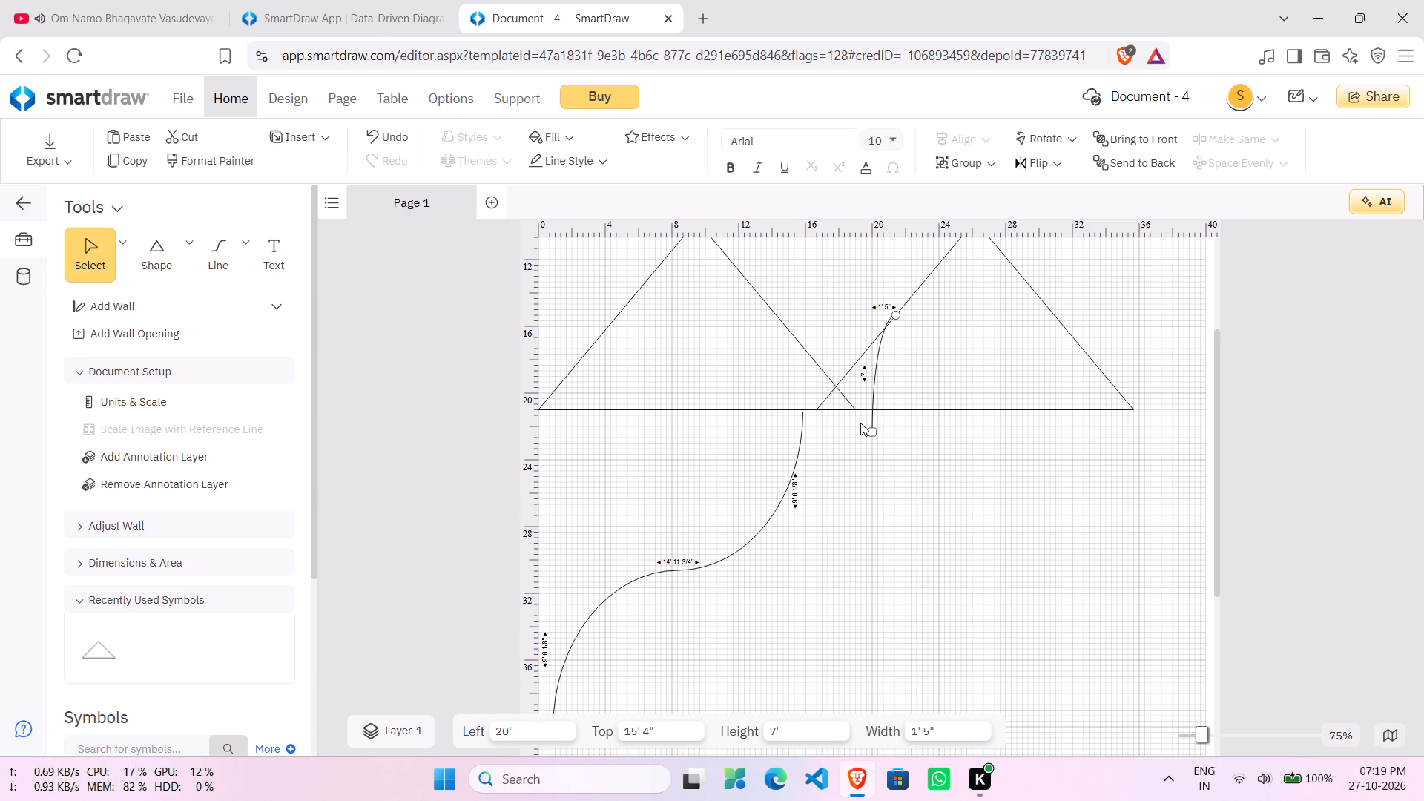
Delete the curved connector that crosses the second triangle's base.
{"action": "key", "text": "Delete"}
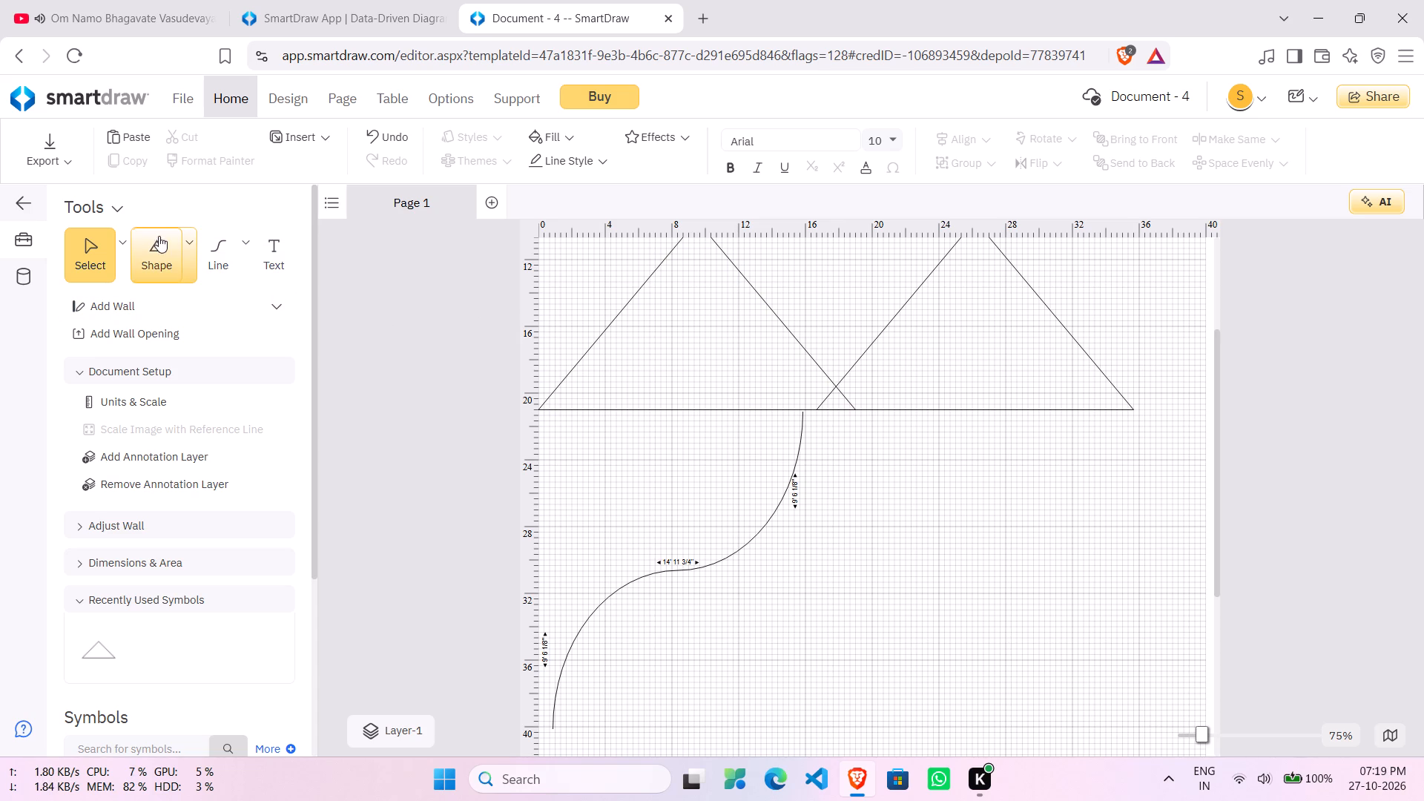
Draw a curved connector from just below the second triangle's base down and to the left, about 30' 4" high and 9' wide.
{"action": "left_click", "coordinate": [229, 248]}
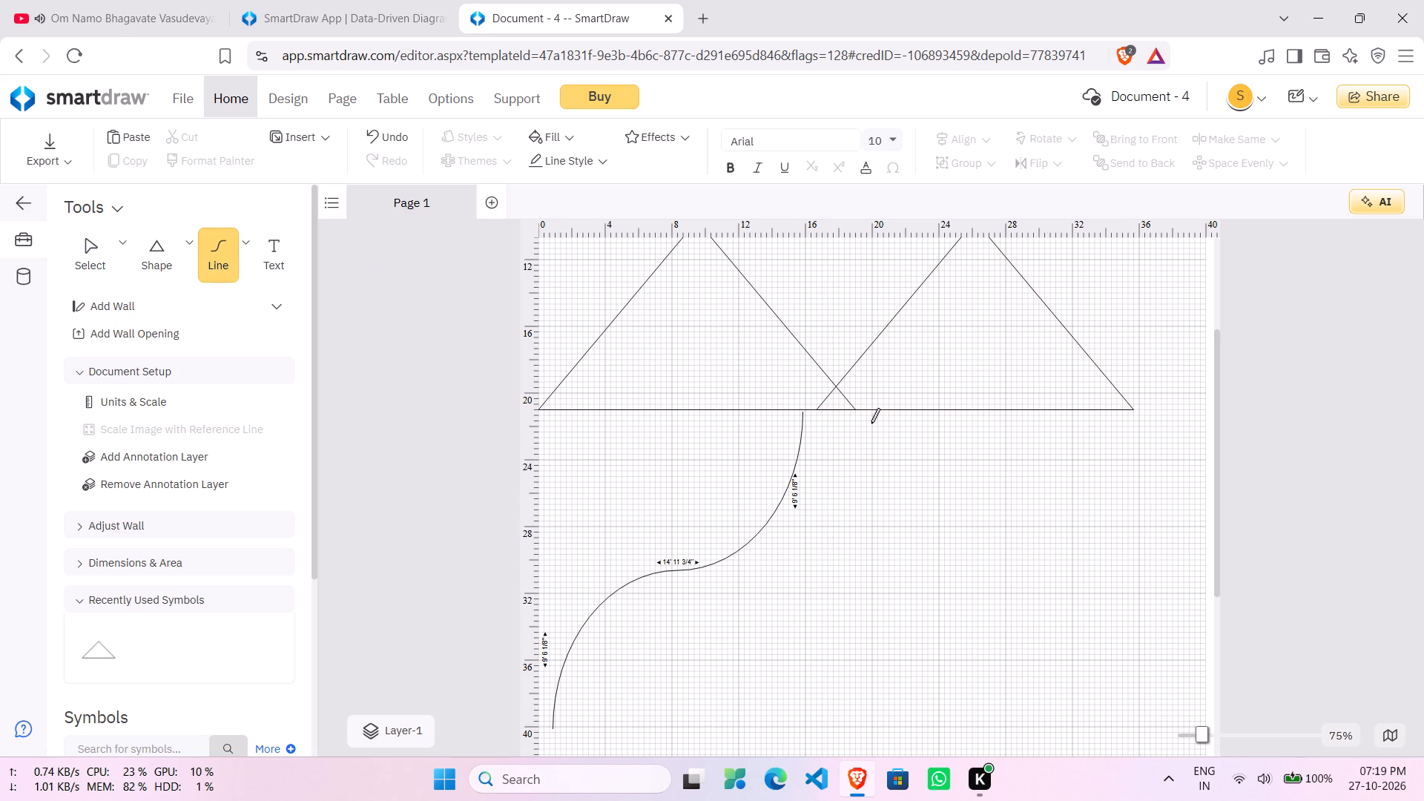
{"action": "left_click_drag", "start_coordinate": [868, 415], "coordinate": [756, 729]}
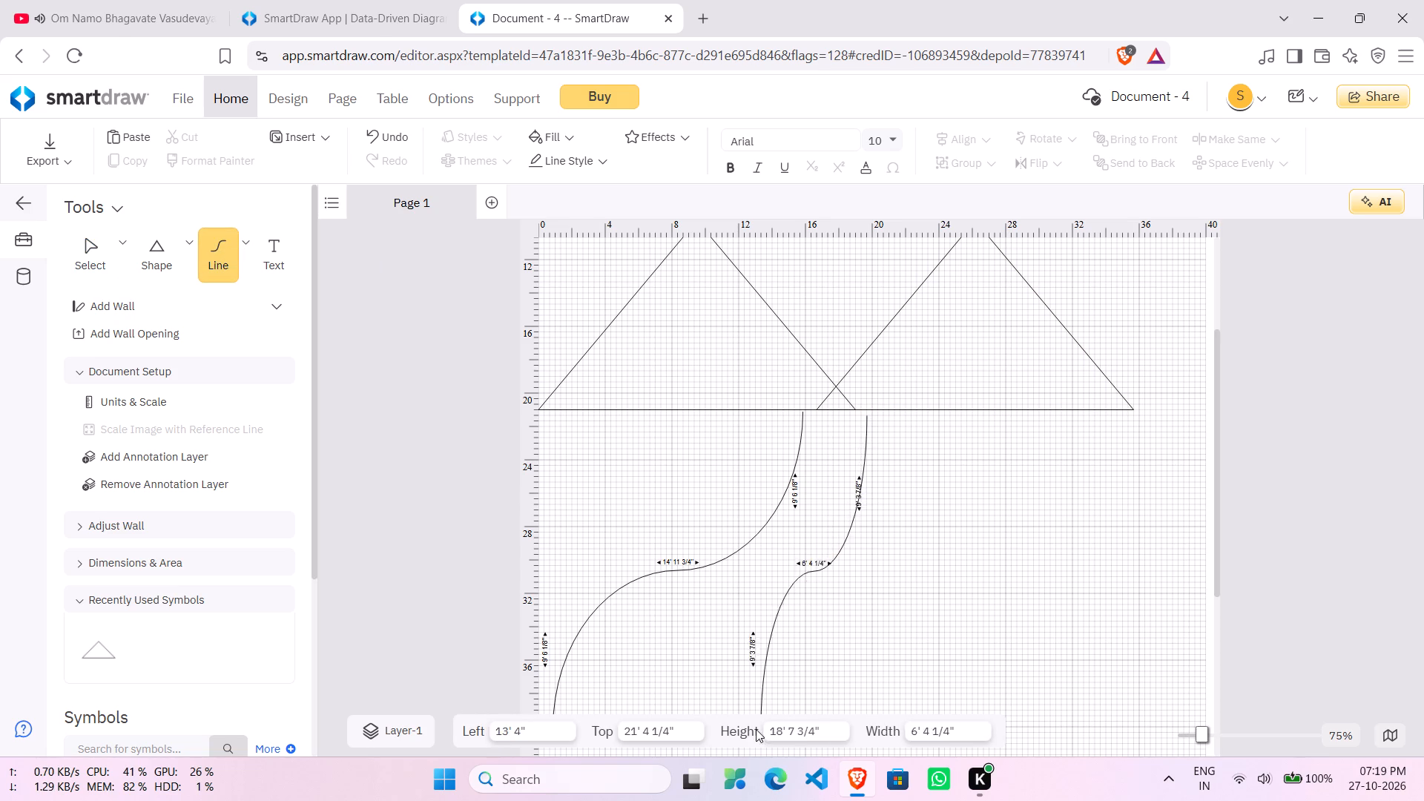
{"action": "left_click_drag", "start_coordinate": [756, 729], "coordinate": [716, 667]}
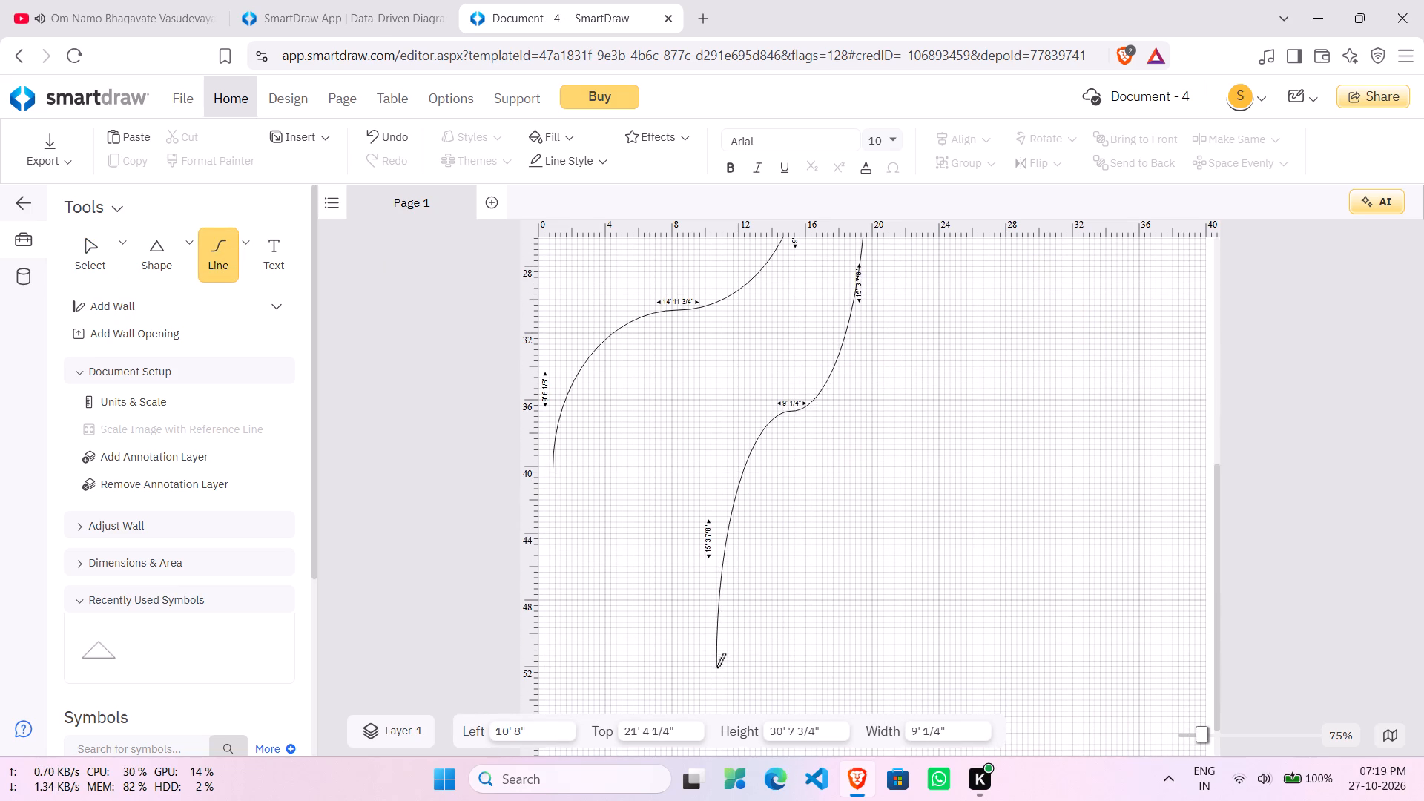
{"action": "left_click_drag", "start_coordinate": [716, 667], "coordinate": [716, 662]}
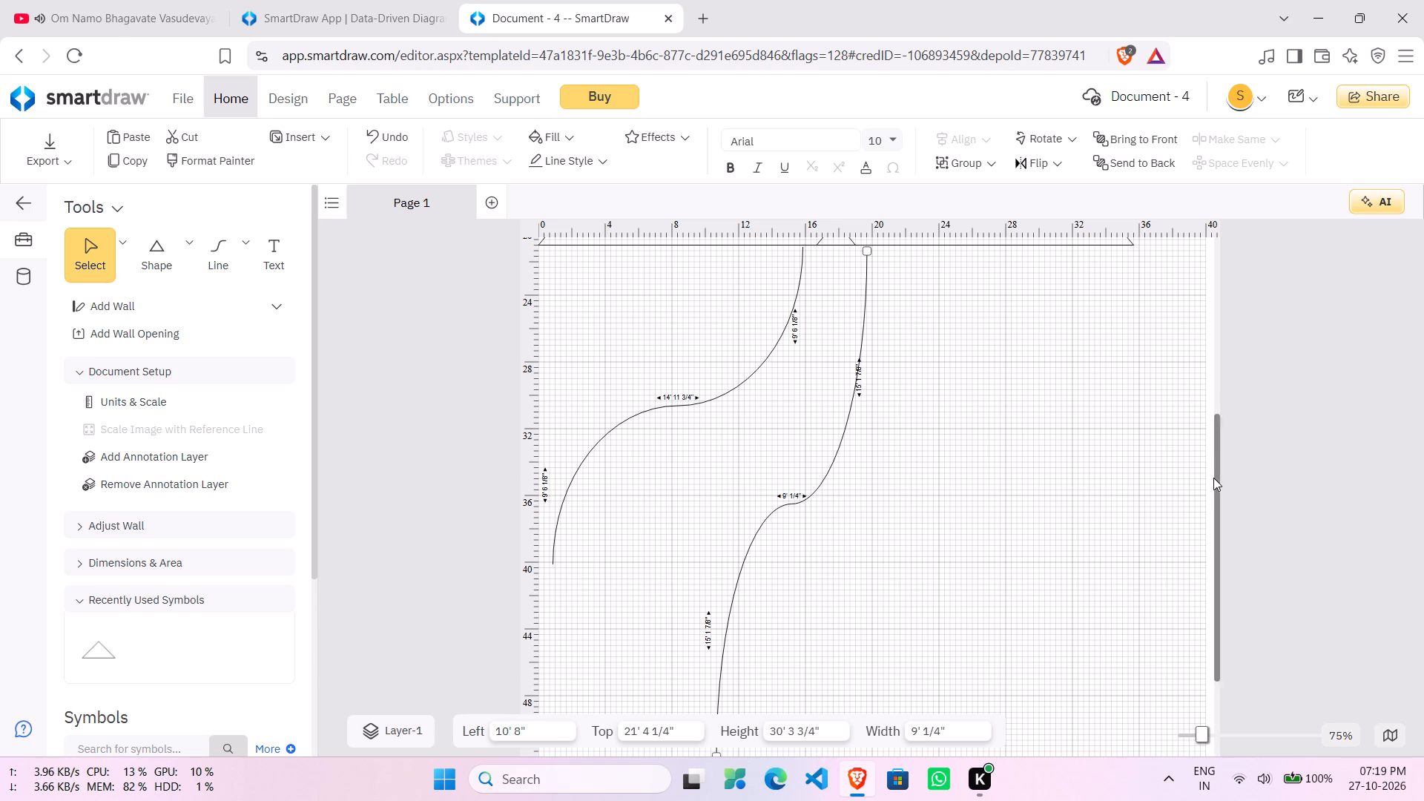
Nudge the tall curved connector up to the triangle's base, until its top sits at 21' 1 3/8".
{"action": "left_click_drag", "start_coordinate": [1213, 478], "coordinate": [1213, 438]}
{"action": "left_click_drag", "start_coordinate": [1219, 423], "coordinate": [1219, 339]}
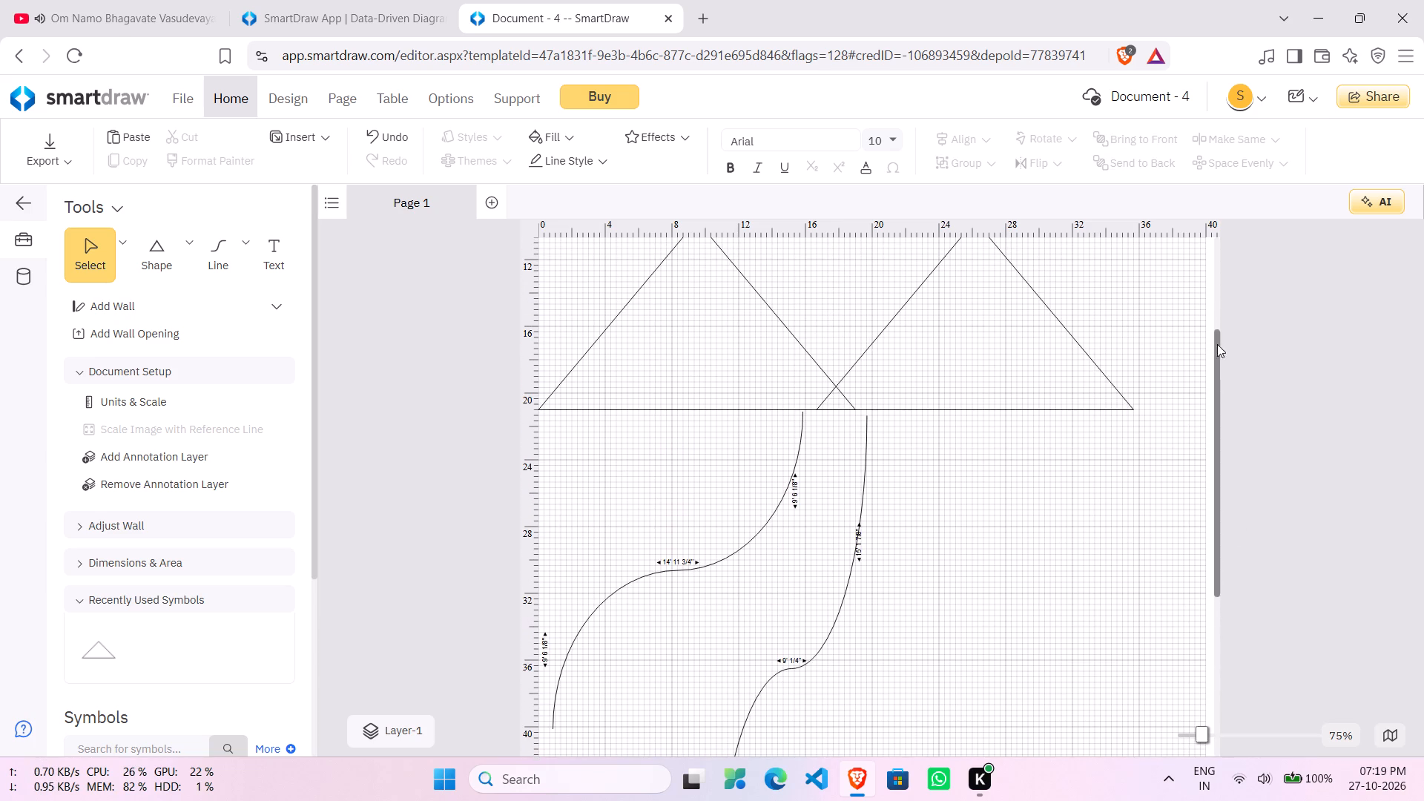
{"action": "left_click", "coordinate": [866, 445]}
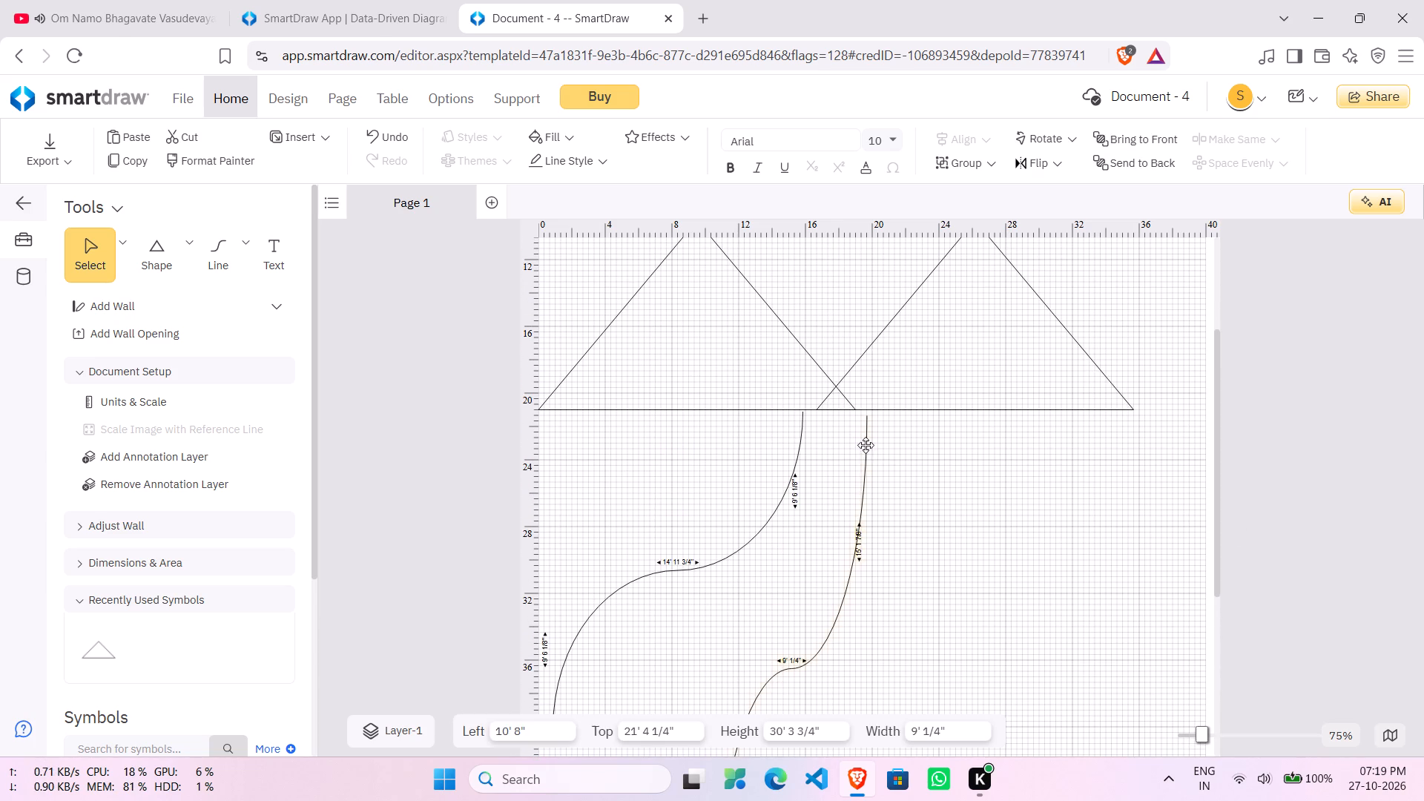
{"action": "key", "text": "Up"}
{"action": "key", "text": "Up"}
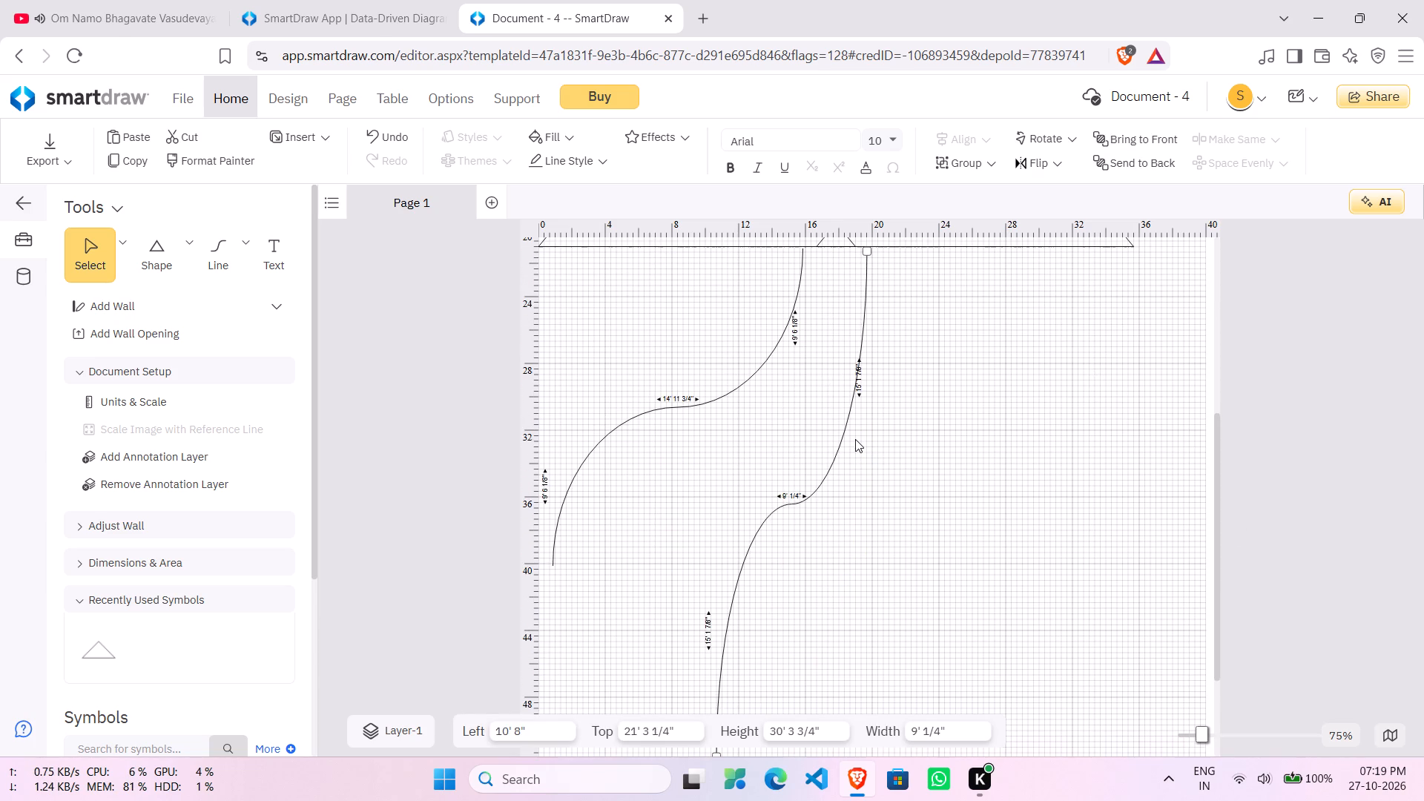
{"action": "key", "text": "Up"}
{"action": "key", "text": "Up"}
{"action": "key", "text": "Up"}
{"action": "key", "text": "Up"}
{"action": "scroll", "coordinate": [855, 439], "scroll_direction": "up", "scroll_amount": 1}
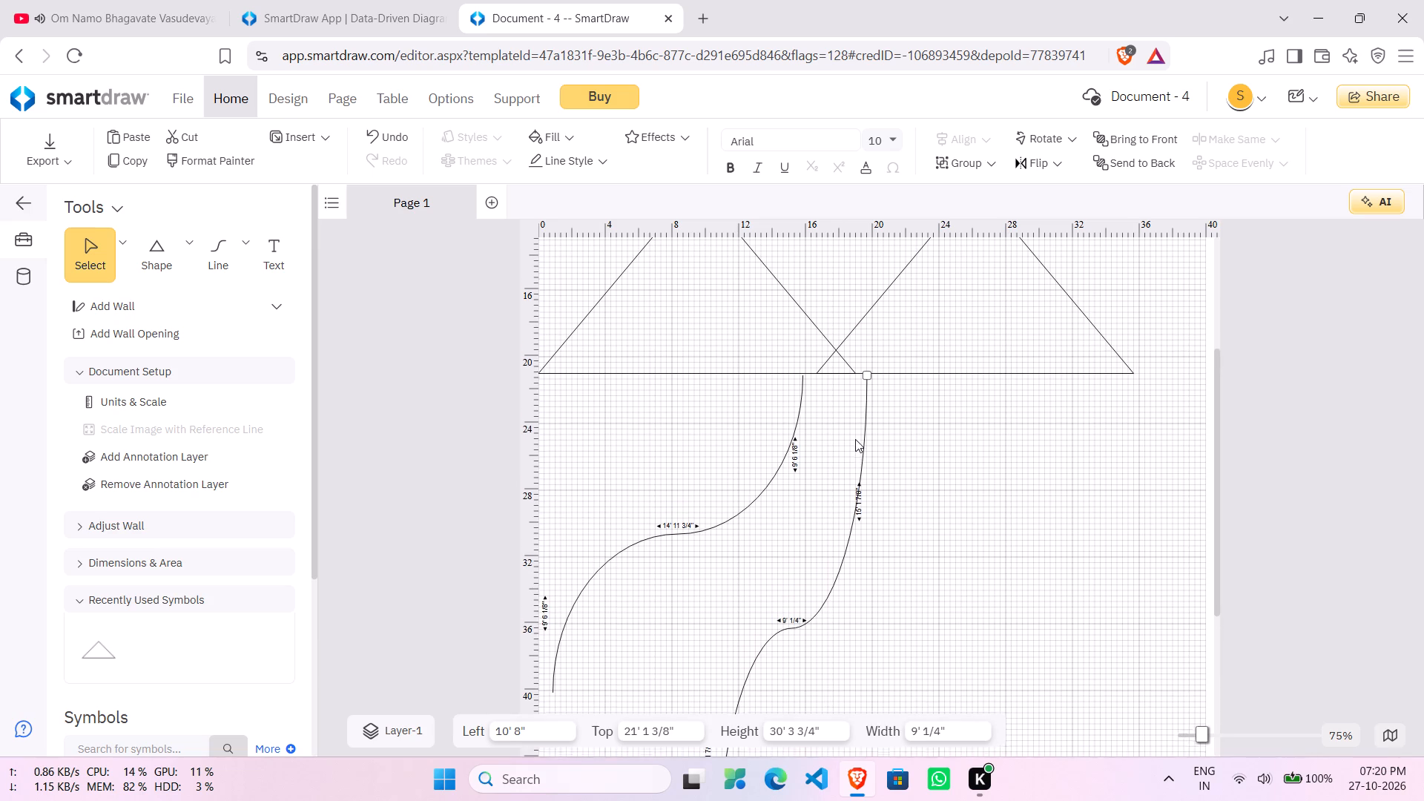
{"action": "scroll", "coordinate": [855, 439], "scroll_direction": "up", "scroll_amount": 1}
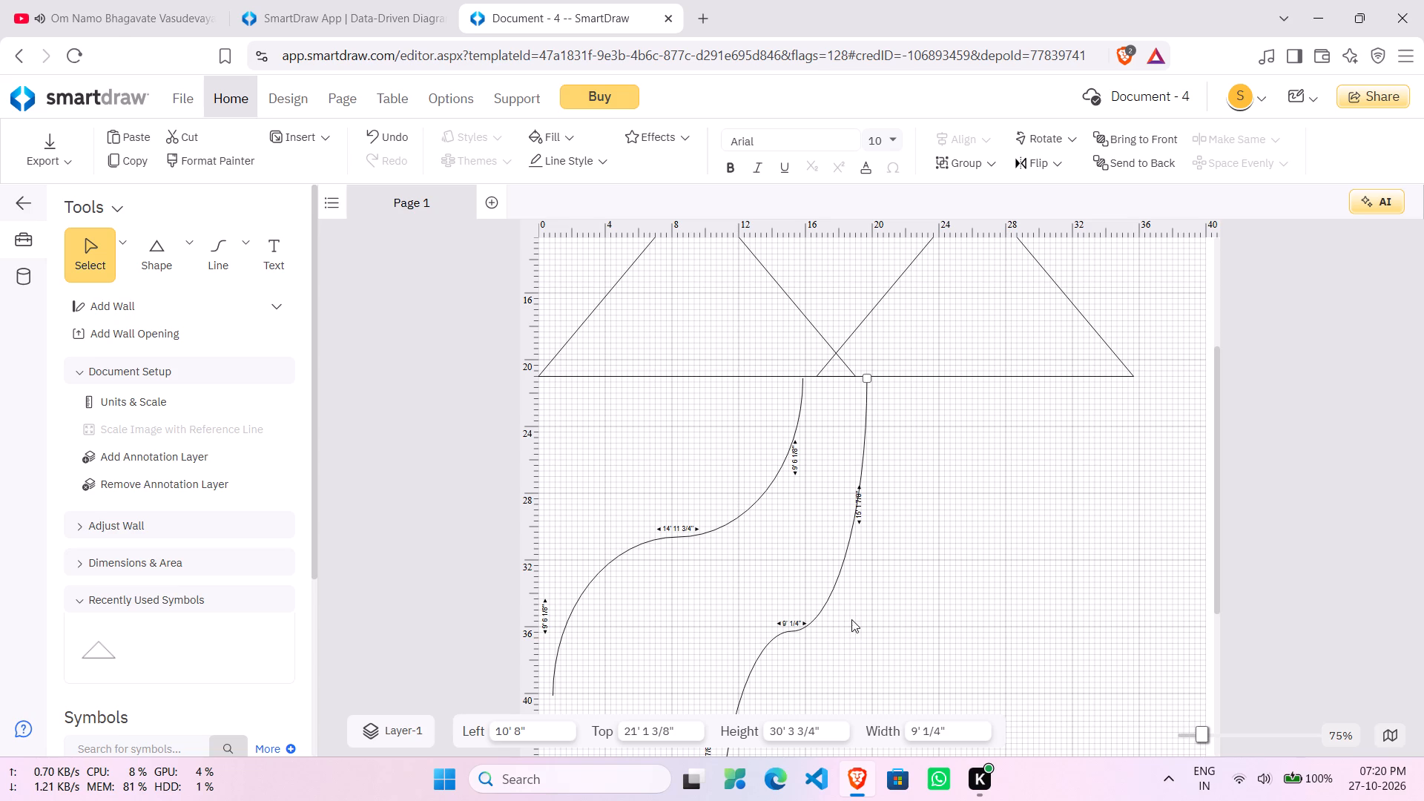
Set the line tool to Curved Line.
{"action": "left_click", "coordinate": [191, 240]}
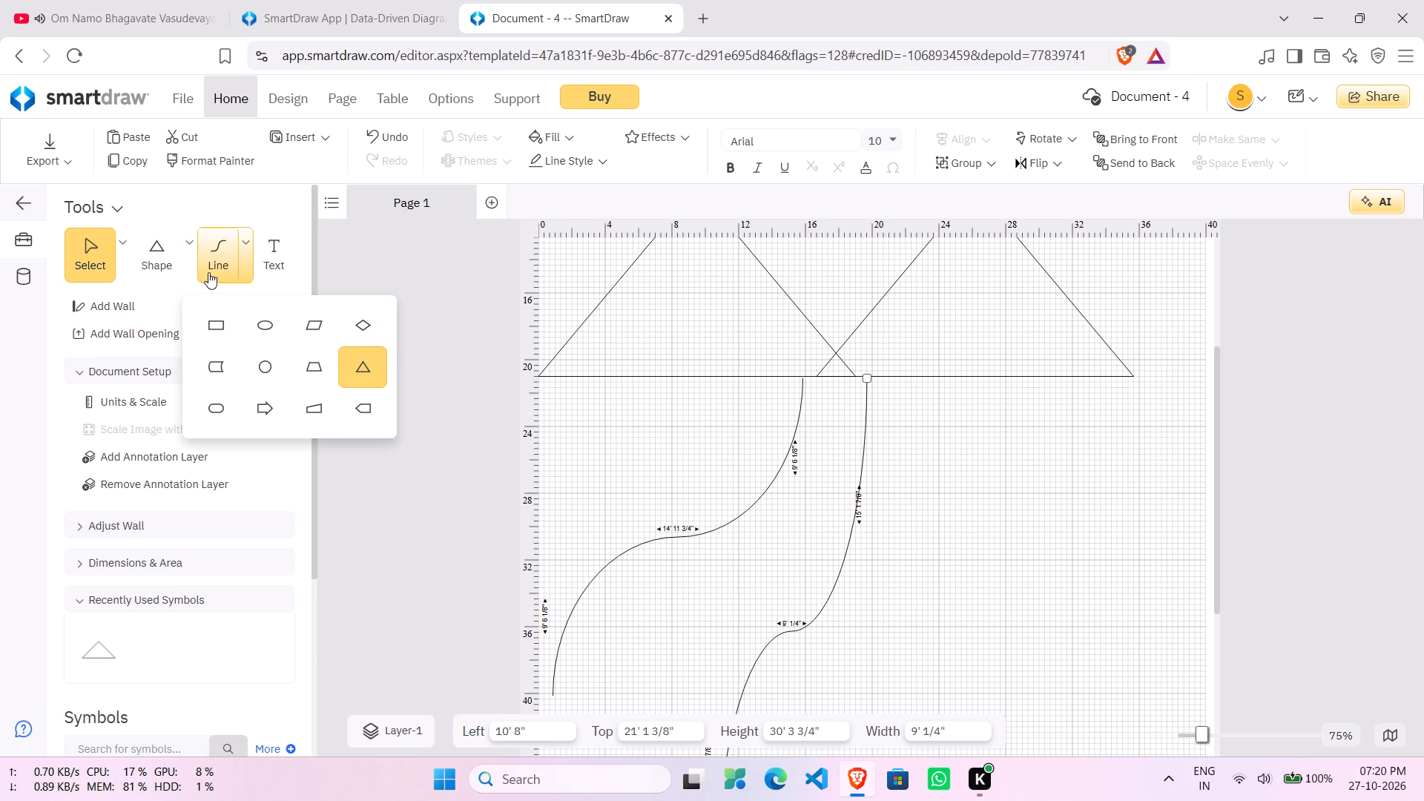
{"action": "left_click", "coordinate": [240, 248]}
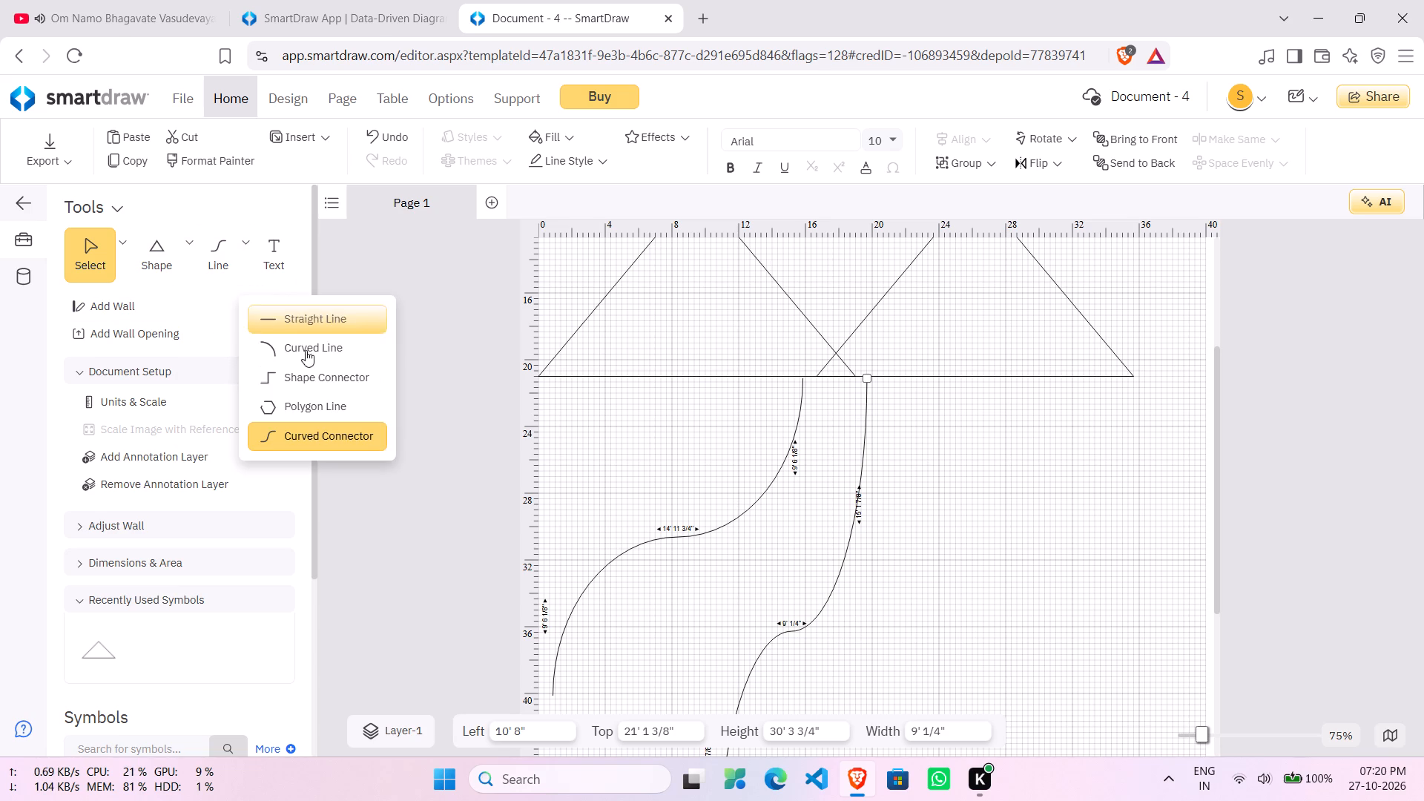
{"action": "left_click", "coordinate": [326, 346]}
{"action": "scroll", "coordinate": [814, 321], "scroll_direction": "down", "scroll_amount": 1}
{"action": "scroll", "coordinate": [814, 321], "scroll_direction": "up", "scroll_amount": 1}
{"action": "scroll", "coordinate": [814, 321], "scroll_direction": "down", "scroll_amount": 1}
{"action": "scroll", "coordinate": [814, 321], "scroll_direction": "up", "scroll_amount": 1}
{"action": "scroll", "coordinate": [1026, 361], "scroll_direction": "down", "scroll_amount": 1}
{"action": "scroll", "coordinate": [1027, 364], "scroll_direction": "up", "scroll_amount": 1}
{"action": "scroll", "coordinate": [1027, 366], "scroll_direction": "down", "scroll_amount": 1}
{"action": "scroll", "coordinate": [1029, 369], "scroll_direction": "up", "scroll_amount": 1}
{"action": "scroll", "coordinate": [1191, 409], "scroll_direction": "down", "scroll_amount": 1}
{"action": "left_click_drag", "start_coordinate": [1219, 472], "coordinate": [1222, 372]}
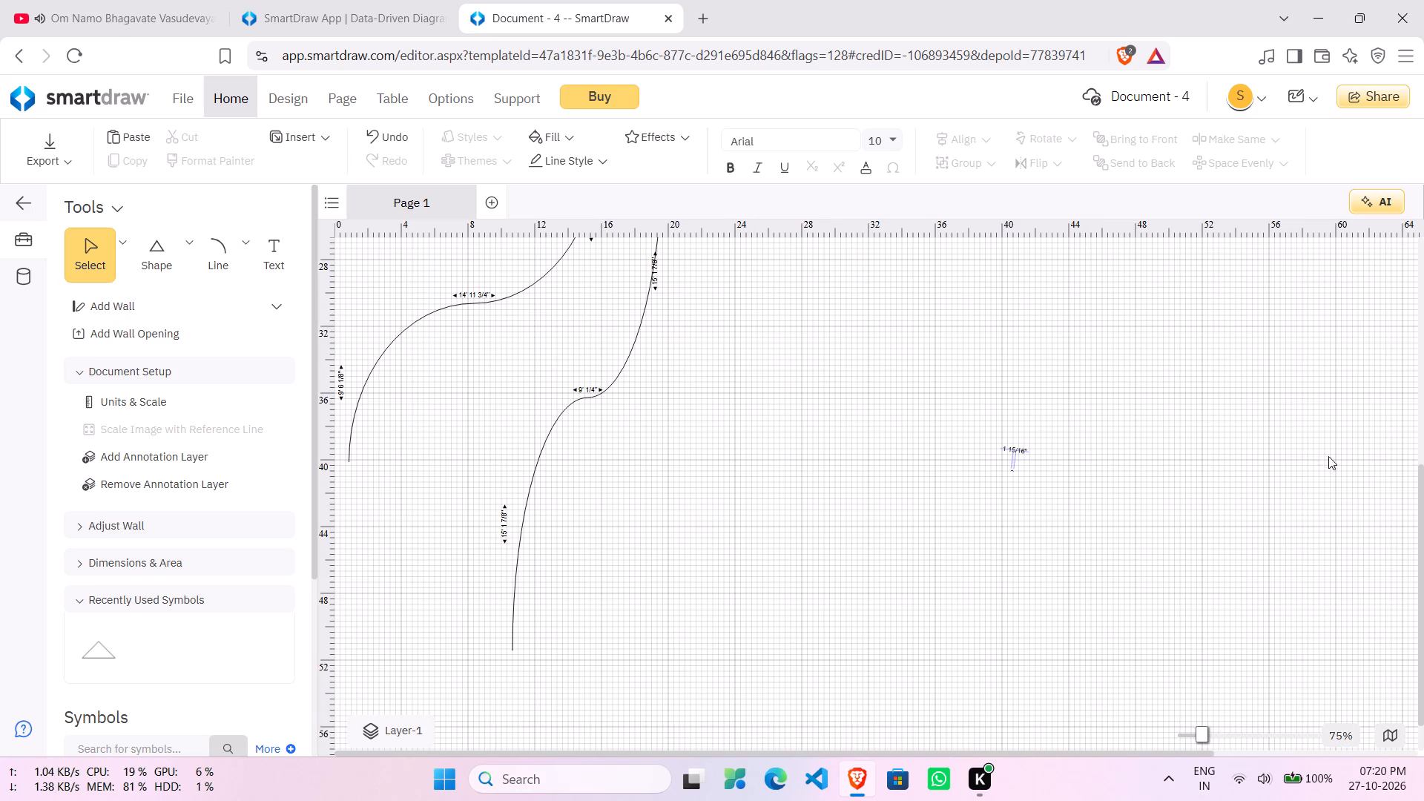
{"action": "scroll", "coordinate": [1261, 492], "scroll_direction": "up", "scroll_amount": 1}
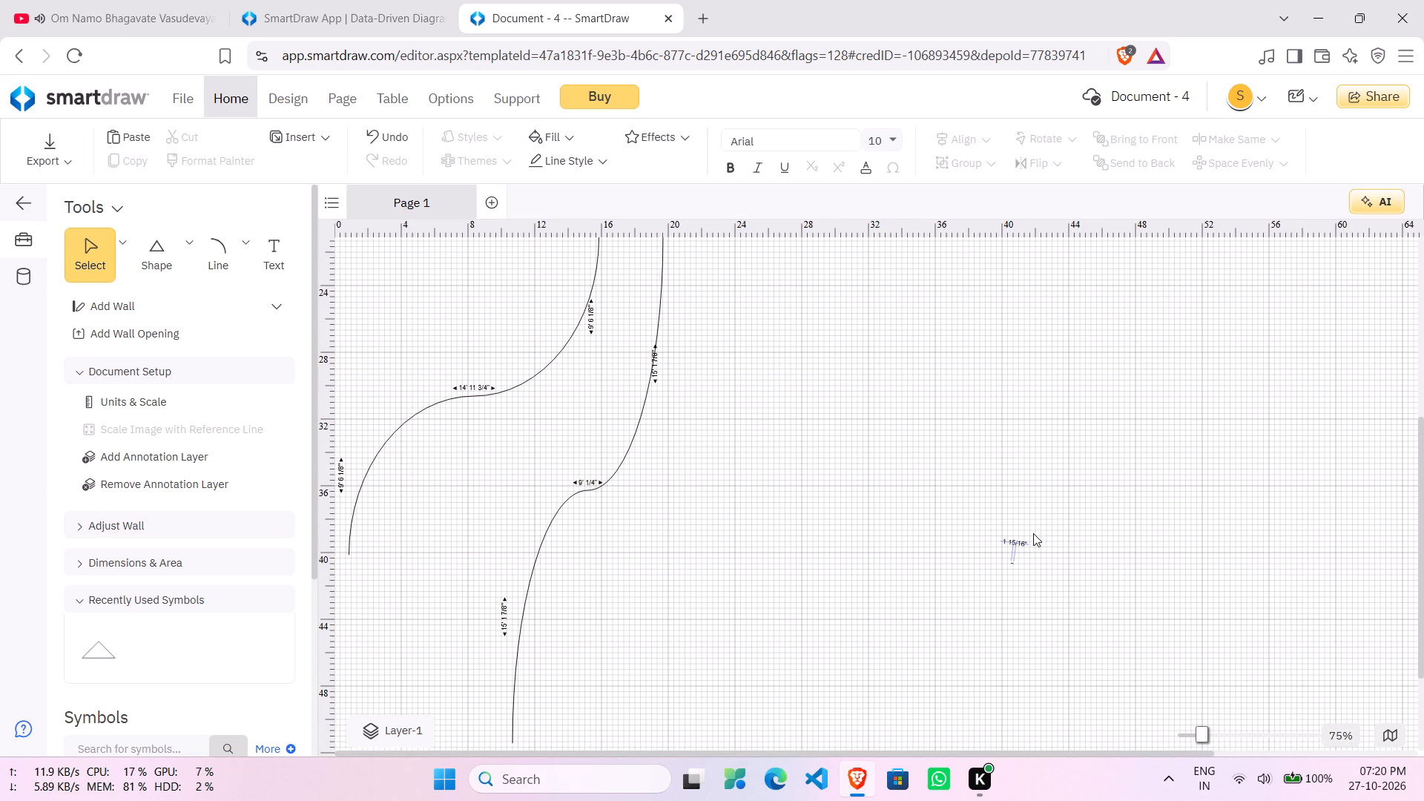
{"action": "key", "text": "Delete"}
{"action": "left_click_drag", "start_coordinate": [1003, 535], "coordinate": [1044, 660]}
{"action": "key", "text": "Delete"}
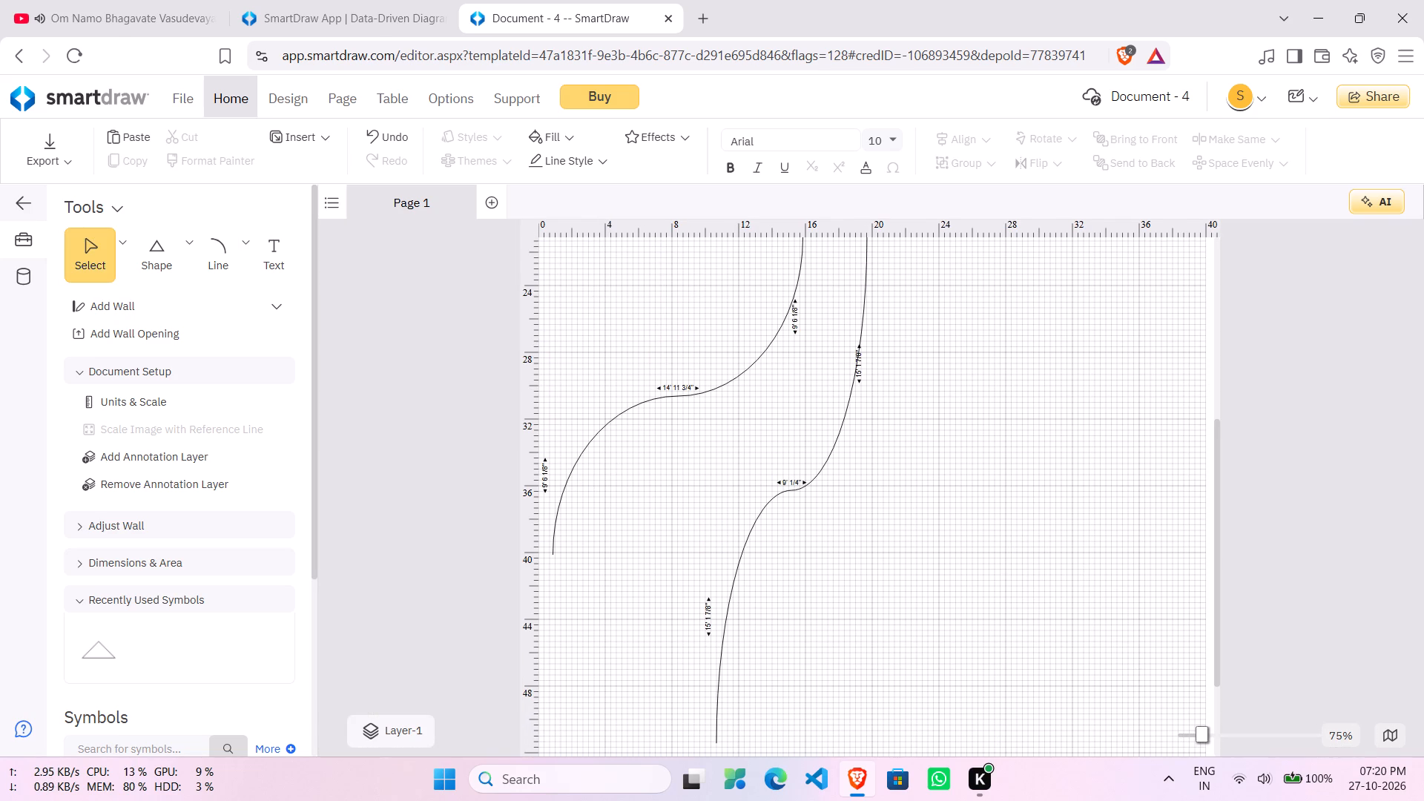
Draw a curved line about 7' 1" wide between the midpoints of the two triangles' facing sides.
{"action": "left_click_drag", "start_coordinate": [1216, 592], "coordinate": [1219, 495]}
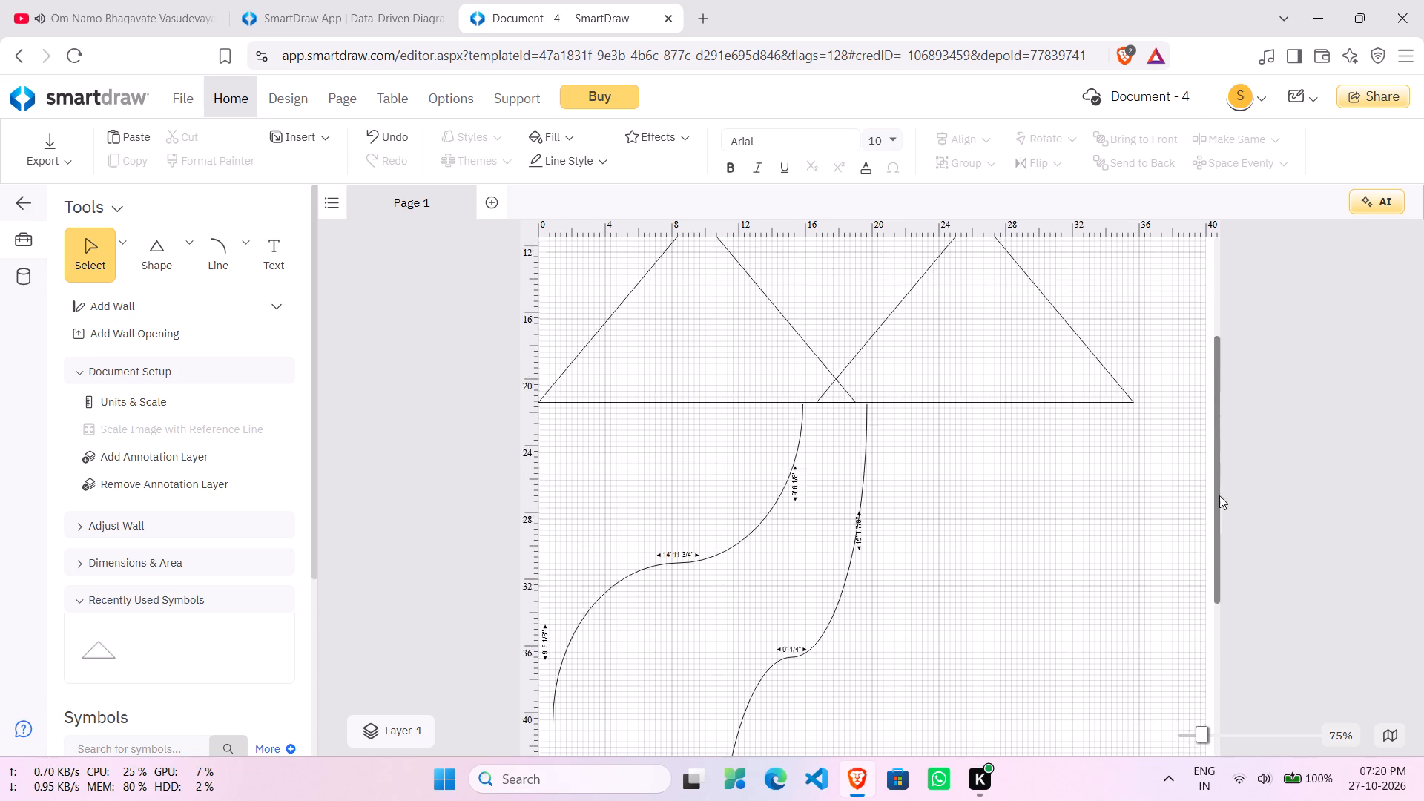
{"action": "left_click_drag", "start_coordinate": [1219, 495], "coordinate": [1219, 441]}
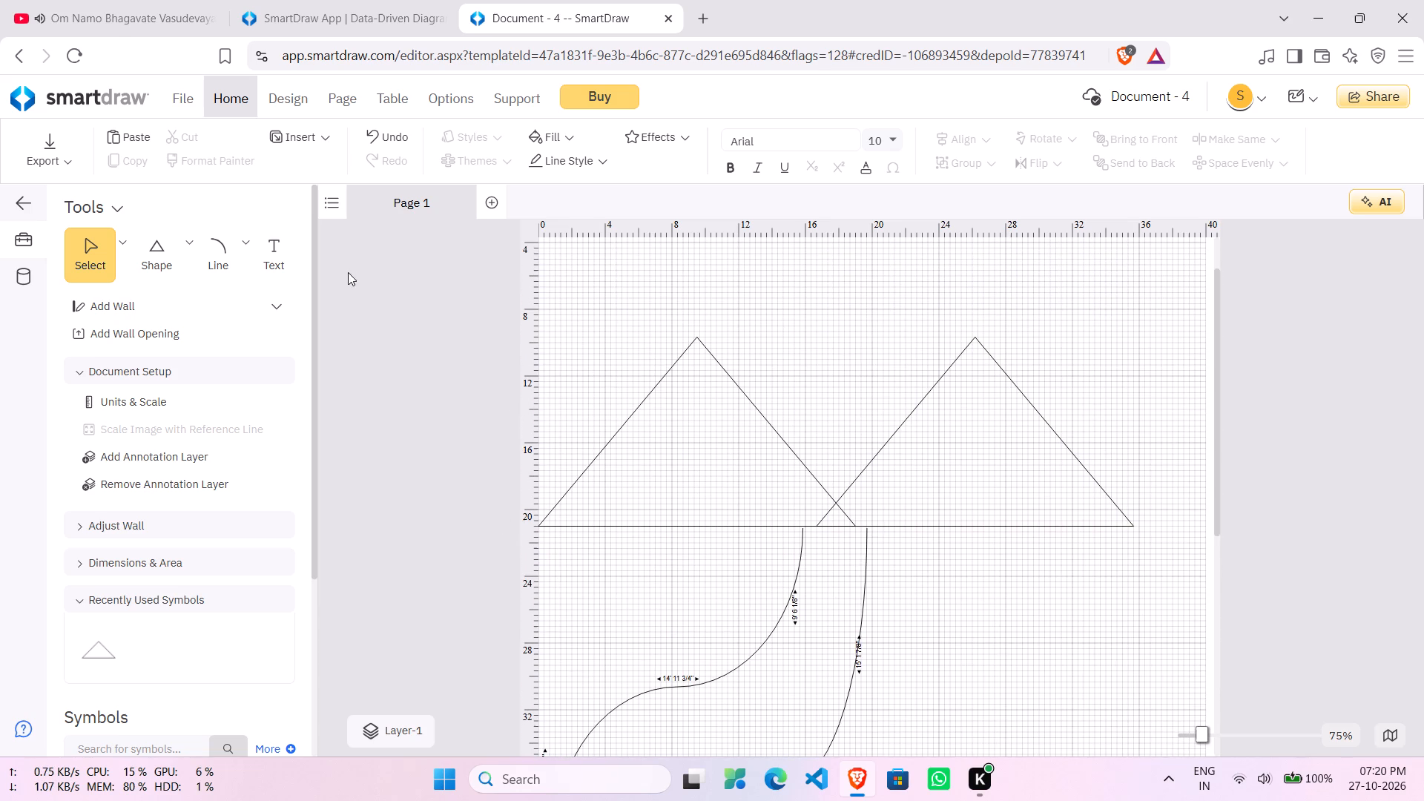
{"action": "left_click", "coordinate": [219, 247]}
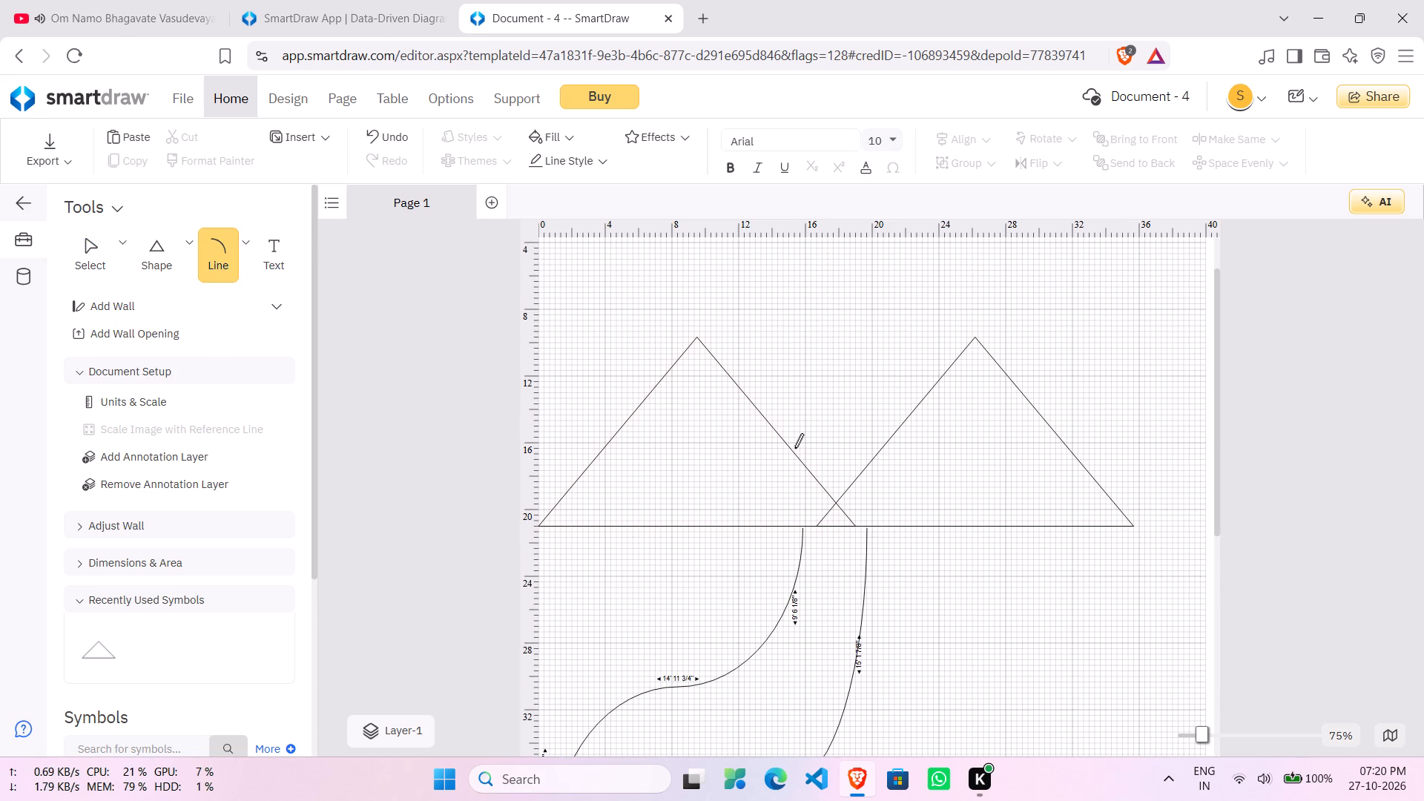
{"action": "left_click_drag", "start_coordinate": [789, 448], "coordinate": [800, 441]}
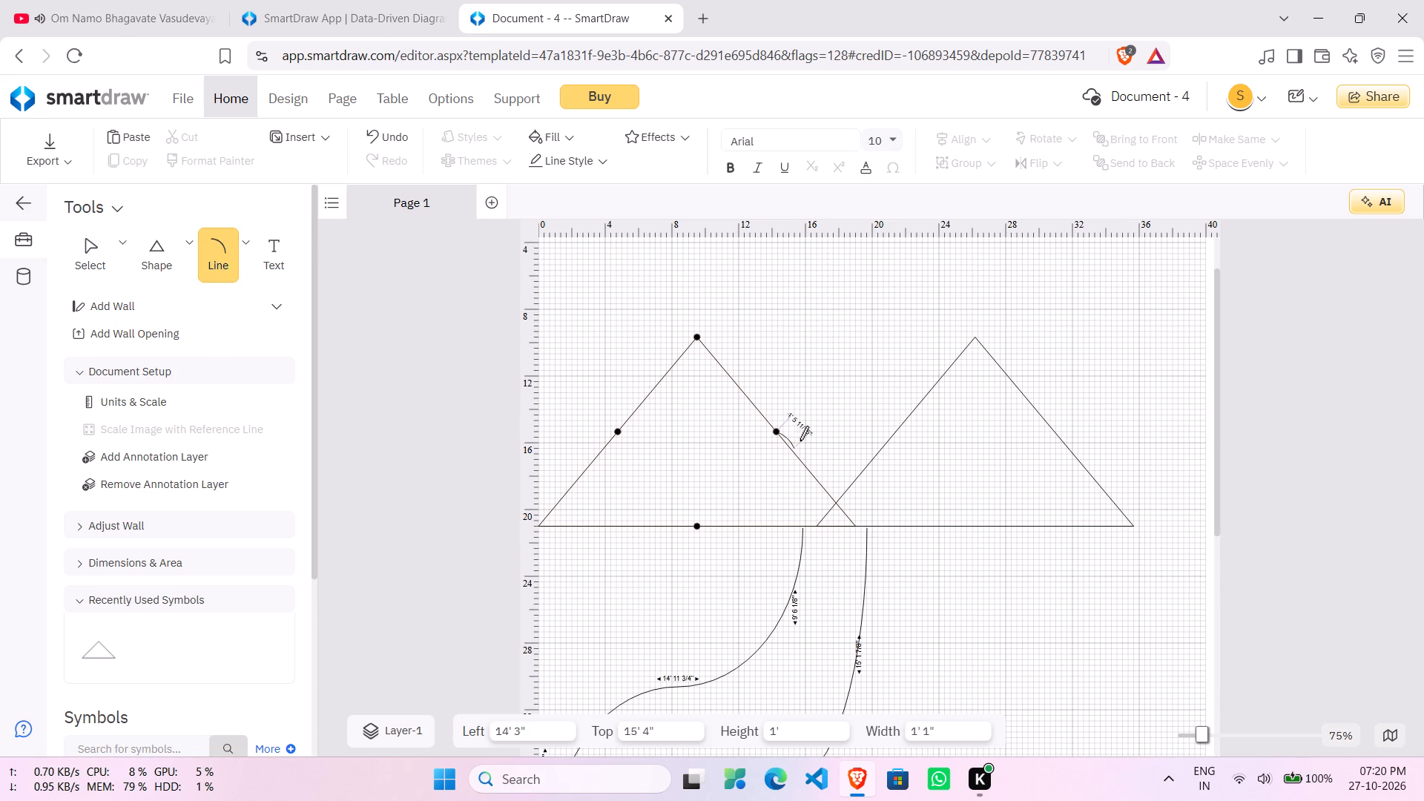
{"action": "left_click_drag", "start_coordinate": [800, 441], "coordinate": [890, 434]}
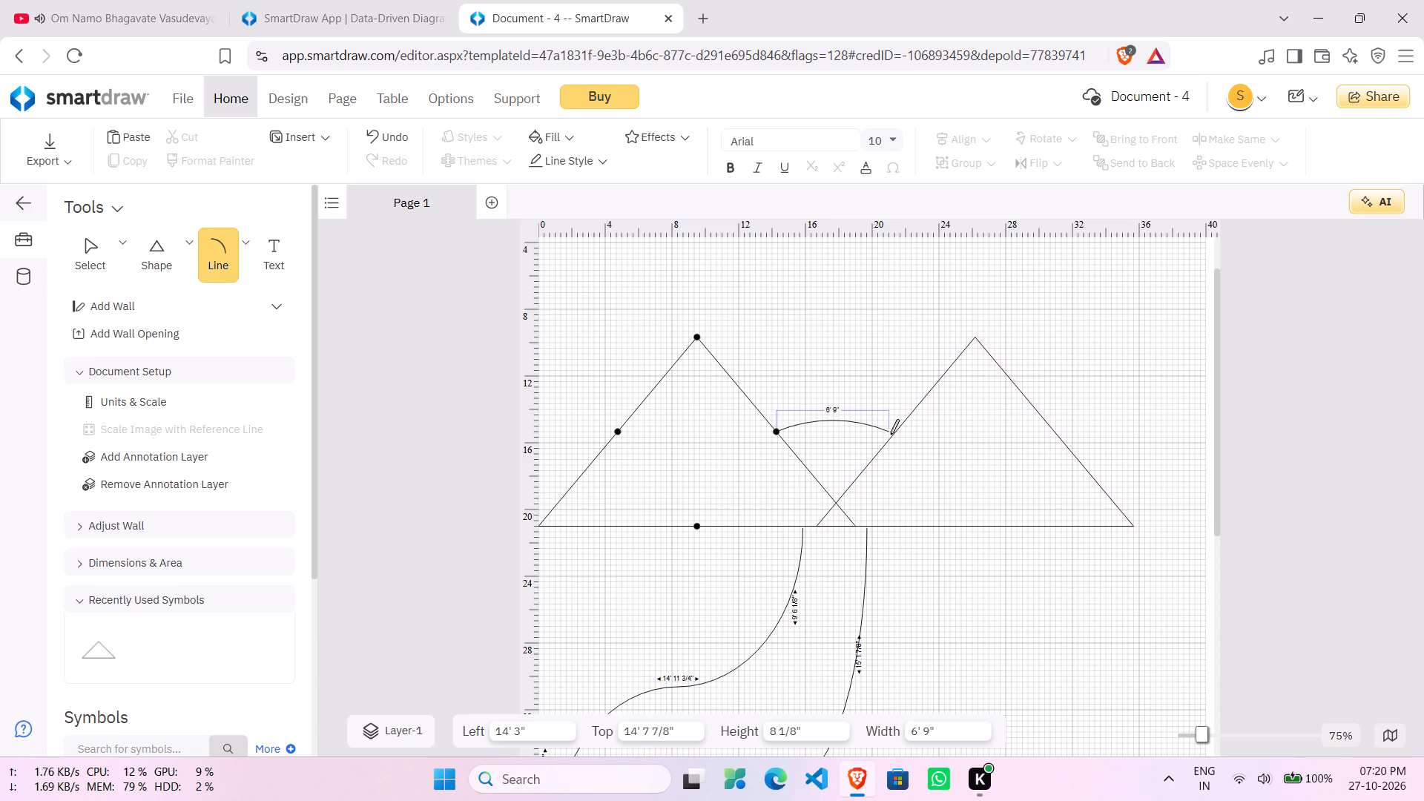
{"action": "left_click_drag", "start_coordinate": [890, 434], "coordinate": [894, 431]}
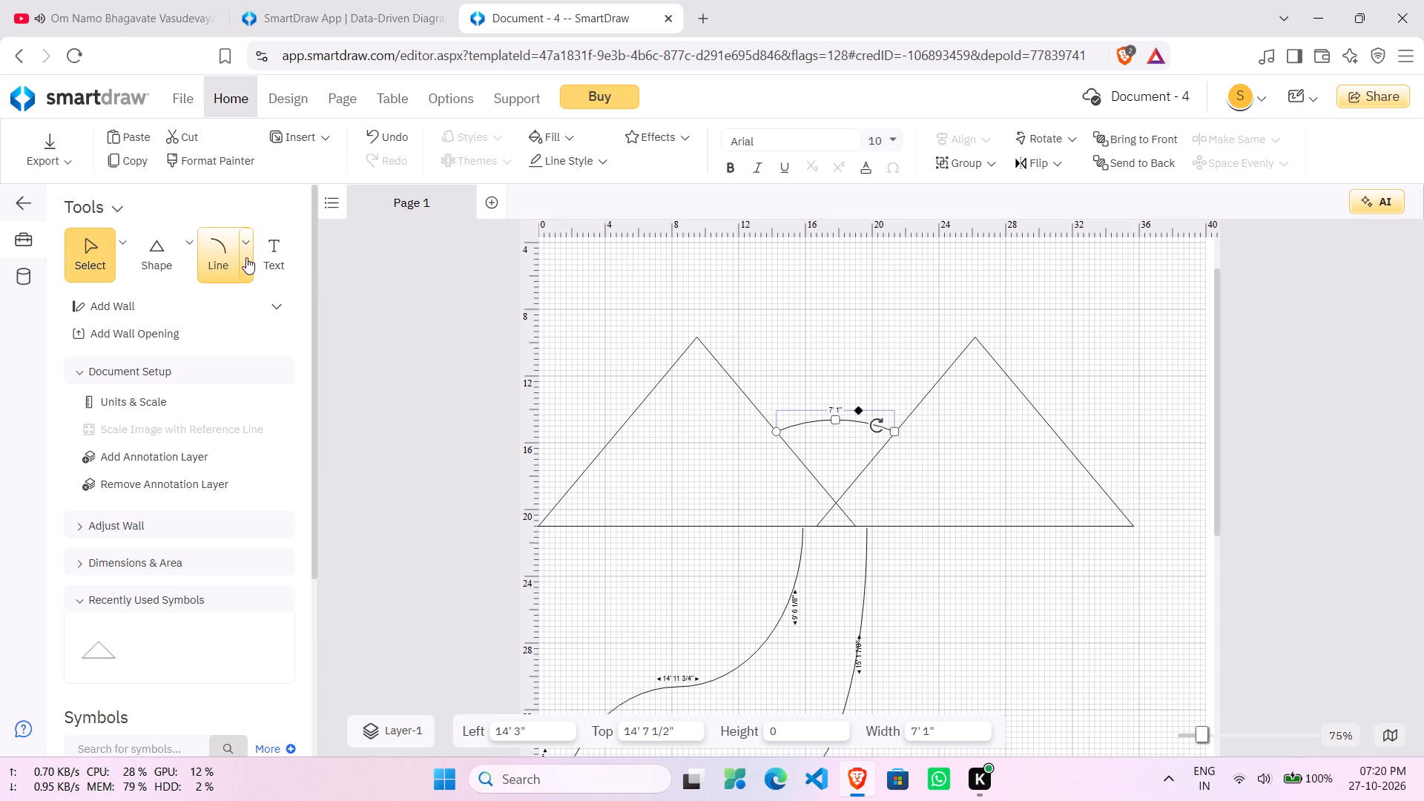
Set the line tool to Straight Line.
{"action": "left_click", "coordinate": [246, 257]}
{"action": "left_click", "coordinate": [297, 316]}
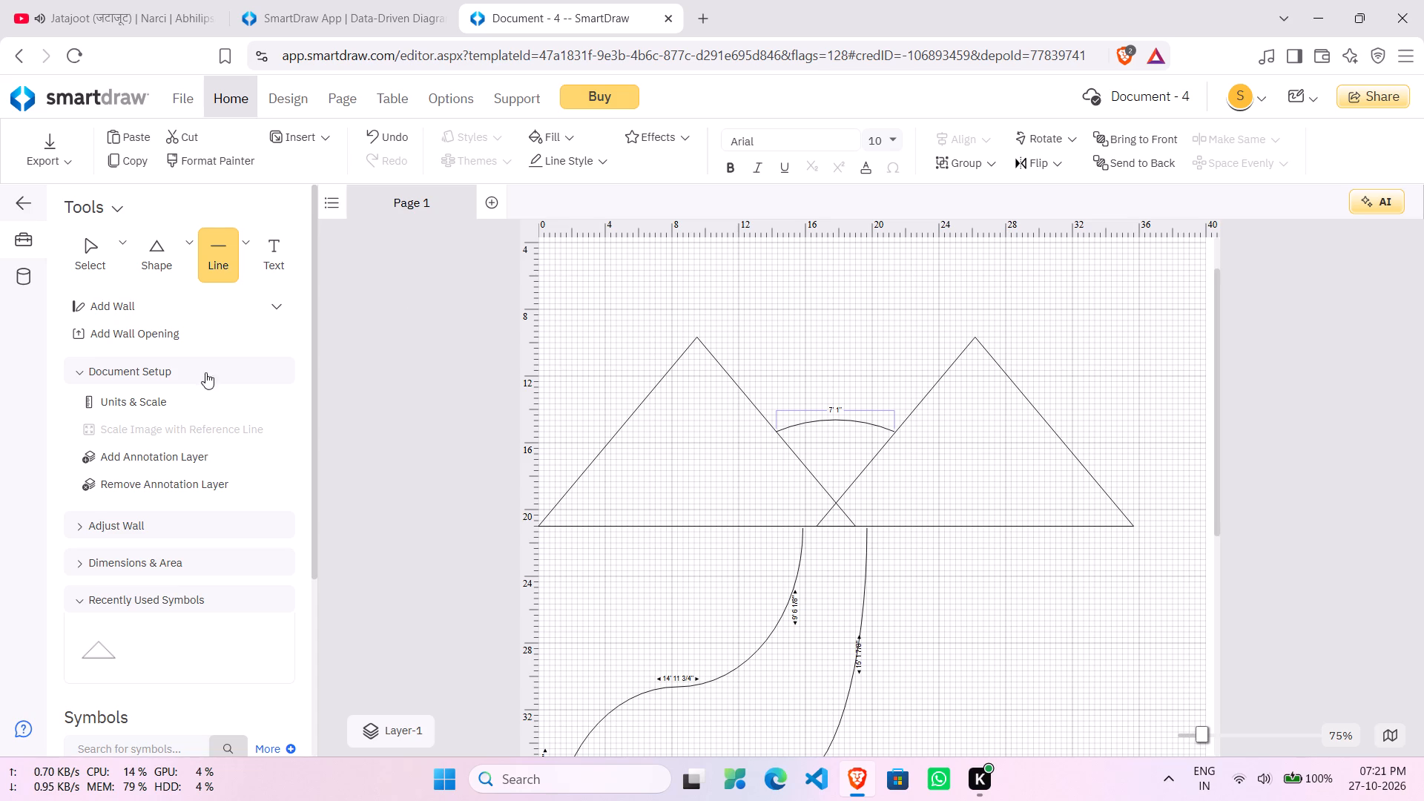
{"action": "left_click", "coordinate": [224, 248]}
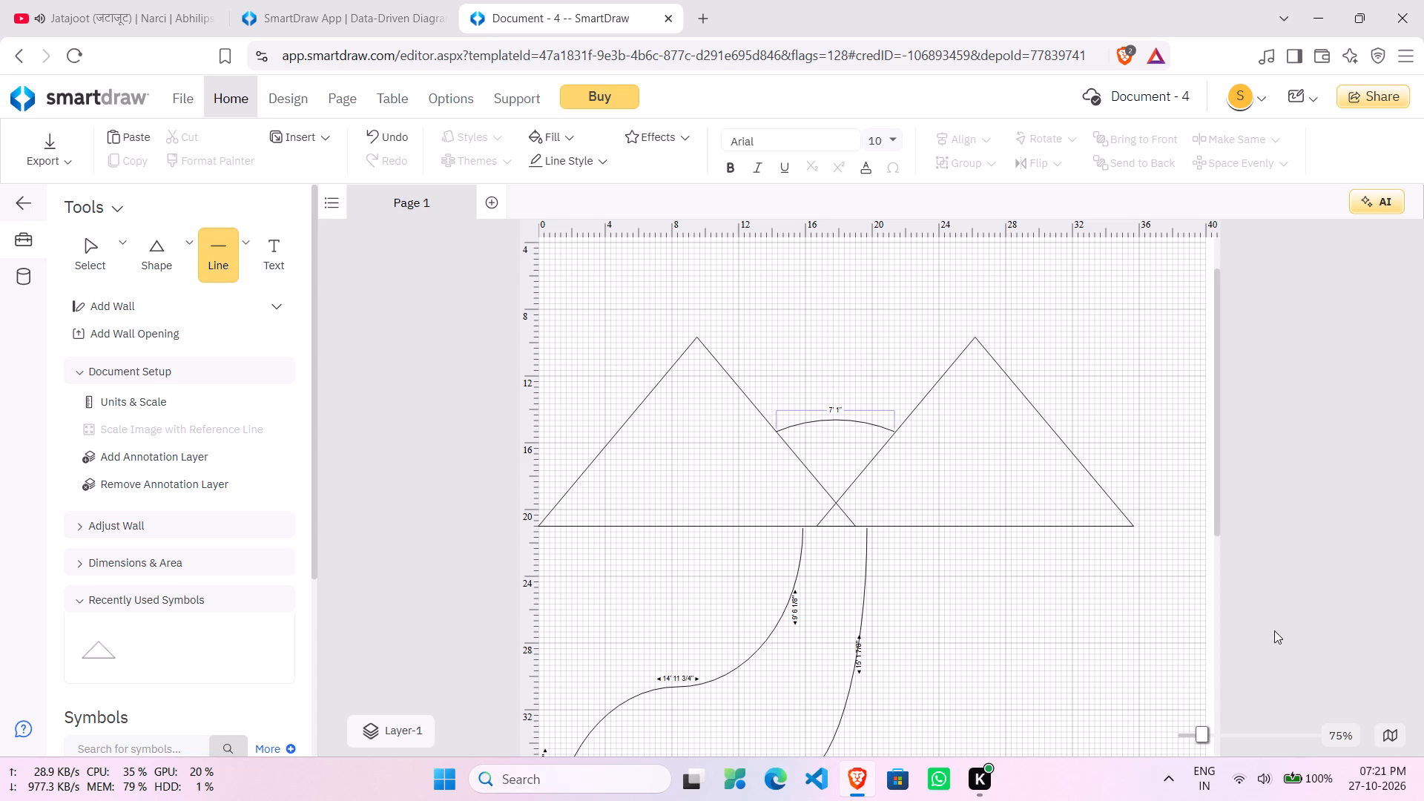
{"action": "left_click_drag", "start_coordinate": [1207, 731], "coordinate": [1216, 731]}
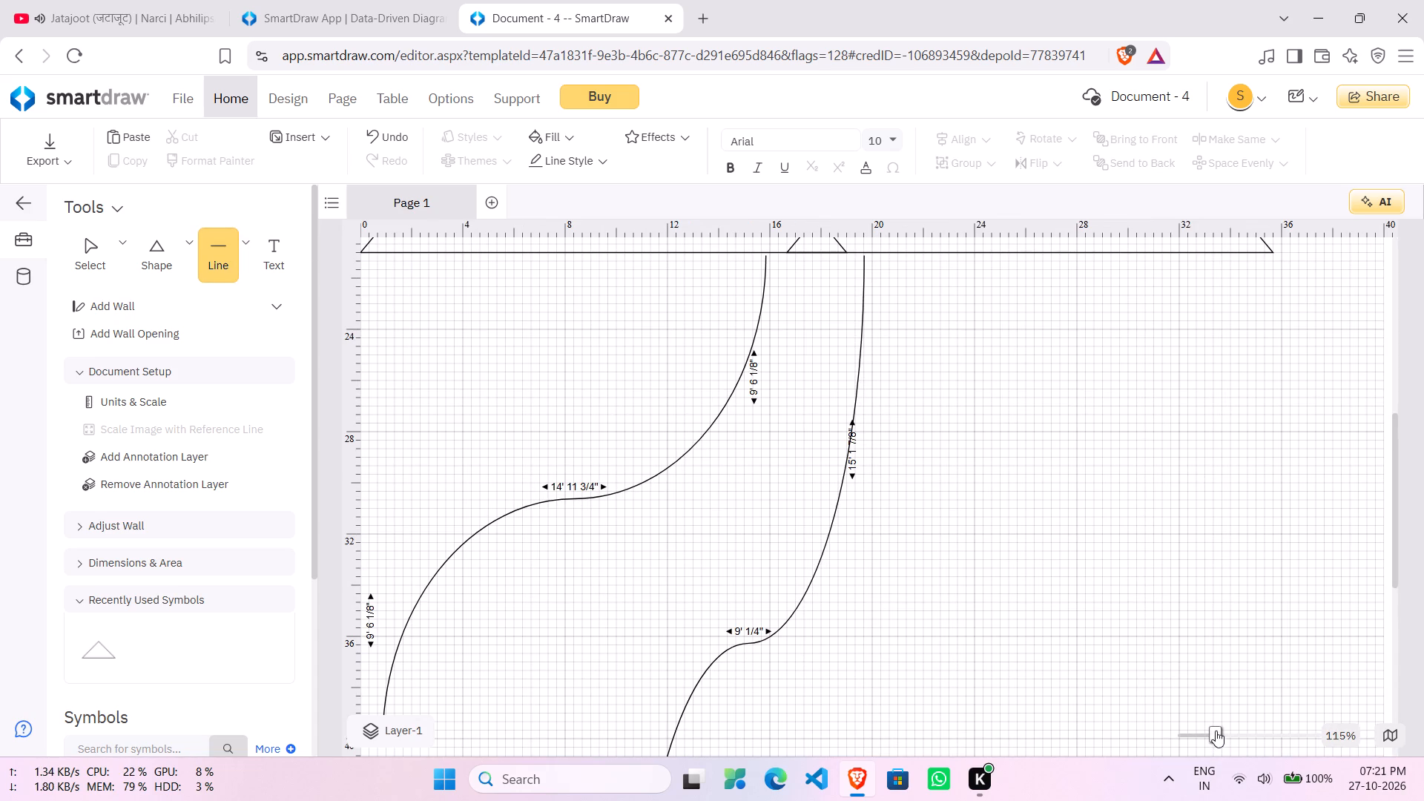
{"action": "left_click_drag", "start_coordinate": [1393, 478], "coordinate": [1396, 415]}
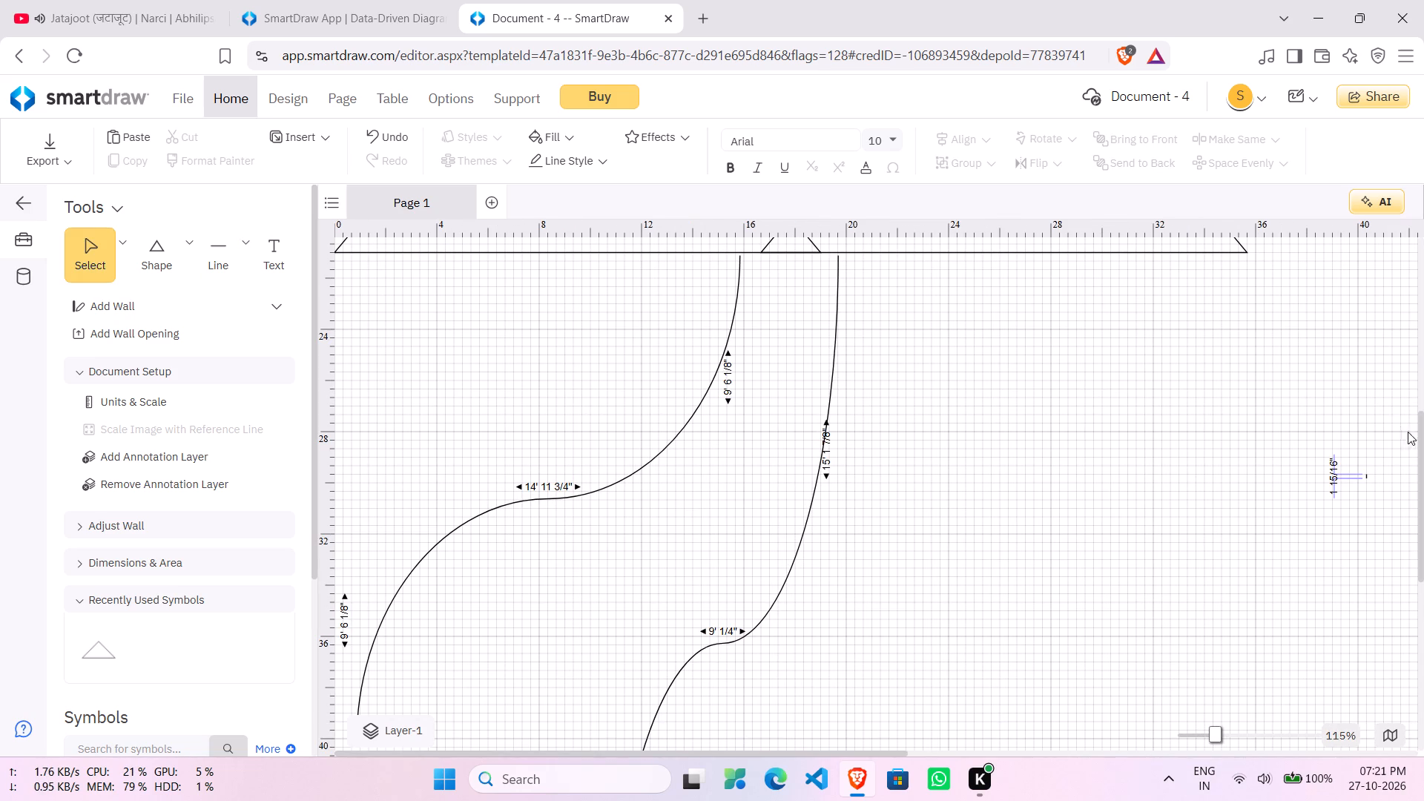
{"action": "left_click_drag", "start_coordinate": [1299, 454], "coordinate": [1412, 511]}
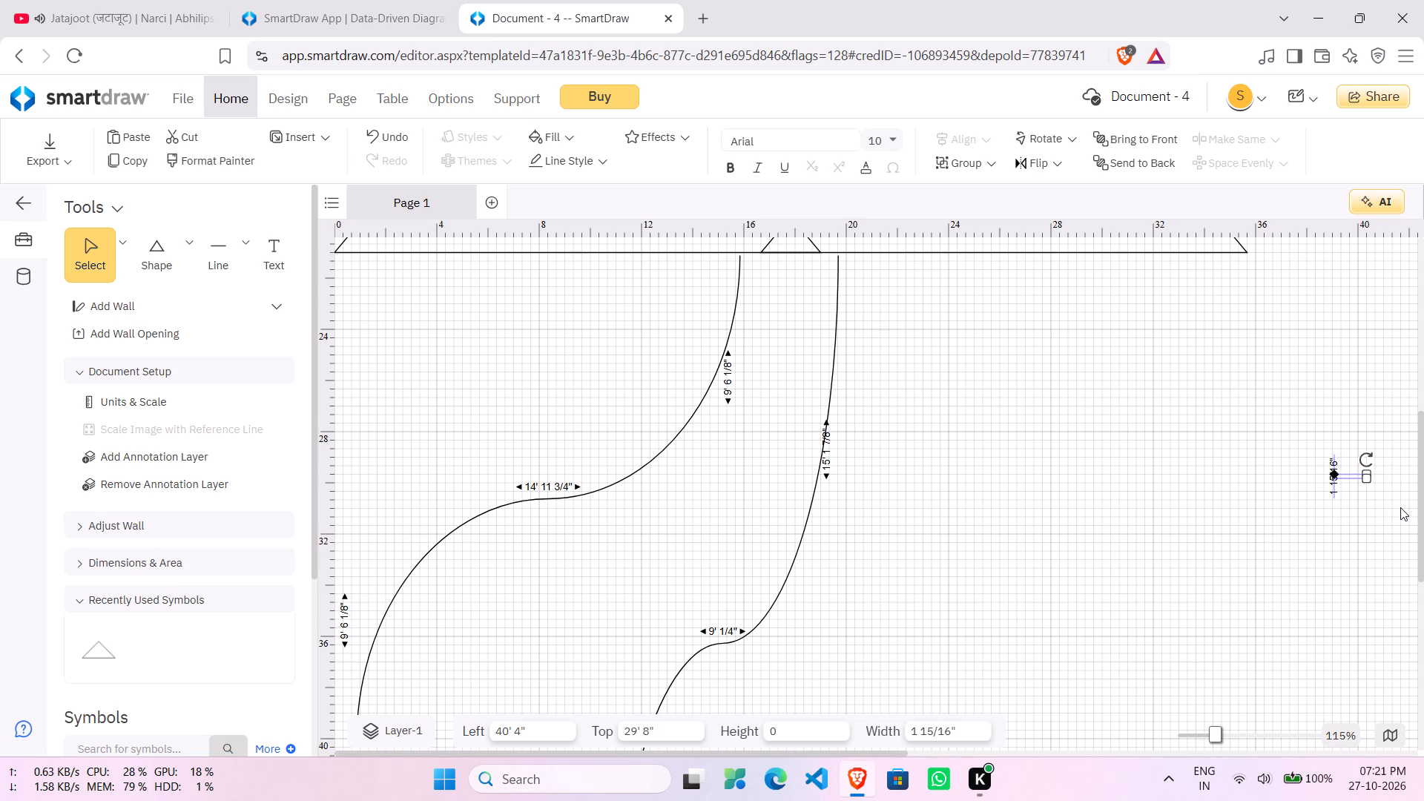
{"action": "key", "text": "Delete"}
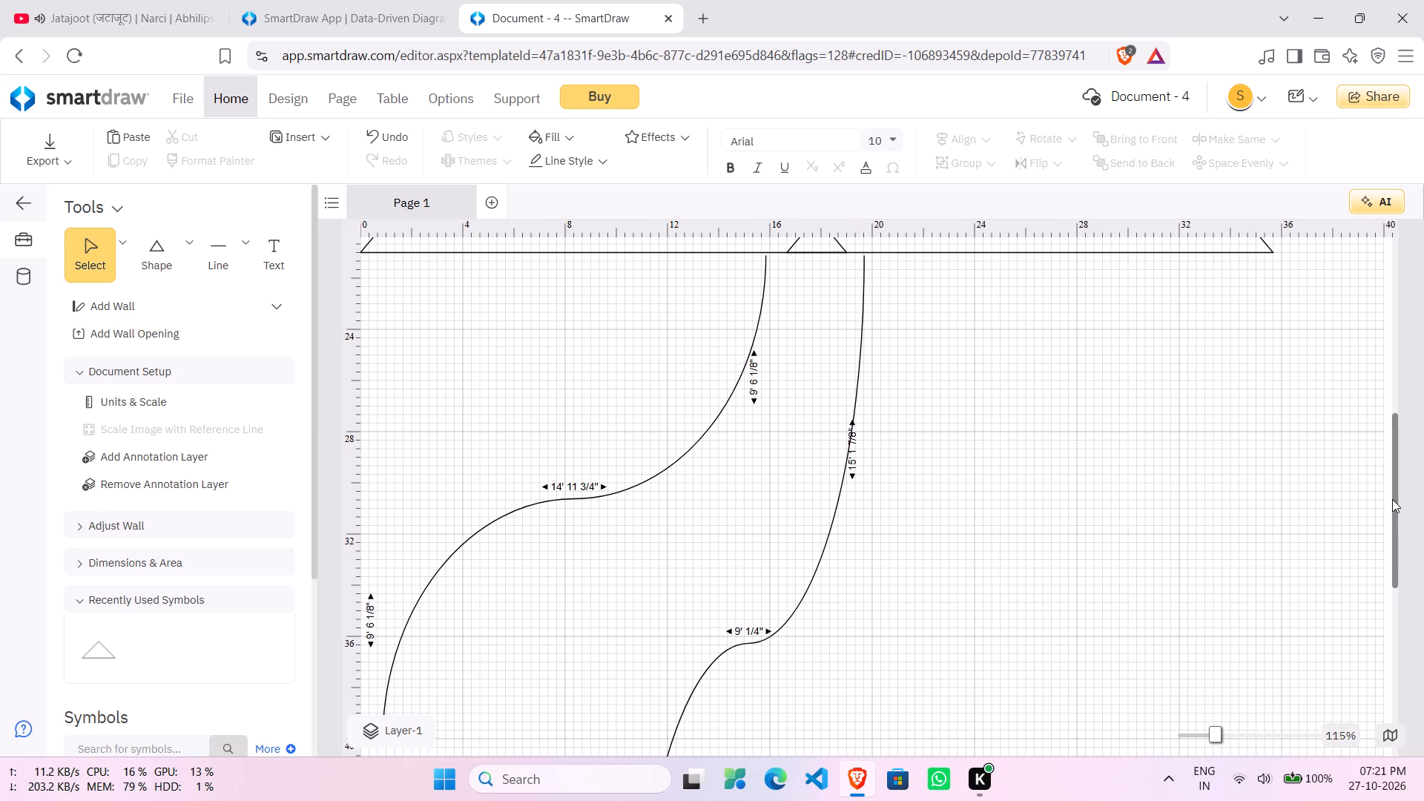
Draw a straight line about 3' 3" long from near the arc's left end, up and to the left beside the first triangle's side.
{"action": "left_click_drag", "start_coordinate": [1392, 499], "coordinate": [1394, 358]}
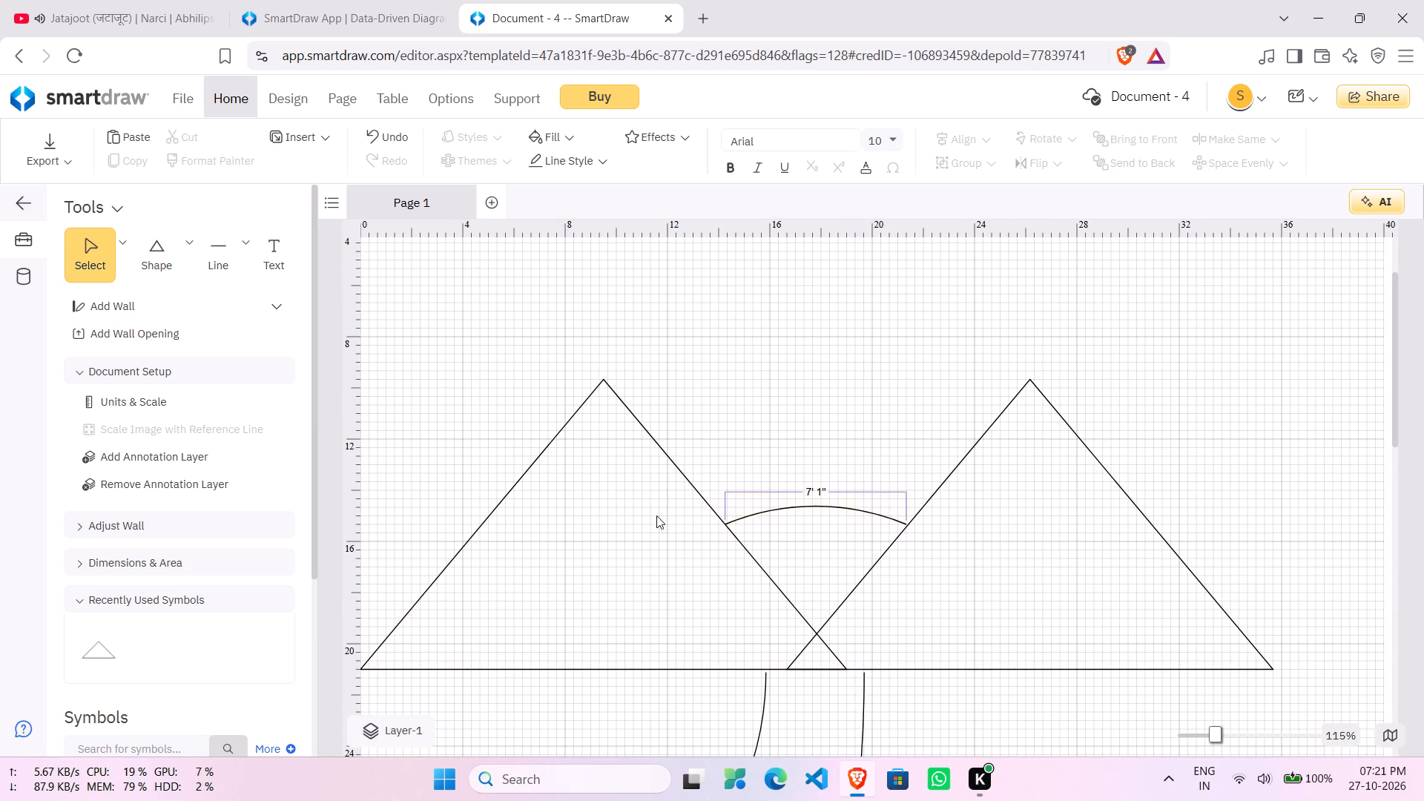
{"action": "left_click", "coordinate": [230, 243]}
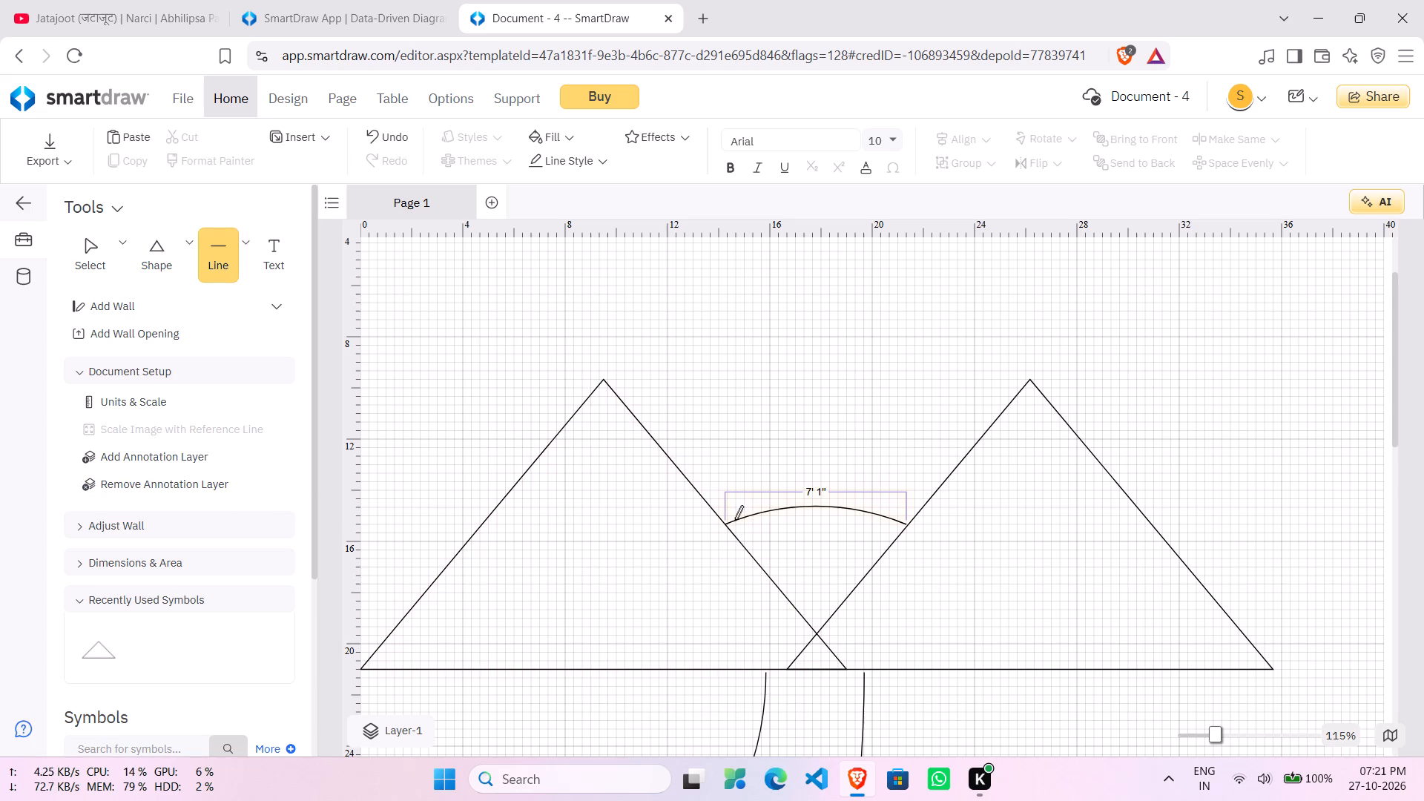
{"action": "left_click_drag", "start_coordinate": [734, 520], "coordinate": [699, 440]}
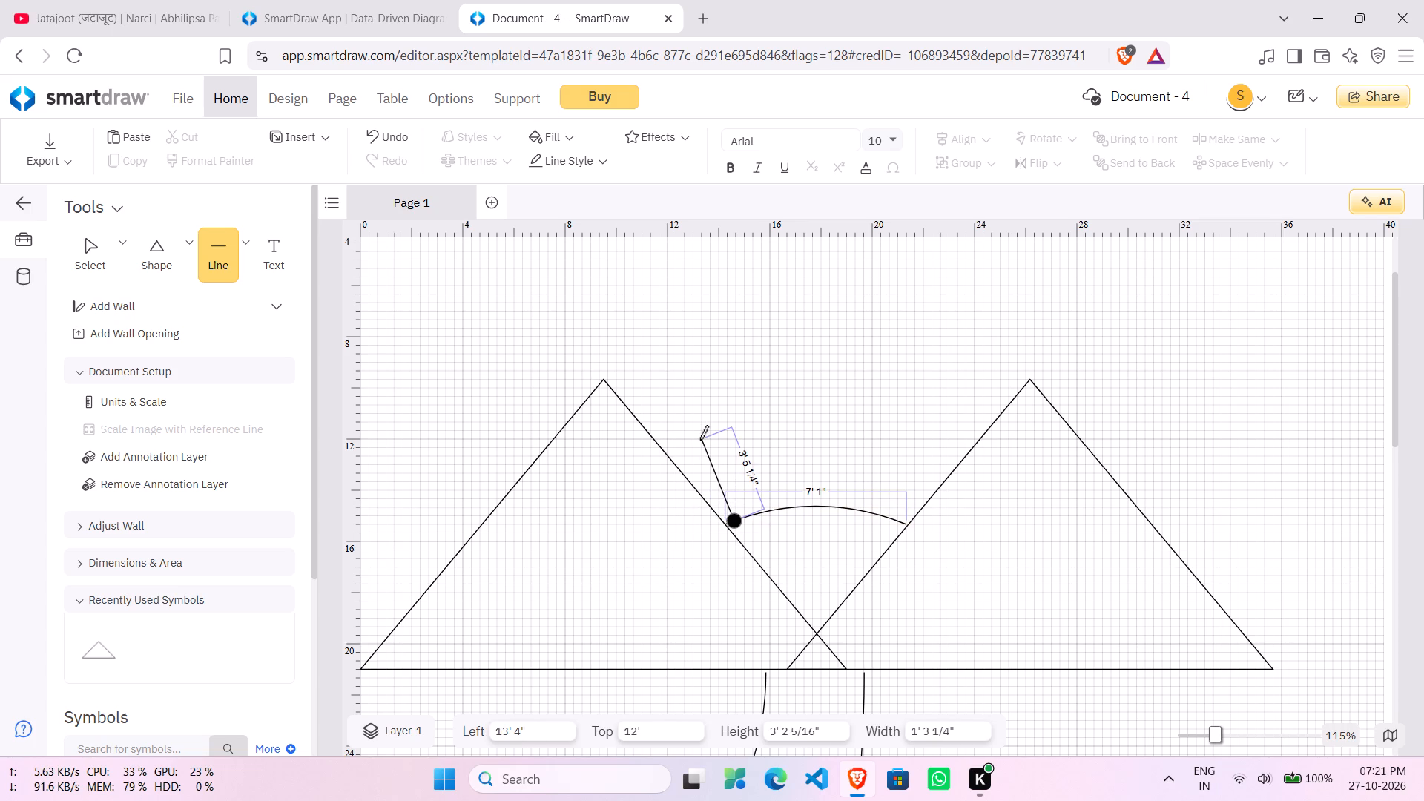
{"action": "left_click_drag", "start_coordinate": [699, 440], "coordinate": [685, 433]}
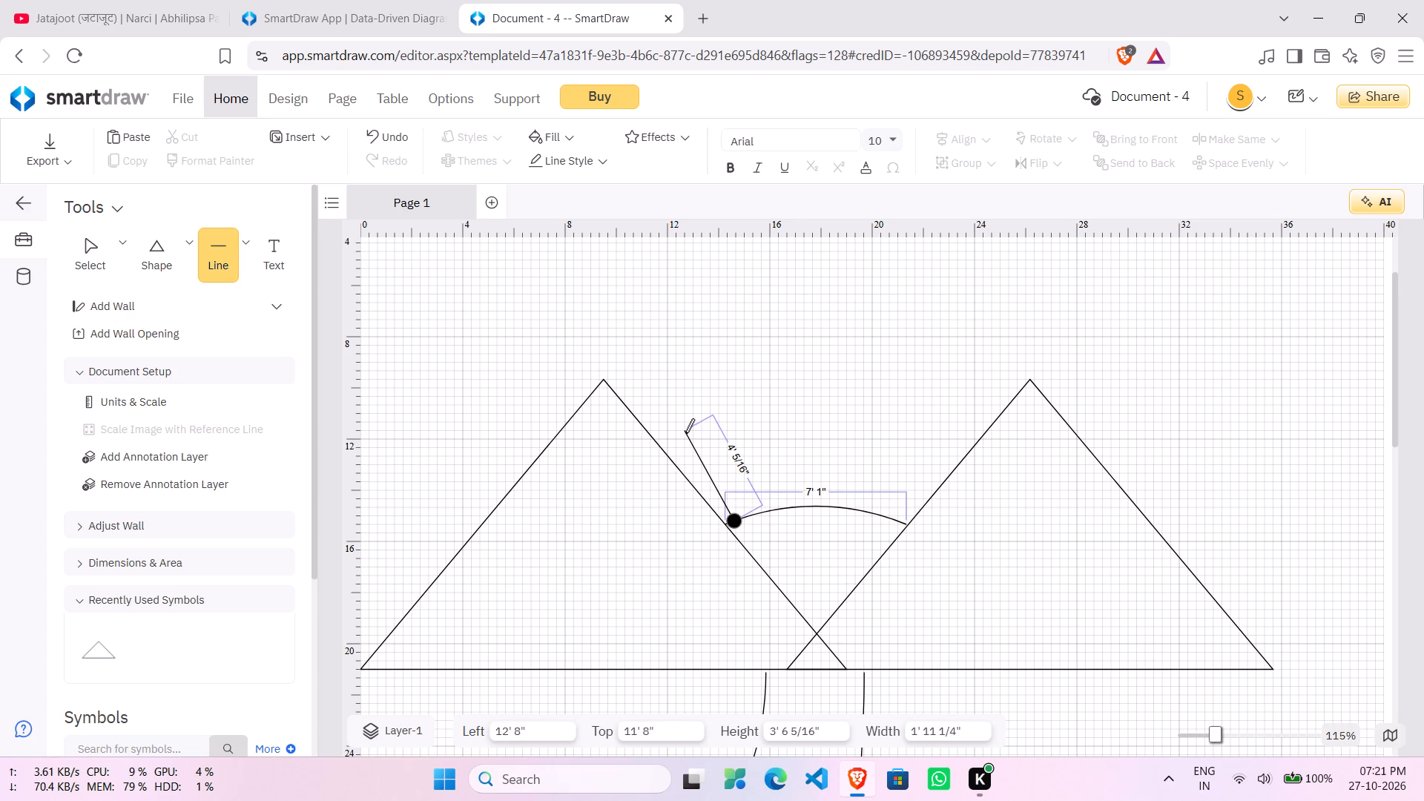
{"action": "left_click_drag", "start_coordinate": [685, 433], "coordinate": [685, 445]}
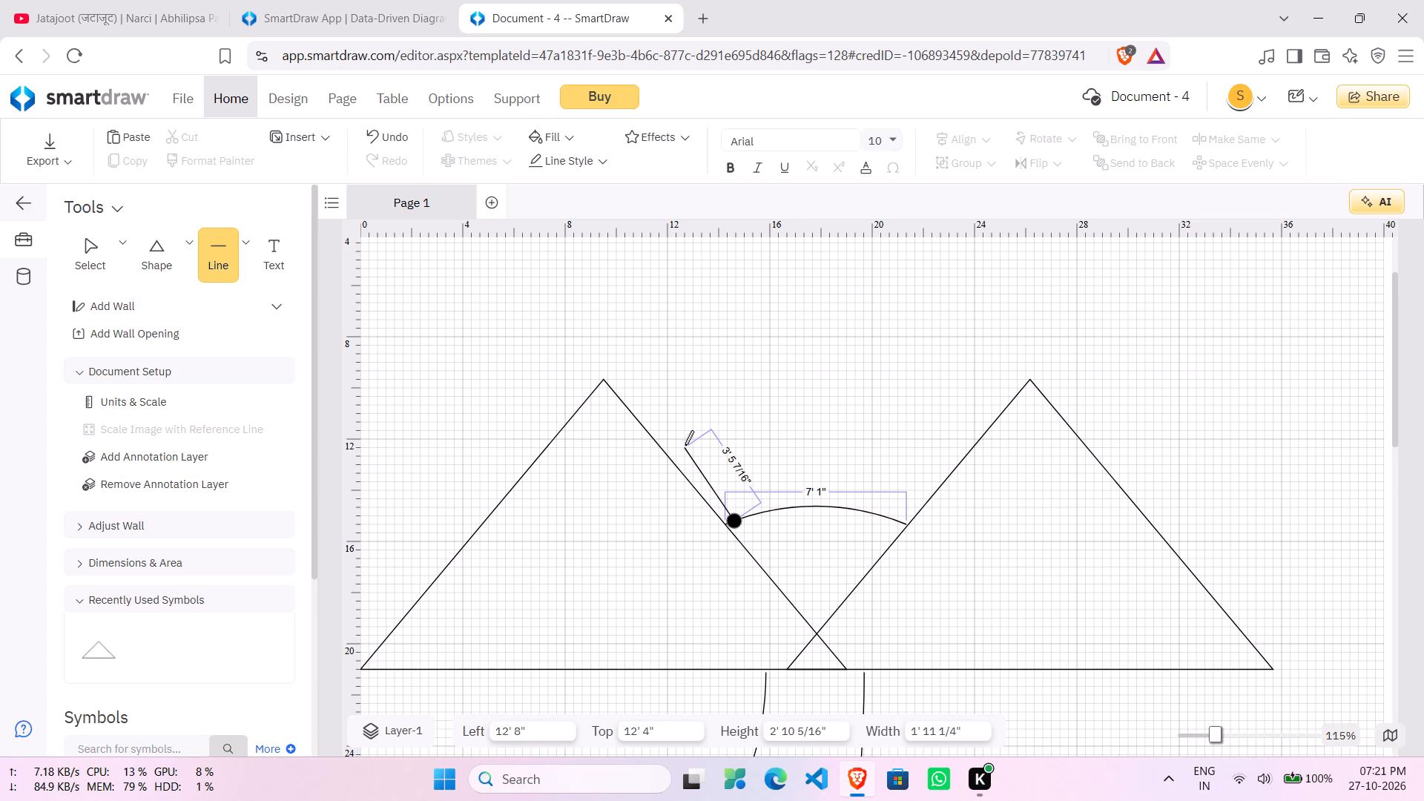
{"action": "left_click_drag", "start_coordinate": [685, 445], "coordinate": [692, 445]}
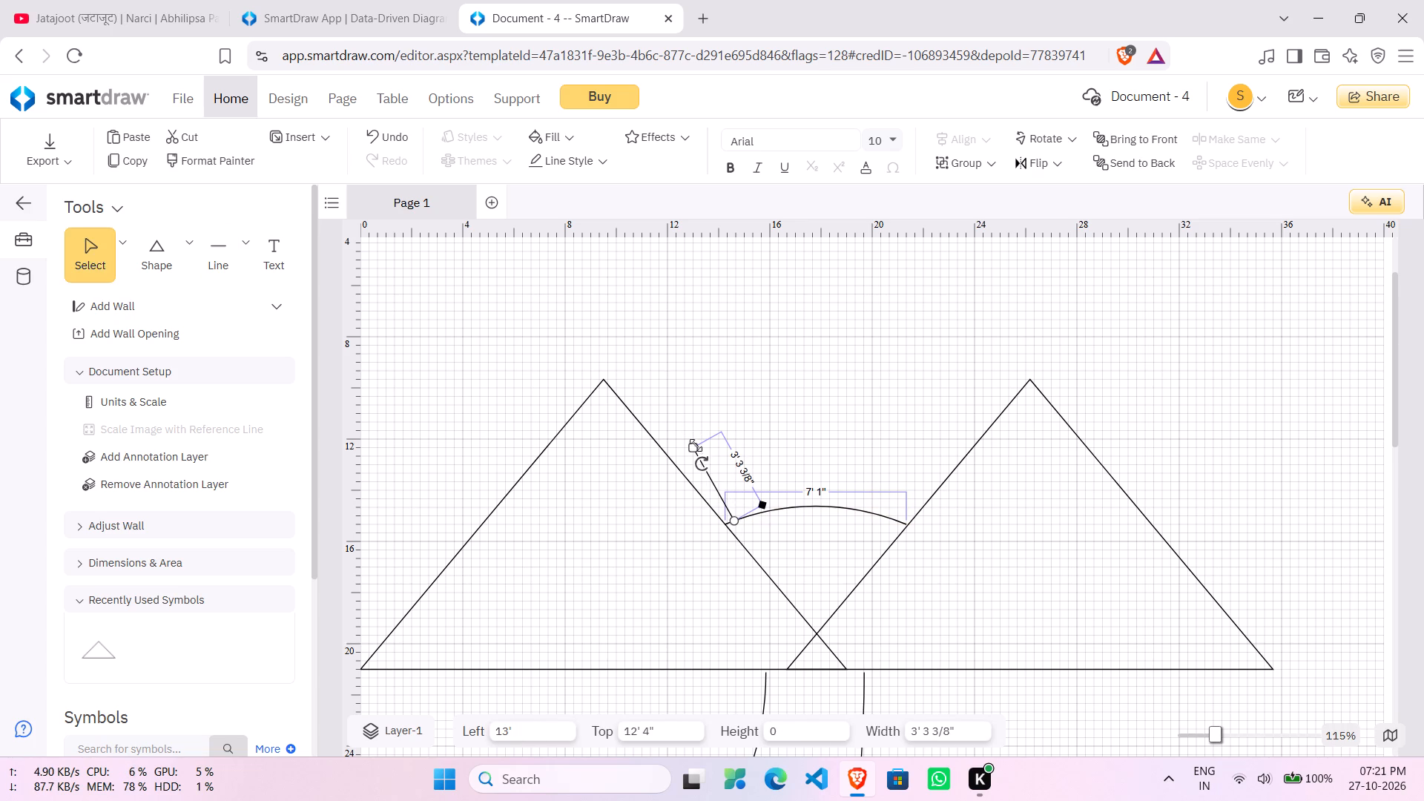
Draw a short, nearly vertical straight line about 1' 8" long upward from the lower end of the previous straight line.
{"action": "left_click", "coordinate": [224, 252]}
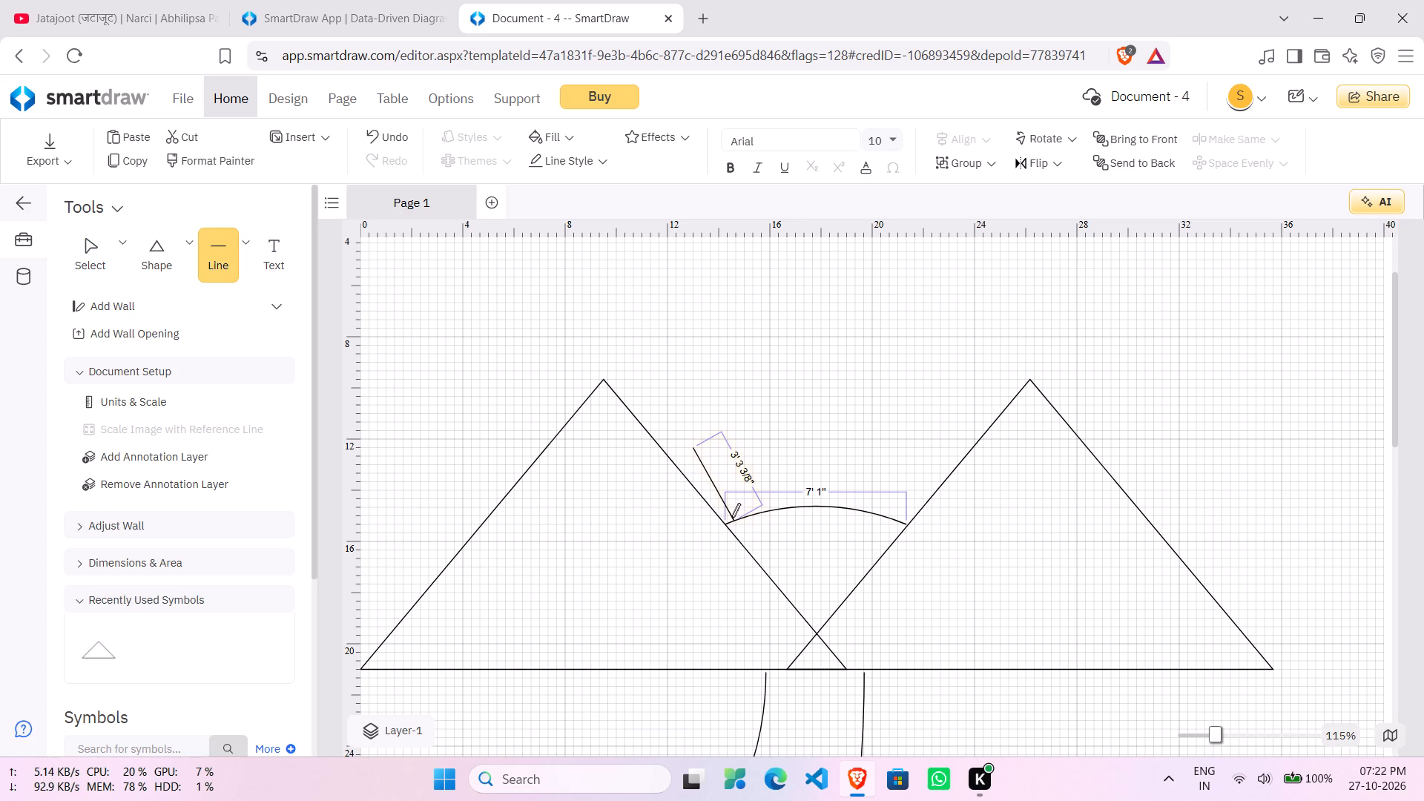
{"action": "left_click_drag", "start_coordinate": [734, 517], "coordinate": [737, 473]}
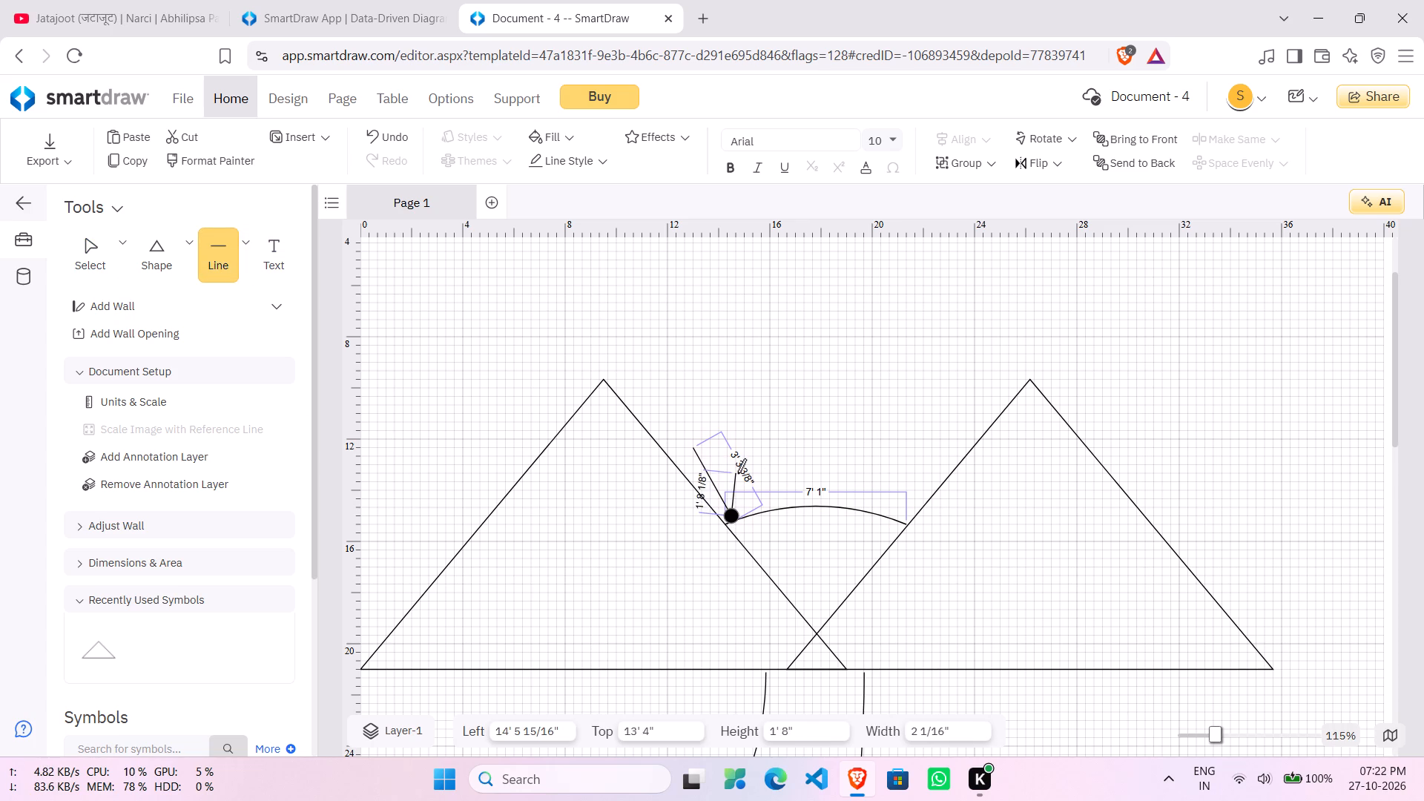
{"action": "left_click_drag", "start_coordinate": [737, 473], "coordinate": [736, 474]}
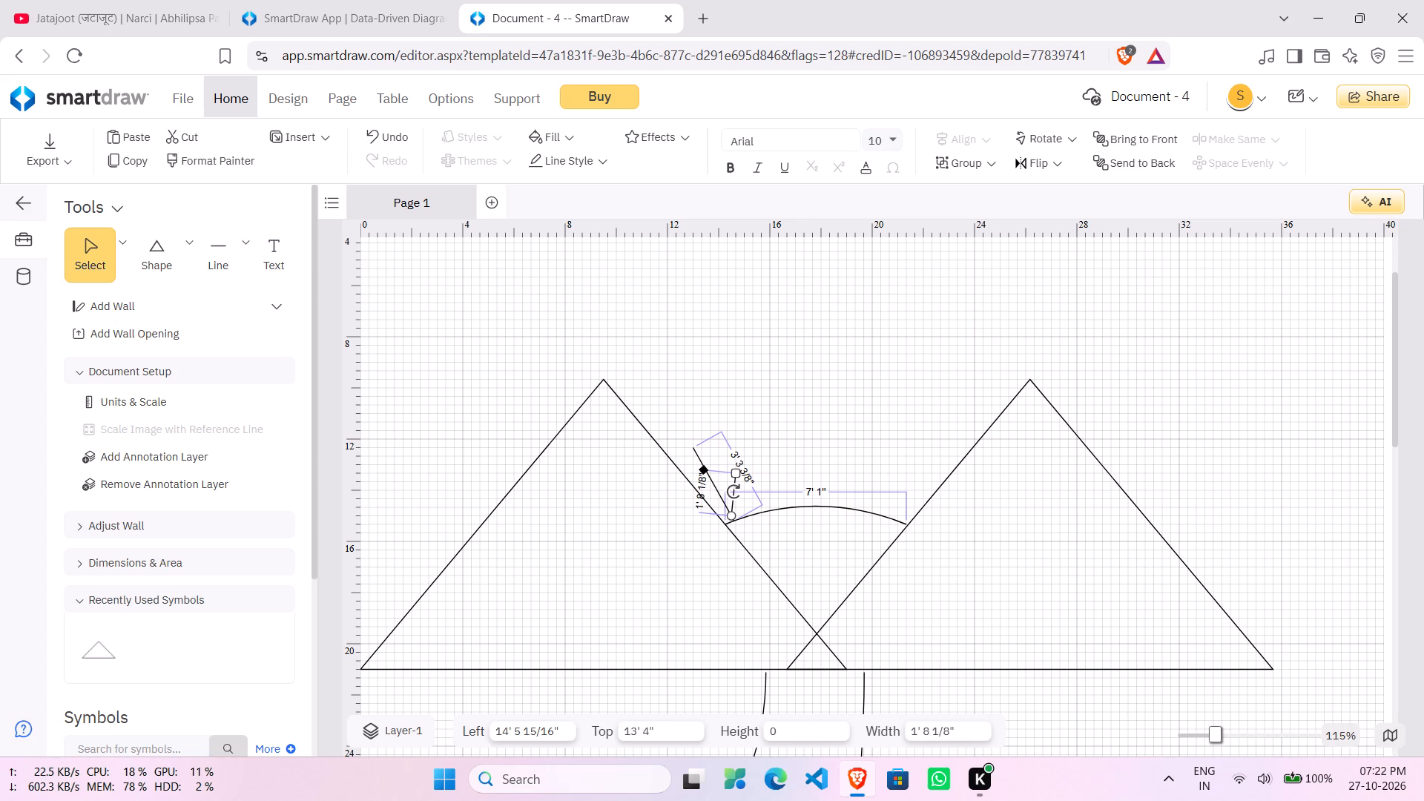
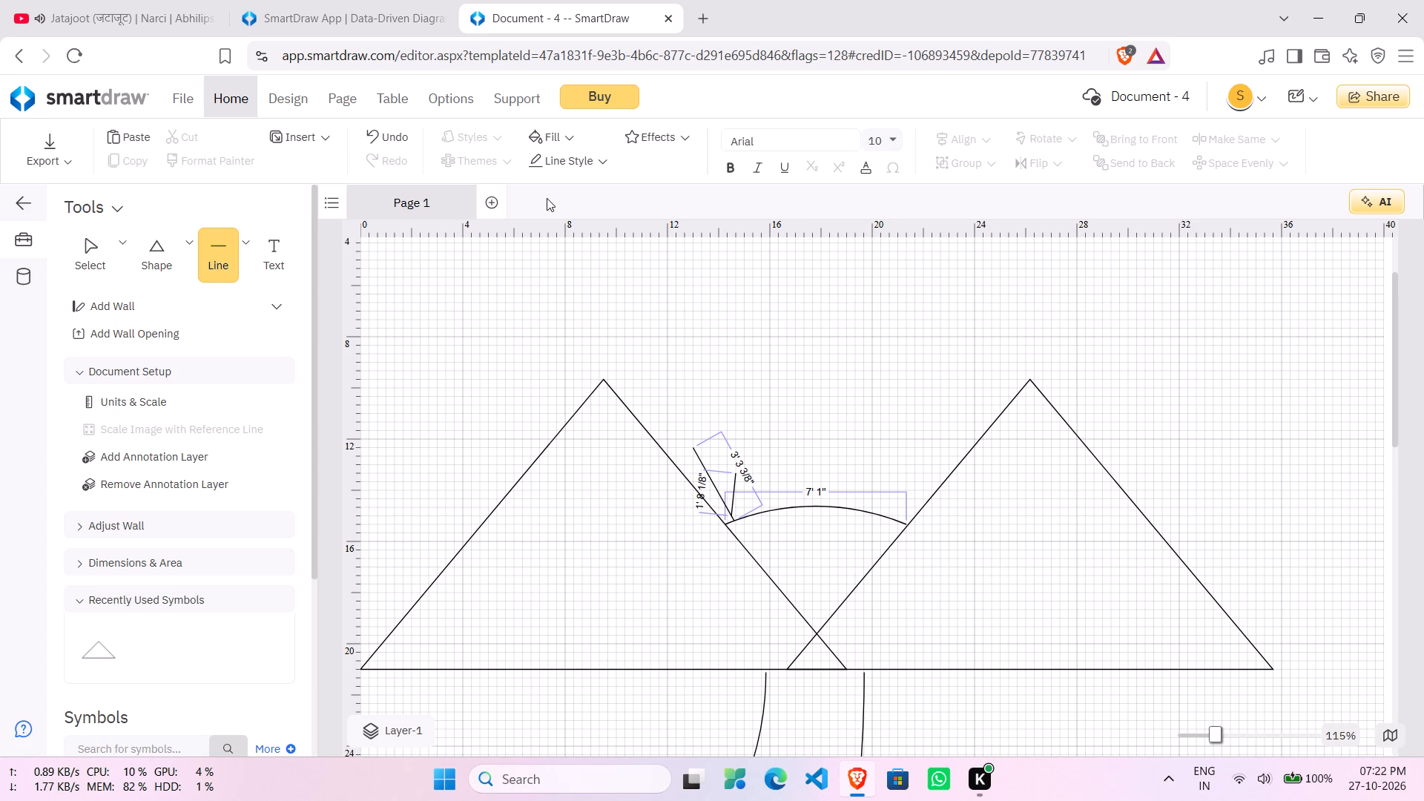
Draw two straight lines from one point near the arc's left end: about 3' 5" leaning left and about 1' 11" nearly vertical.
{"action": "left_click", "coordinate": [217, 244]}
{"action": "left_click_drag", "start_coordinate": [759, 511], "coordinate": [759, 510]}
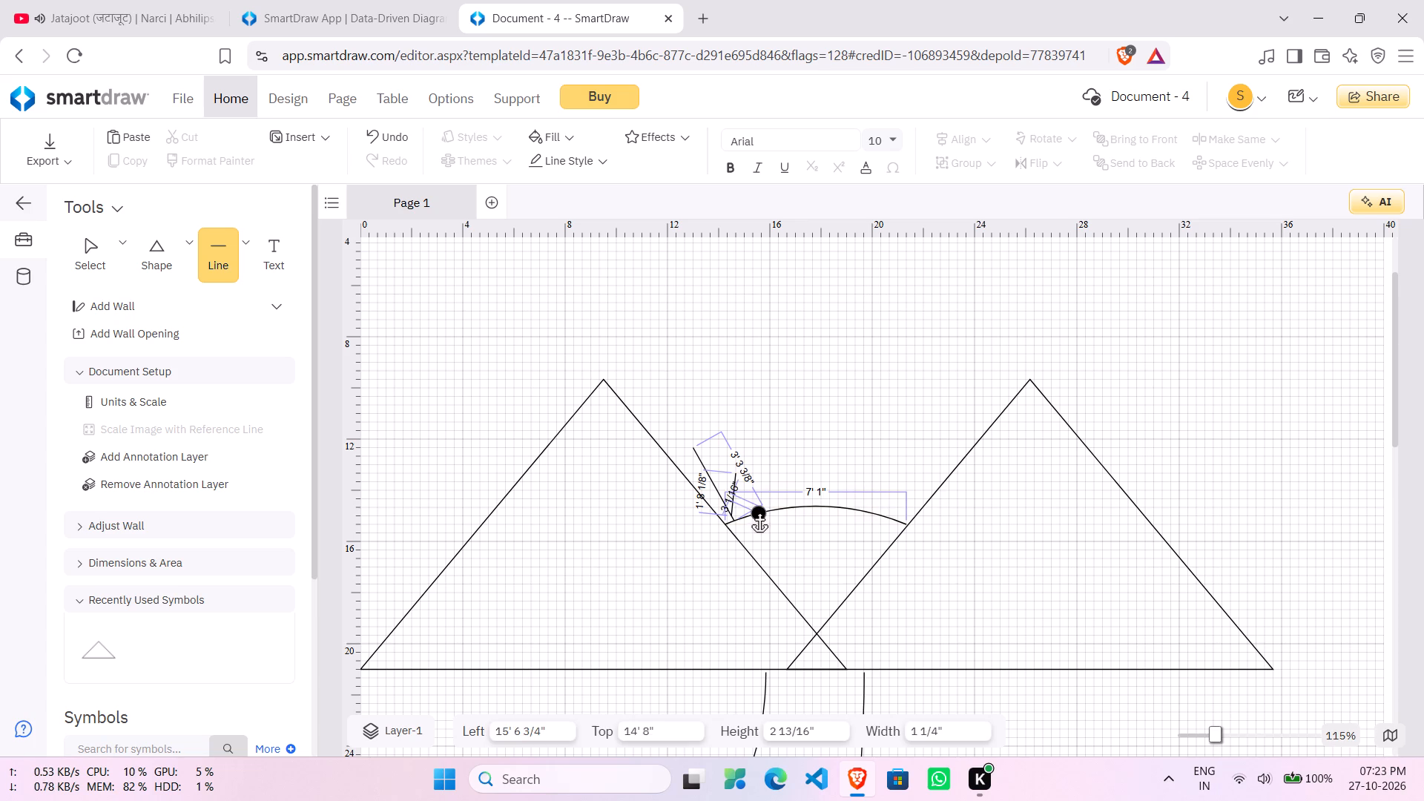
{"action": "left_click_drag", "start_coordinate": [759, 510], "coordinate": [723, 426]}
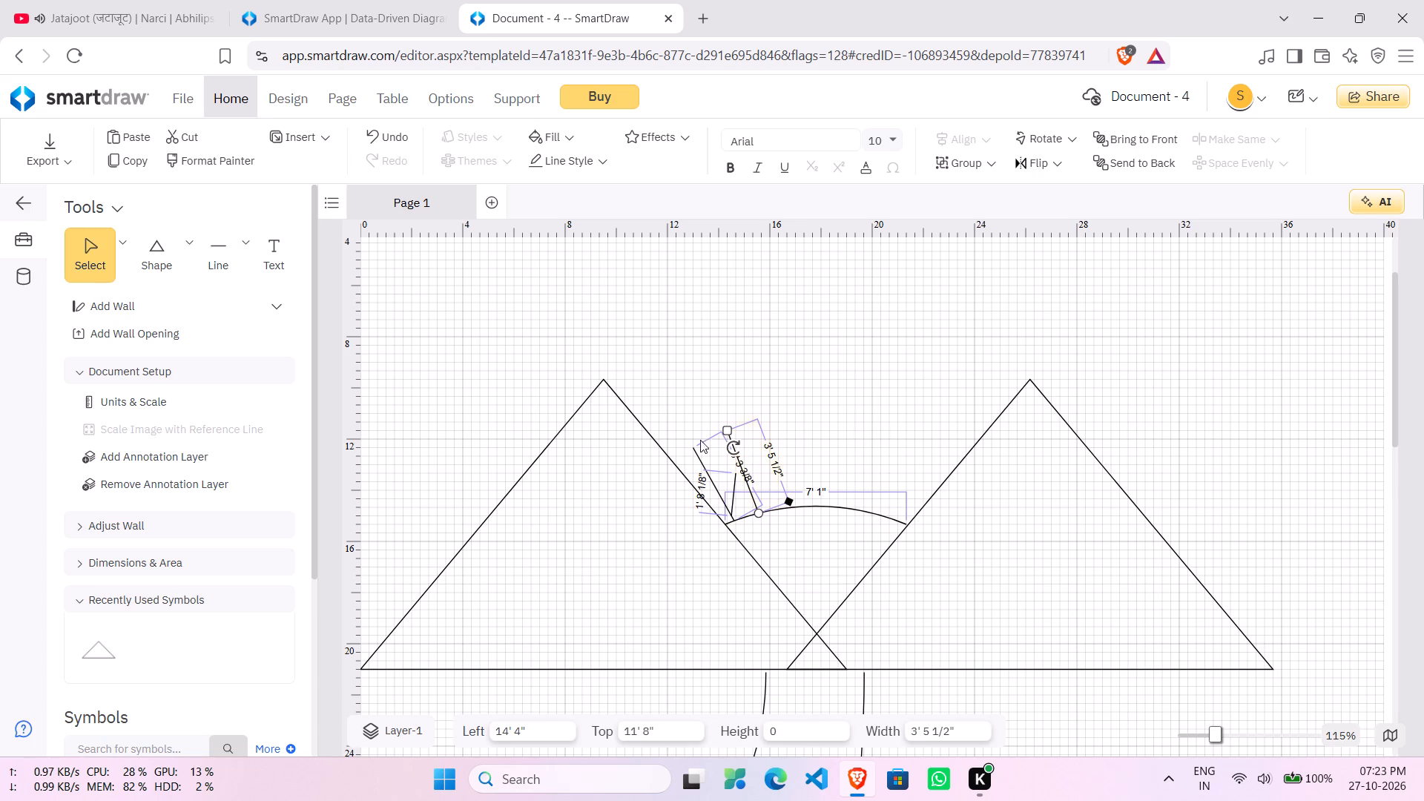
{"action": "left_click", "coordinate": [234, 260]}
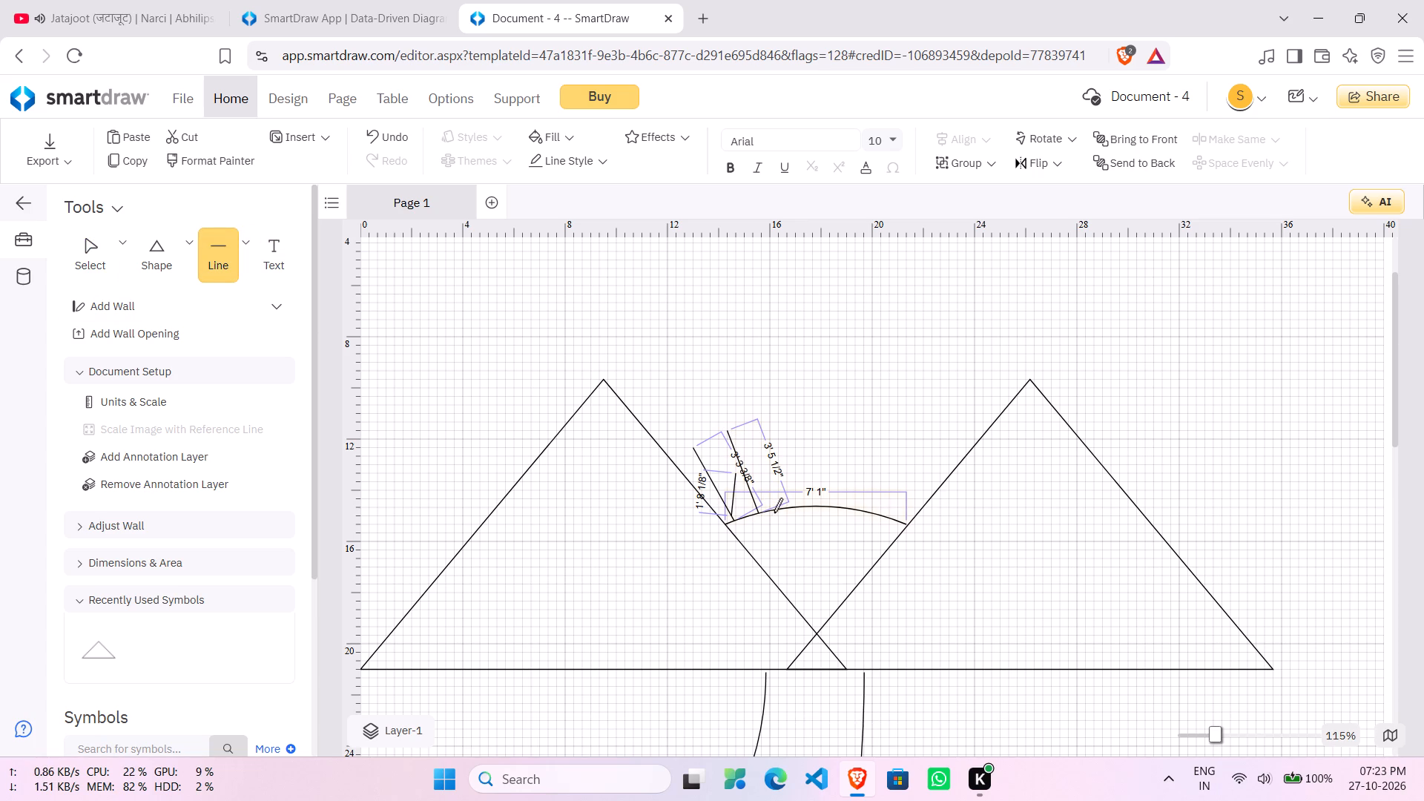
{"action": "left_click_drag", "start_coordinate": [757, 513], "coordinate": [774, 461]}
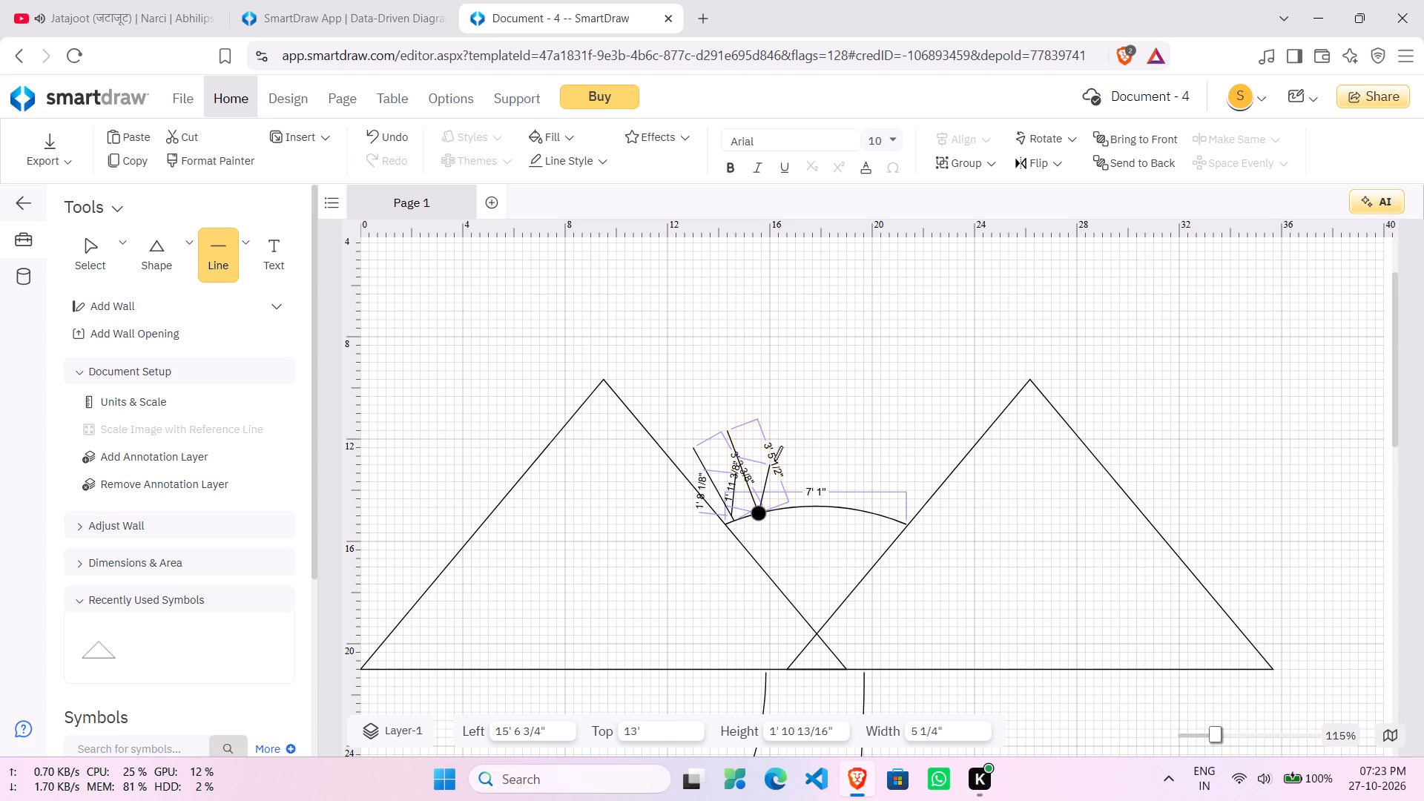
{"action": "left_click_drag", "start_coordinate": [774, 461], "coordinate": [762, 461]}
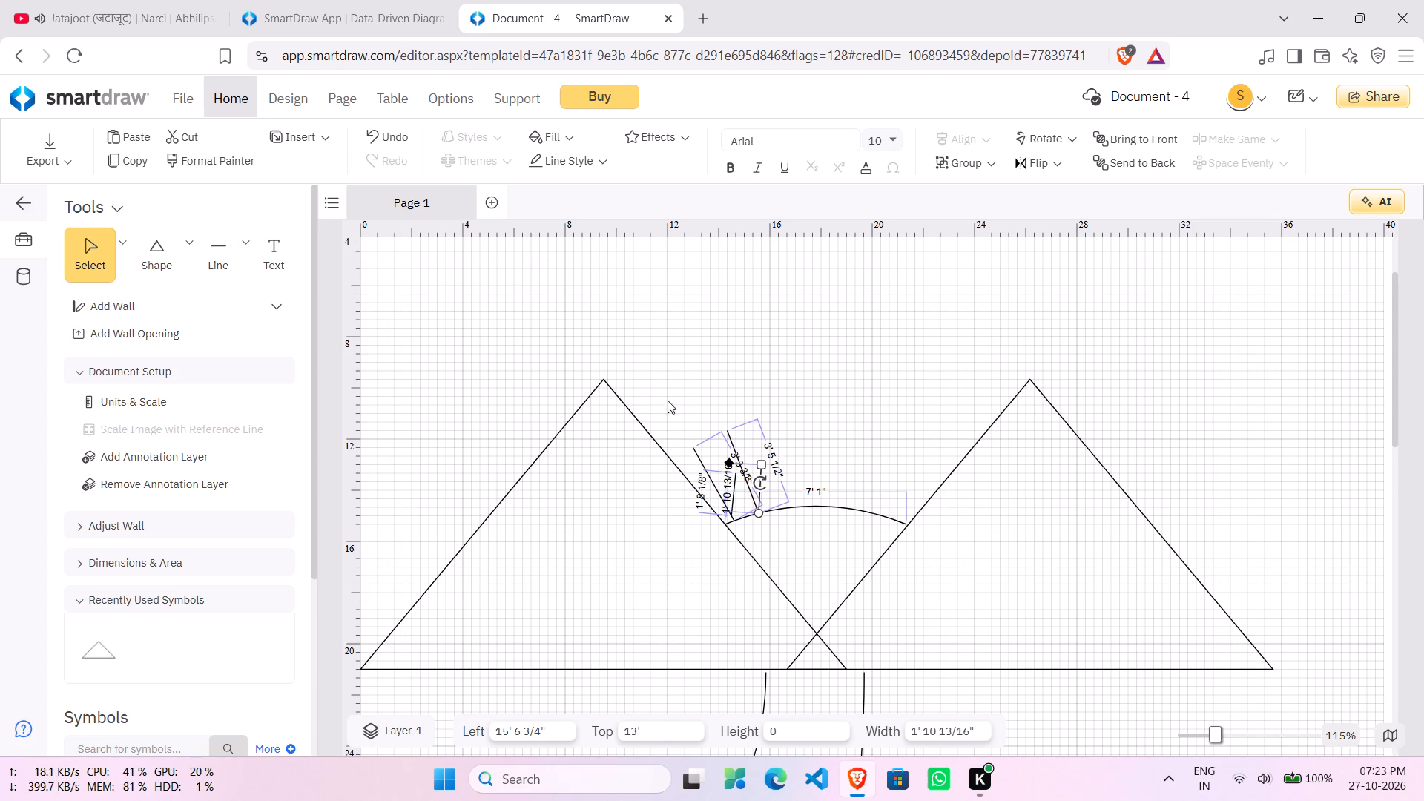
From a point on the arc left of its peak, draw straight lines upward: about 3' 5" leaning left and about 2' leaning slightly right.
{"action": "left_click", "coordinate": [213, 243]}
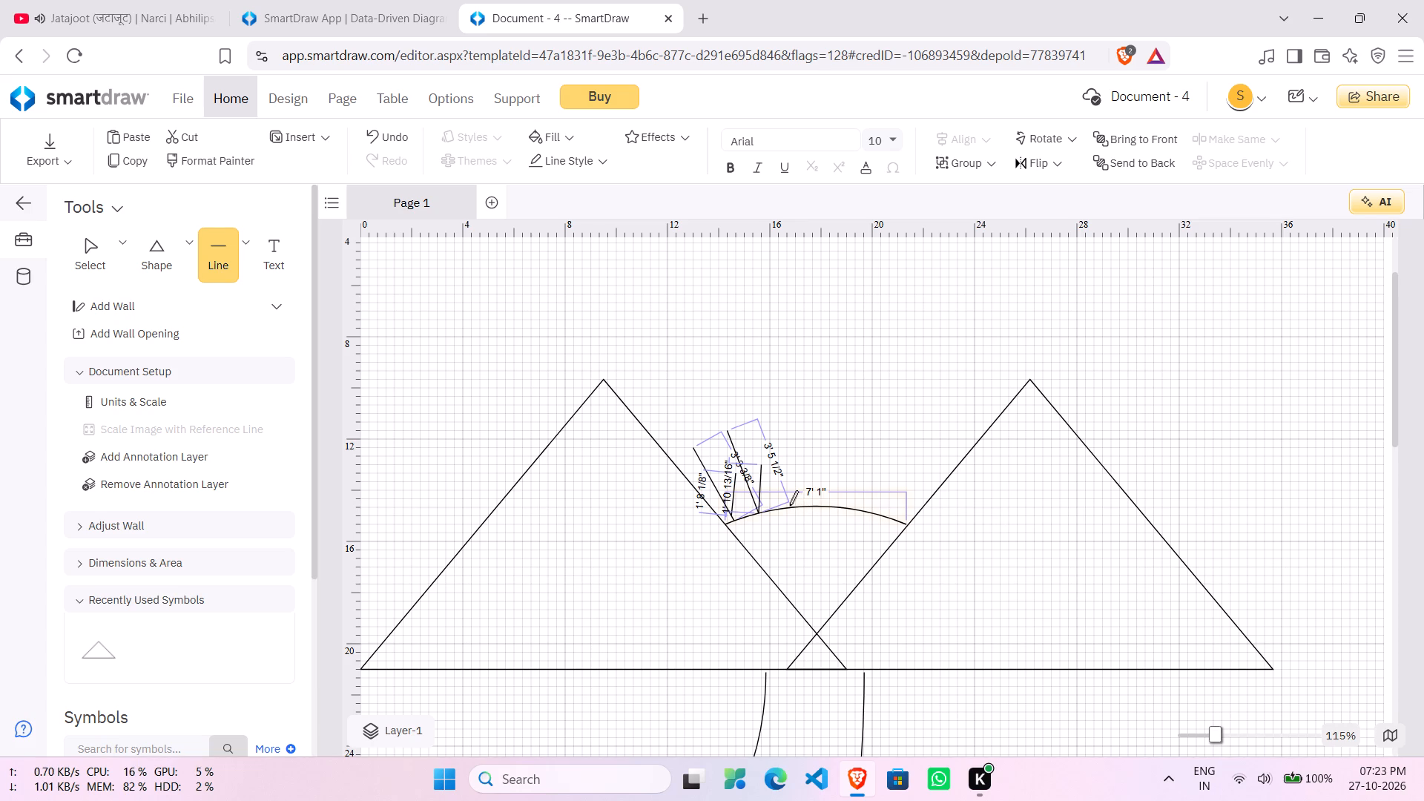
{"action": "left_click_drag", "start_coordinate": [789, 505], "coordinate": [771, 421]}
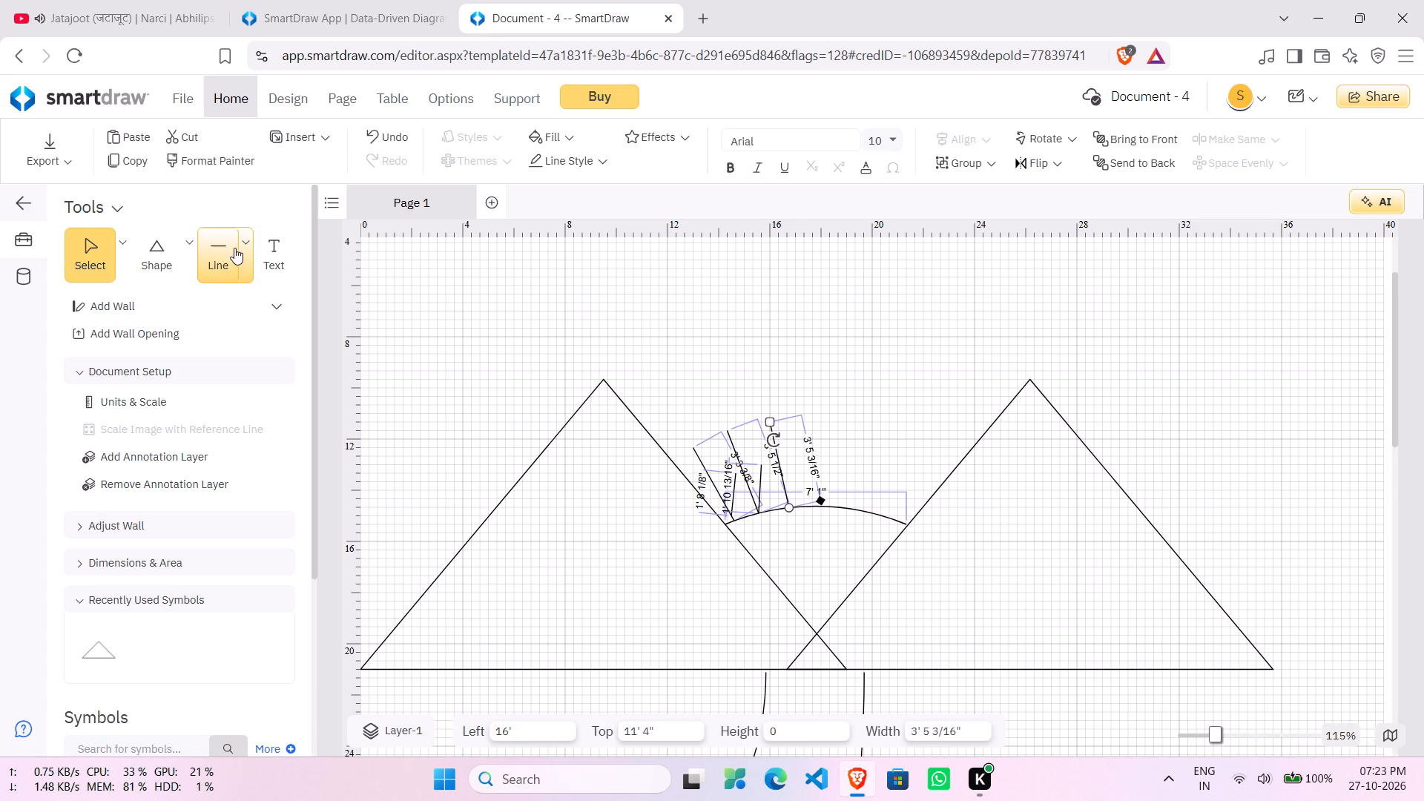
{"action": "left_click", "coordinate": [215, 248]}
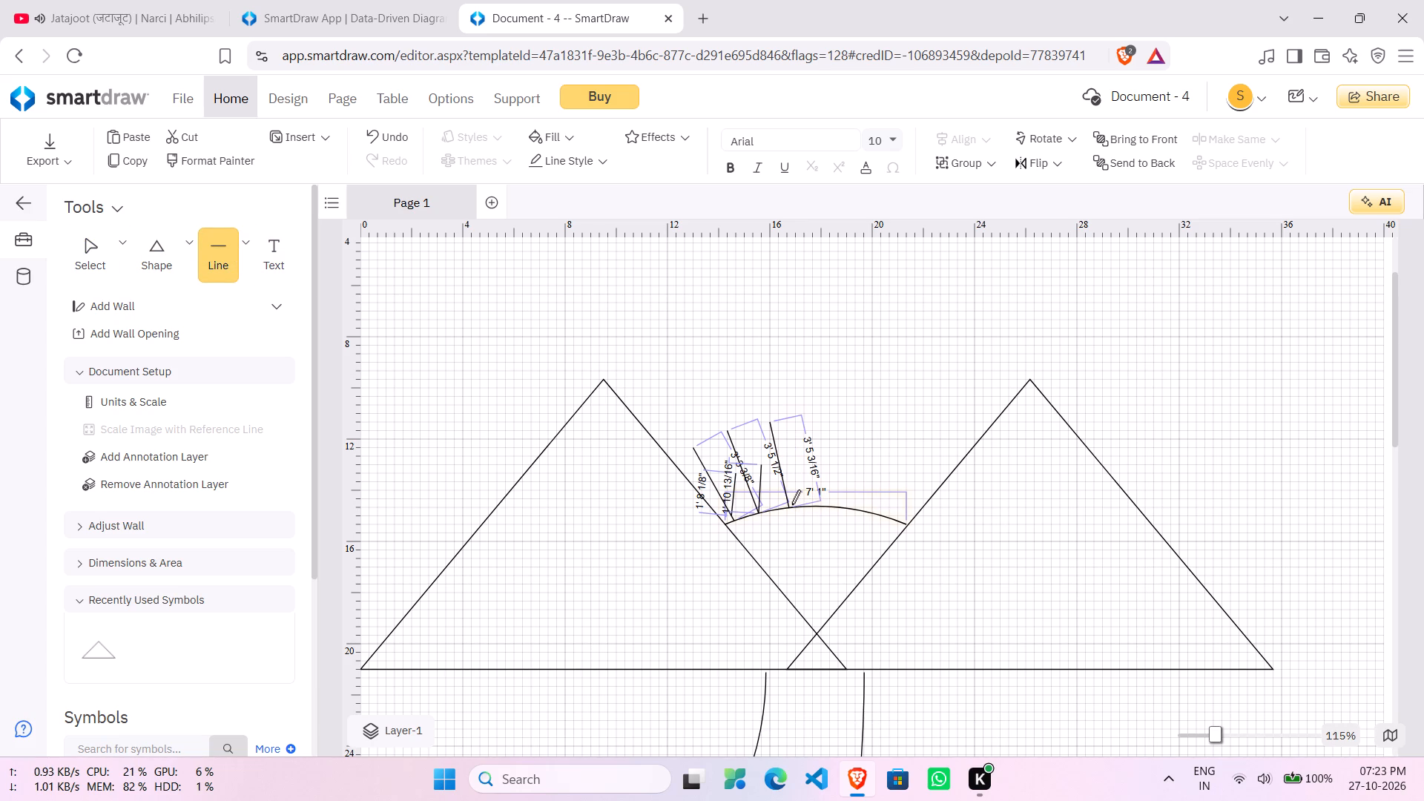
{"action": "left_click_drag", "start_coordinate": [790, 508], "coordinate": [802, 455]}
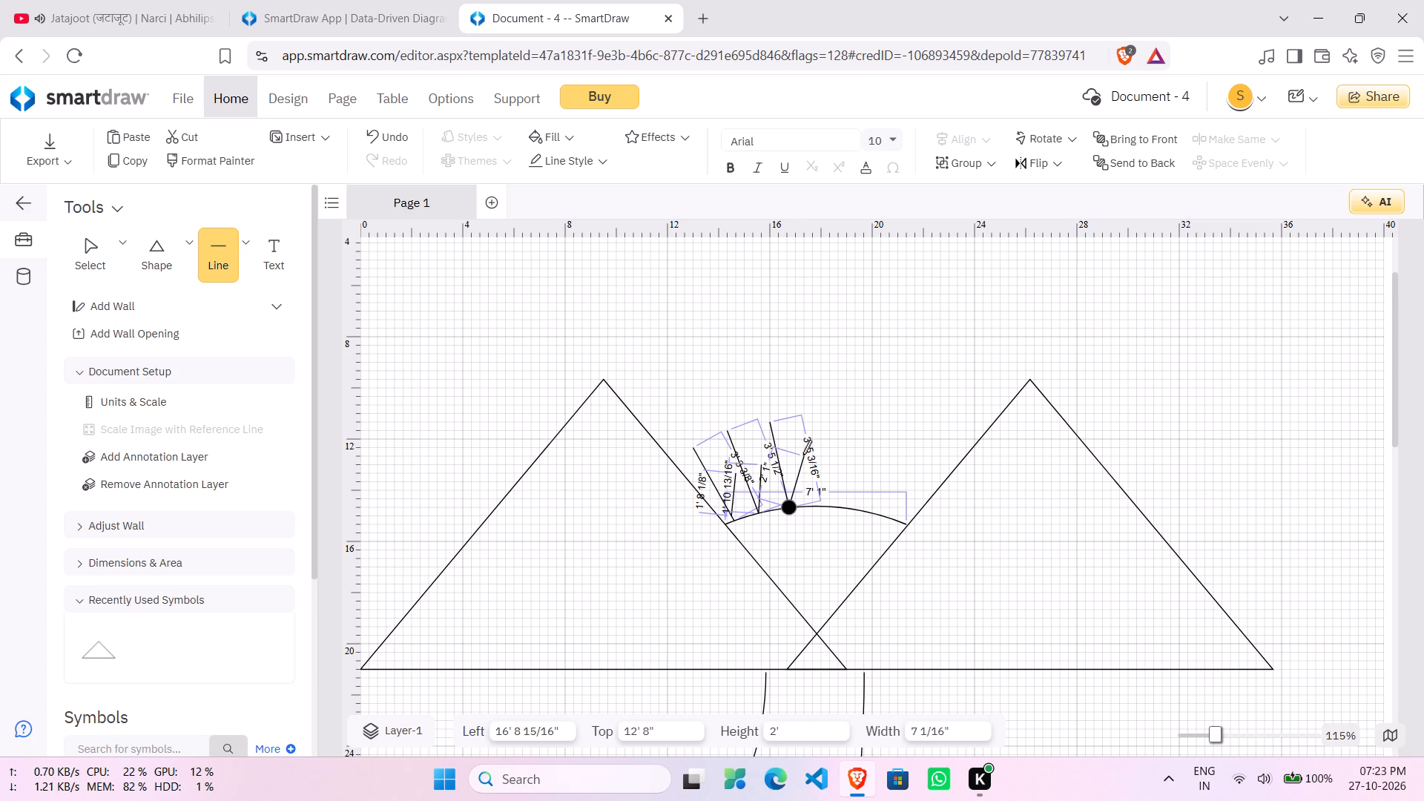
{"action": "left_click_drag", "start_coordinate": [802, 455], "coordinate": [794, 459]}
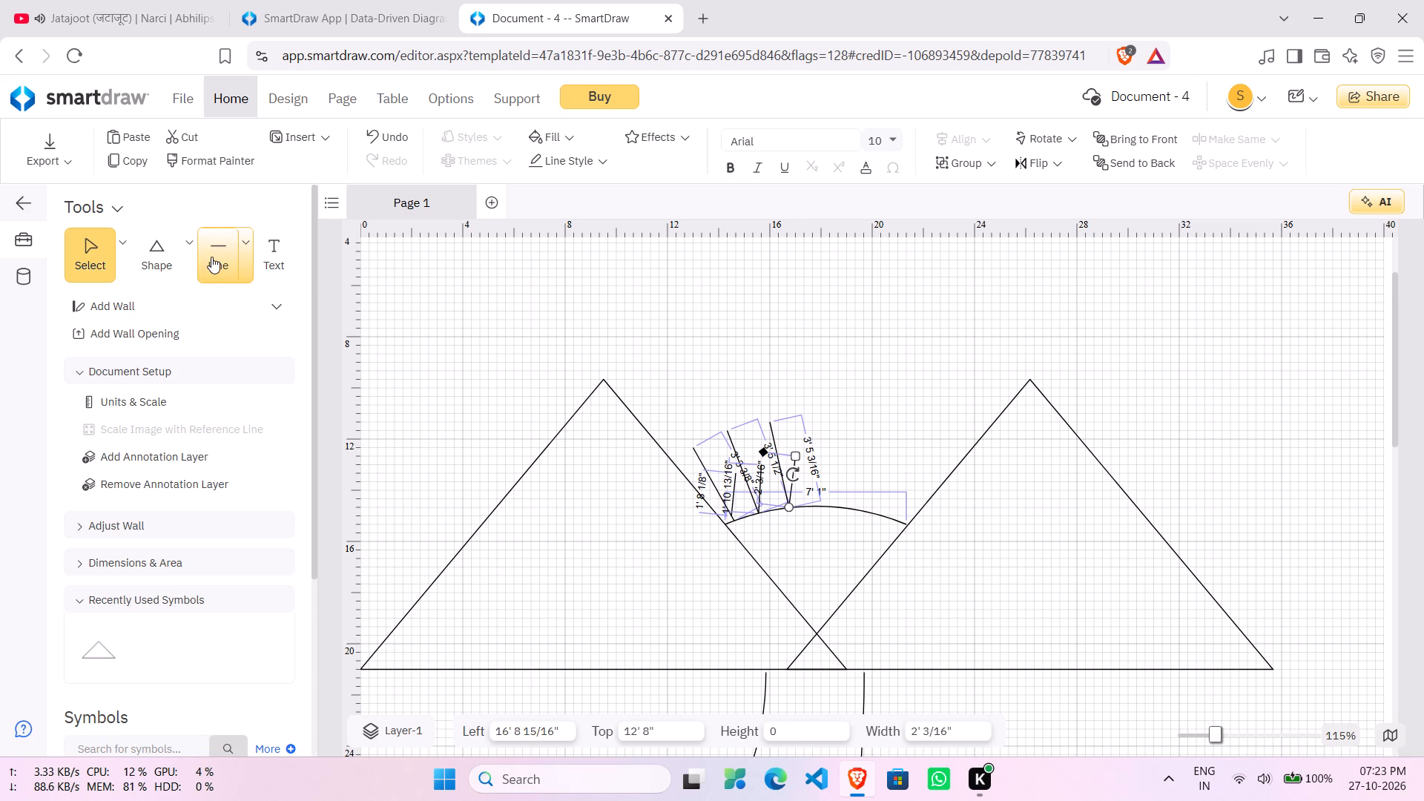
At the arc's peak, draw straight lines upward: about 3' 8" leaning slightly left and about 1' 8" leaning slightly right.
{"action": "left_click", "coordinate": [211, 257]}
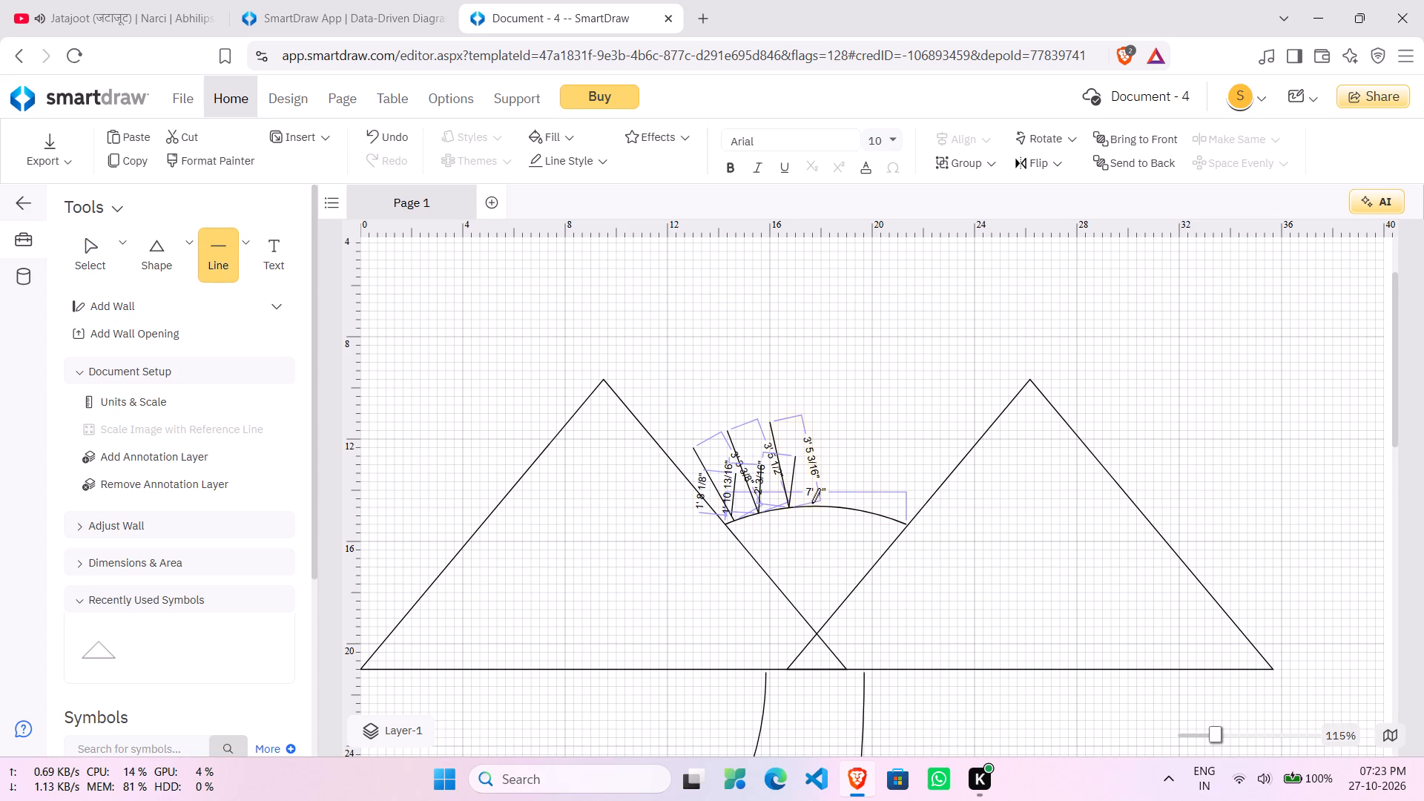
{"action": "left_click_drag", "start_coordinate": [813, 502], "coordinate": [803, 460]}
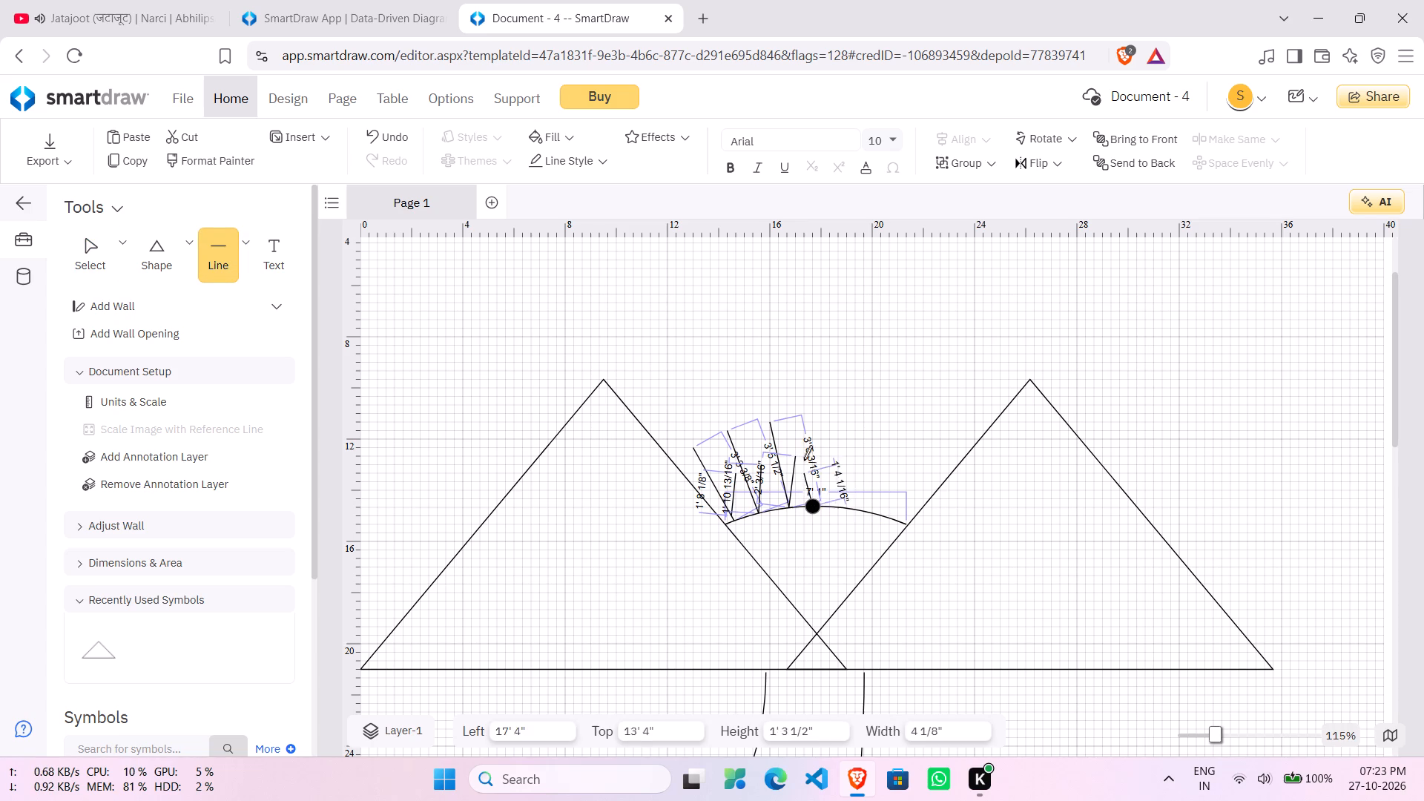
{"action": "left_click_drag", "start_coordinate": [803, 460], "coordinate": [801, 416]}
{"action": "left_click_drag", "start_coordinate": [801, 416], "coordinate": [802, 416]}
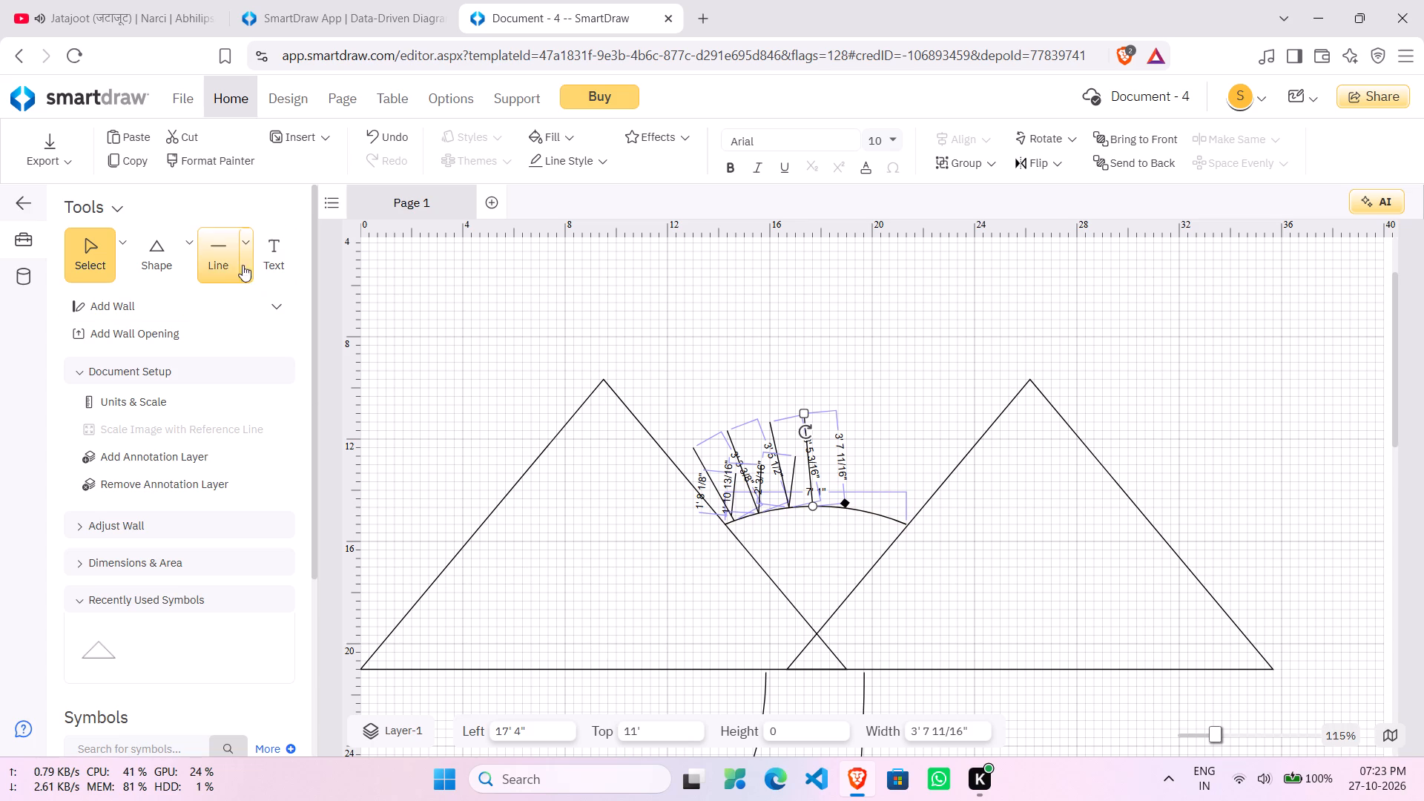
{"action": "left_click", "coordinate": [232, 263]}
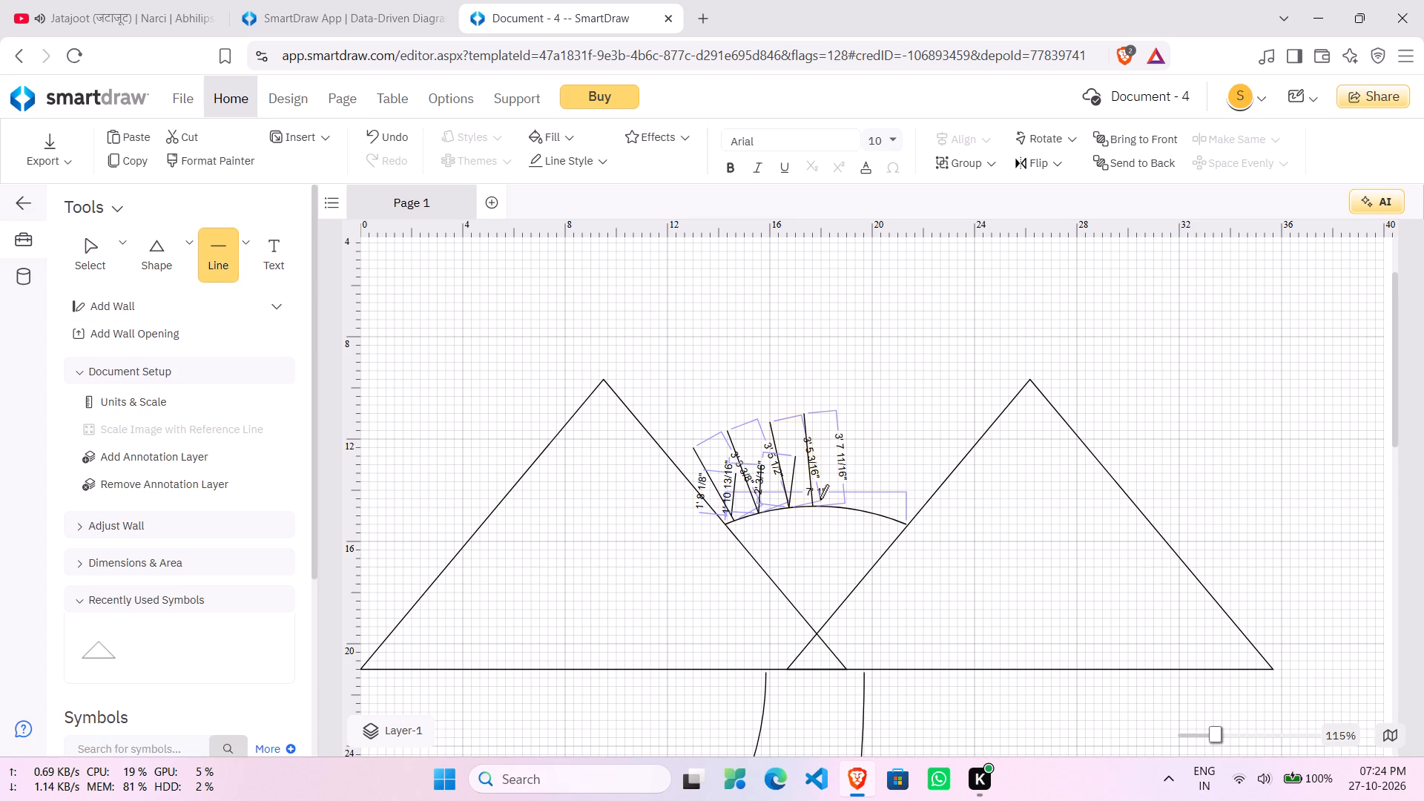
{"action": "left_click_drag", "start_coordinate": [814, 503], "coordinate": [824, 457]}
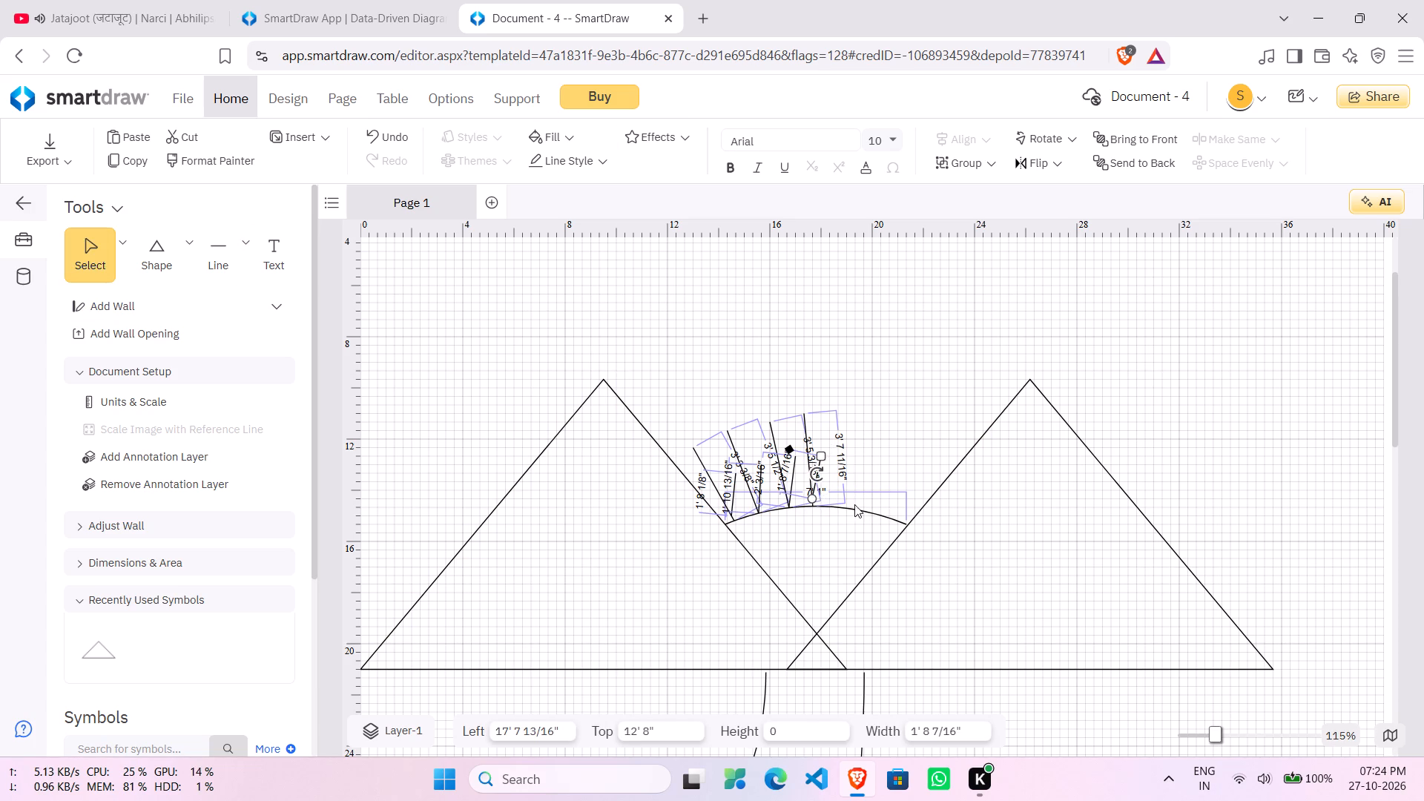
From a point on the arc just right of its peak, draw a vertical line about 3' 8" long and a right-leaning one about 1' 9".
{"action": "left_click", "coordinate": [228, 267]}
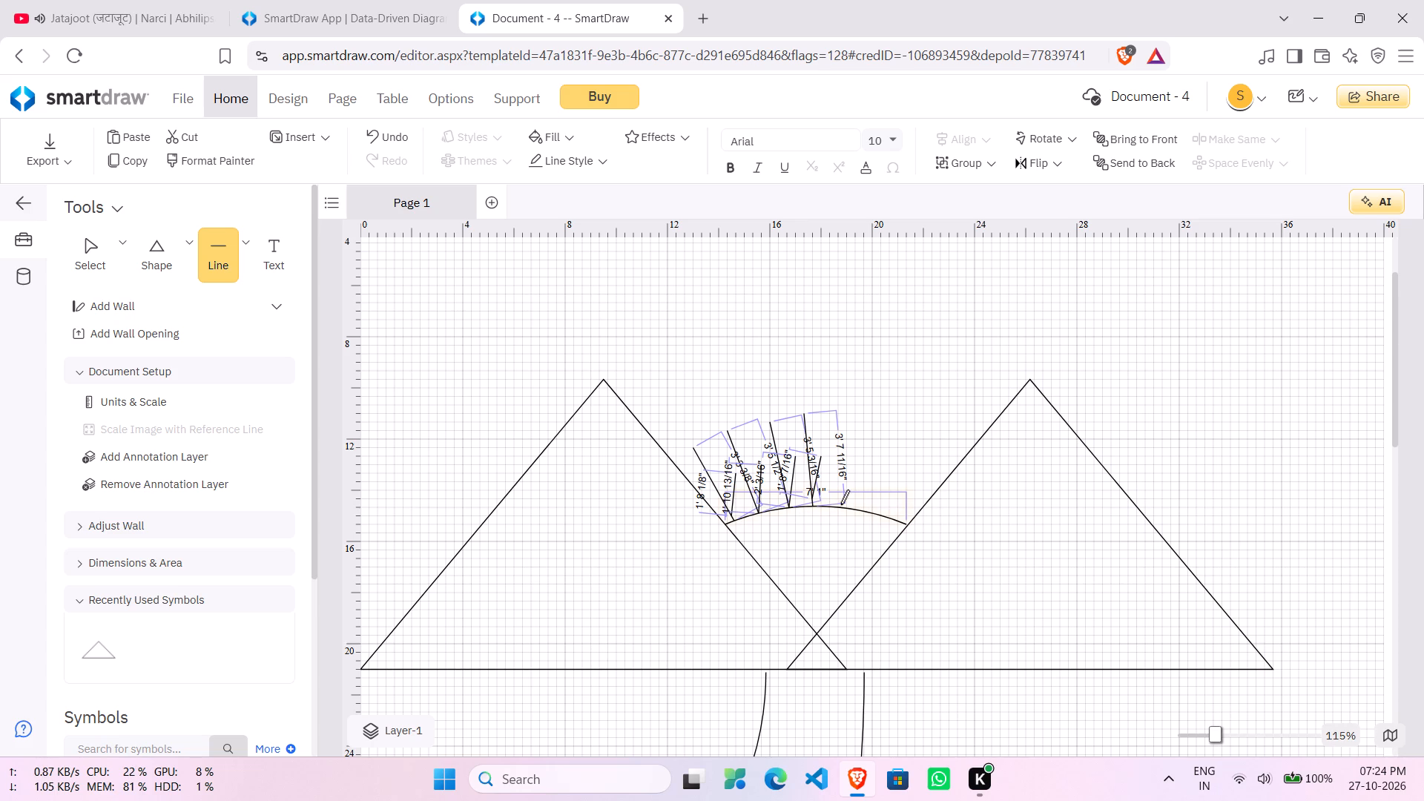
{"action": "left_click_drag", "start_coordinate": [840, 504], "coordinate": [839, 412]}
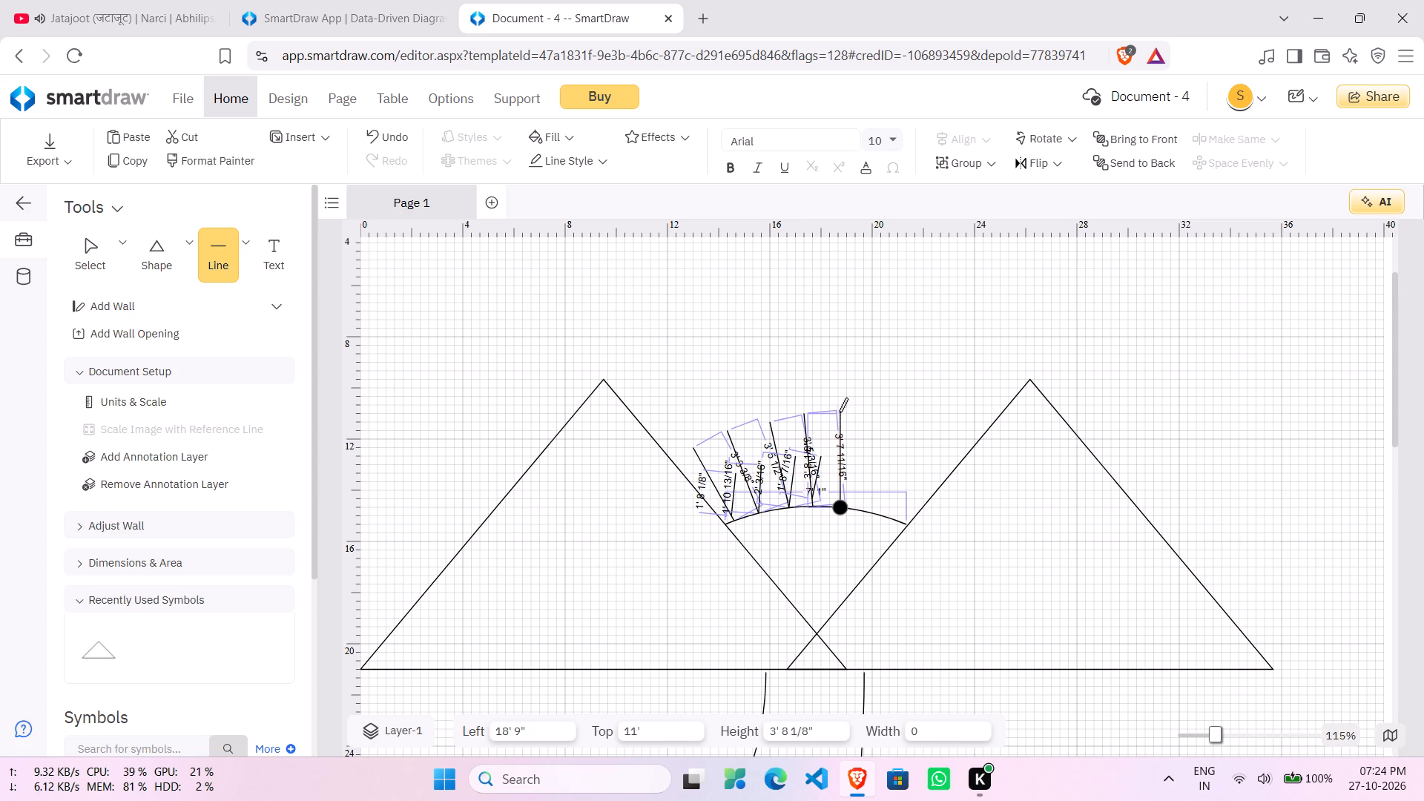
{"action": "left_click_drag", "start_coordinate": [839, 412], "coordinate": [839, 411]}
{"action": "left_click", "coordinate": [224, 271]}
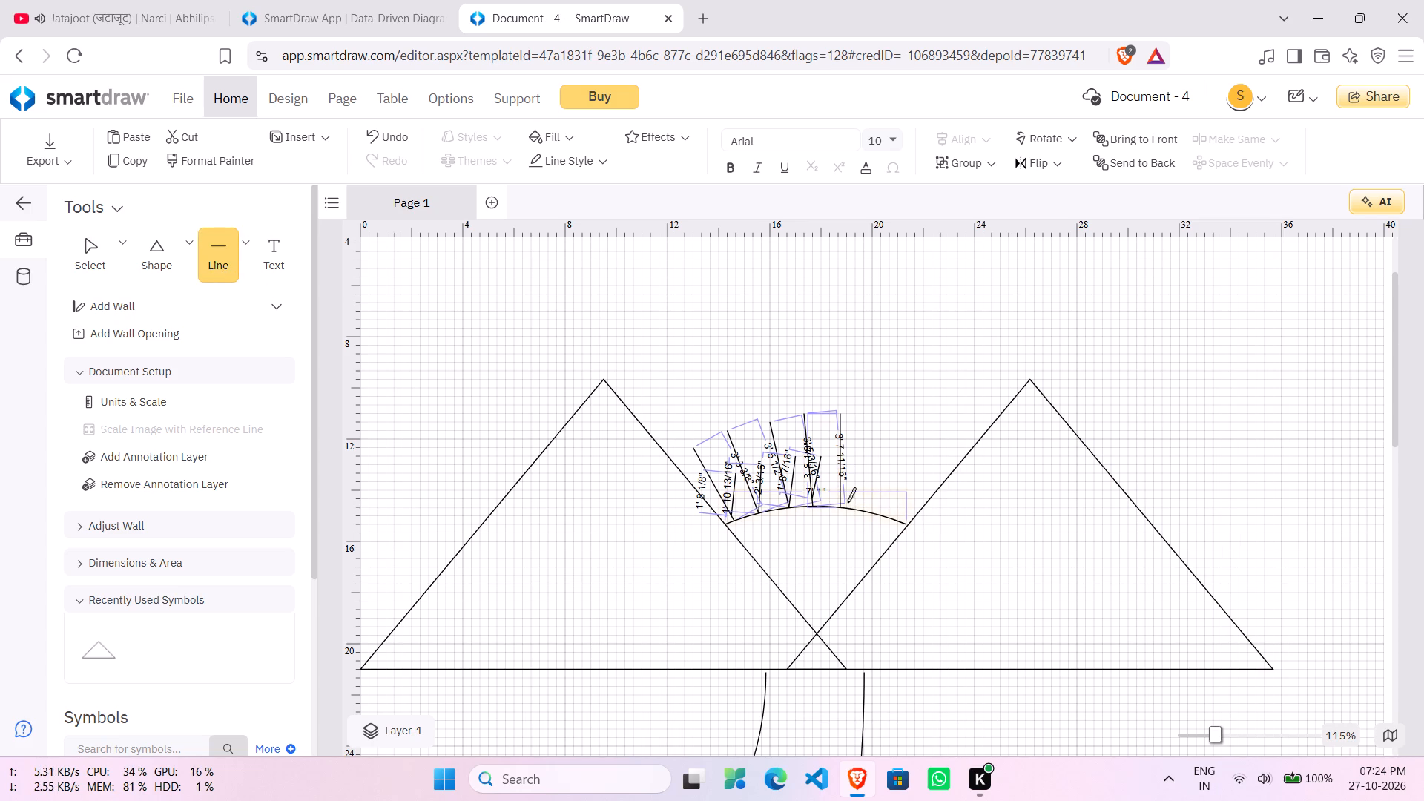
{"action": "left_click_drag", "start_coordinate": [840, 506], "coordinate": [851, 457]}
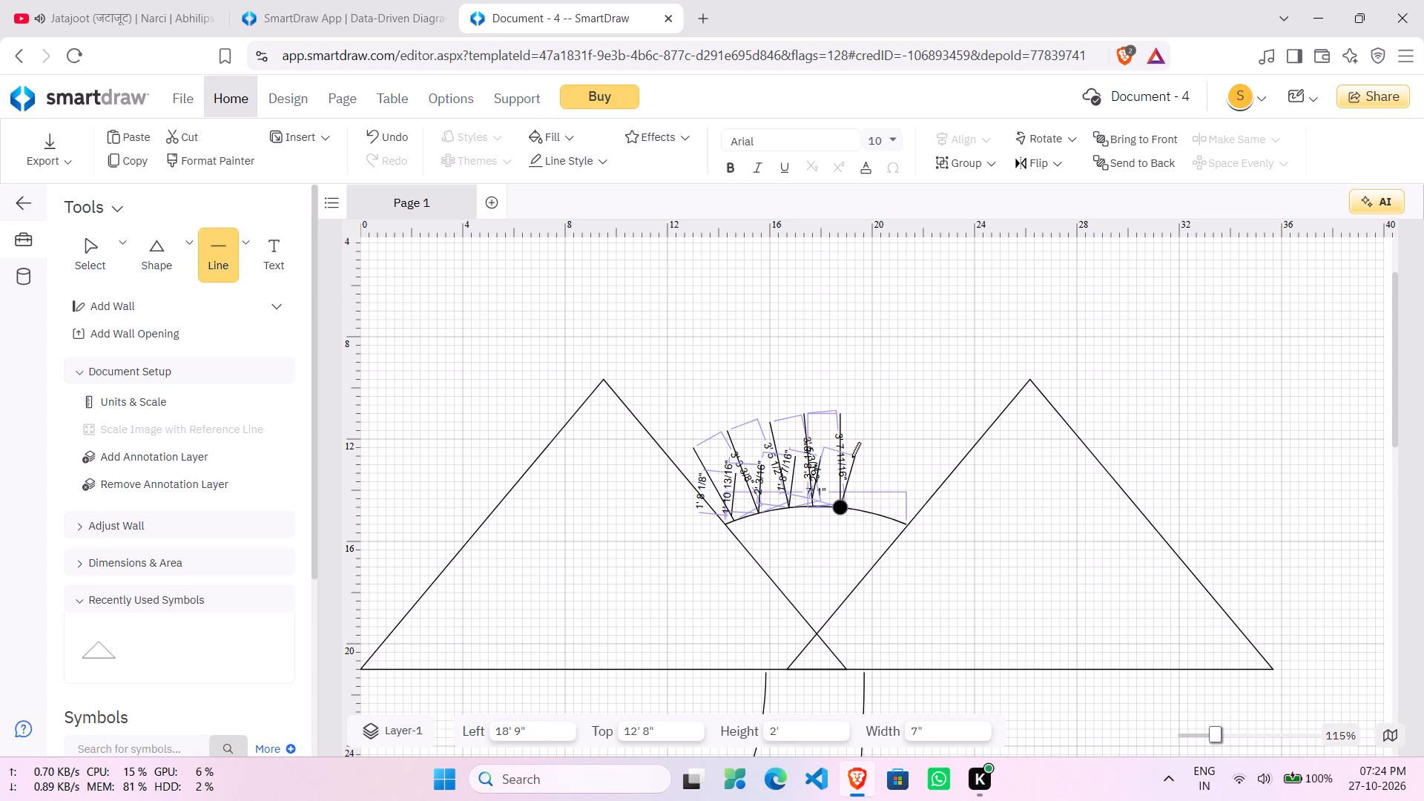
{"action": "left_click_drag", "start_coordinate": [851, 457], "coordinate": [856, 461]}
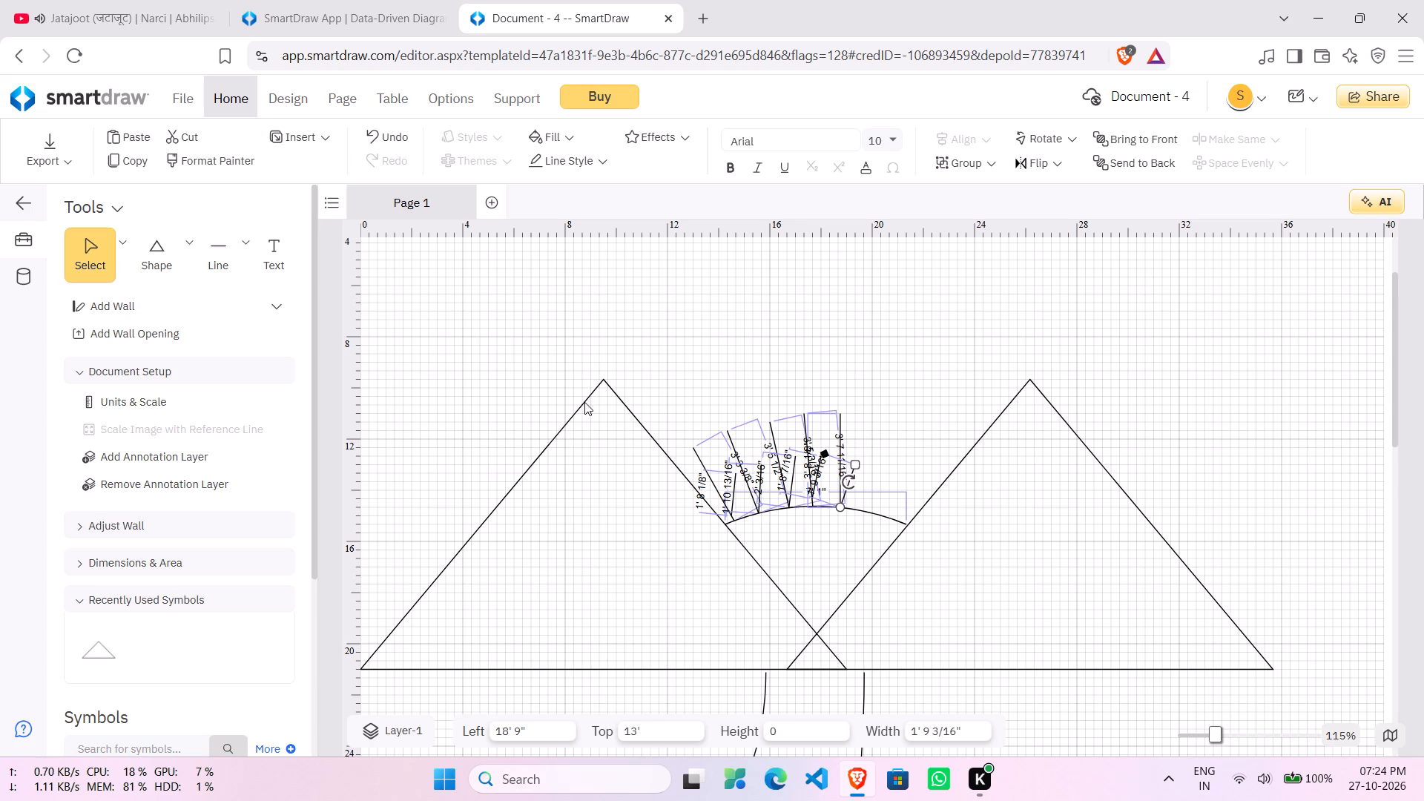
Farther right along the arc, draw a nearly vertical line about 3' 10" long and a shorter right-leaning line about 2' 2" from its base.
{"action": "left_click", "coordinate": [225, 273]}
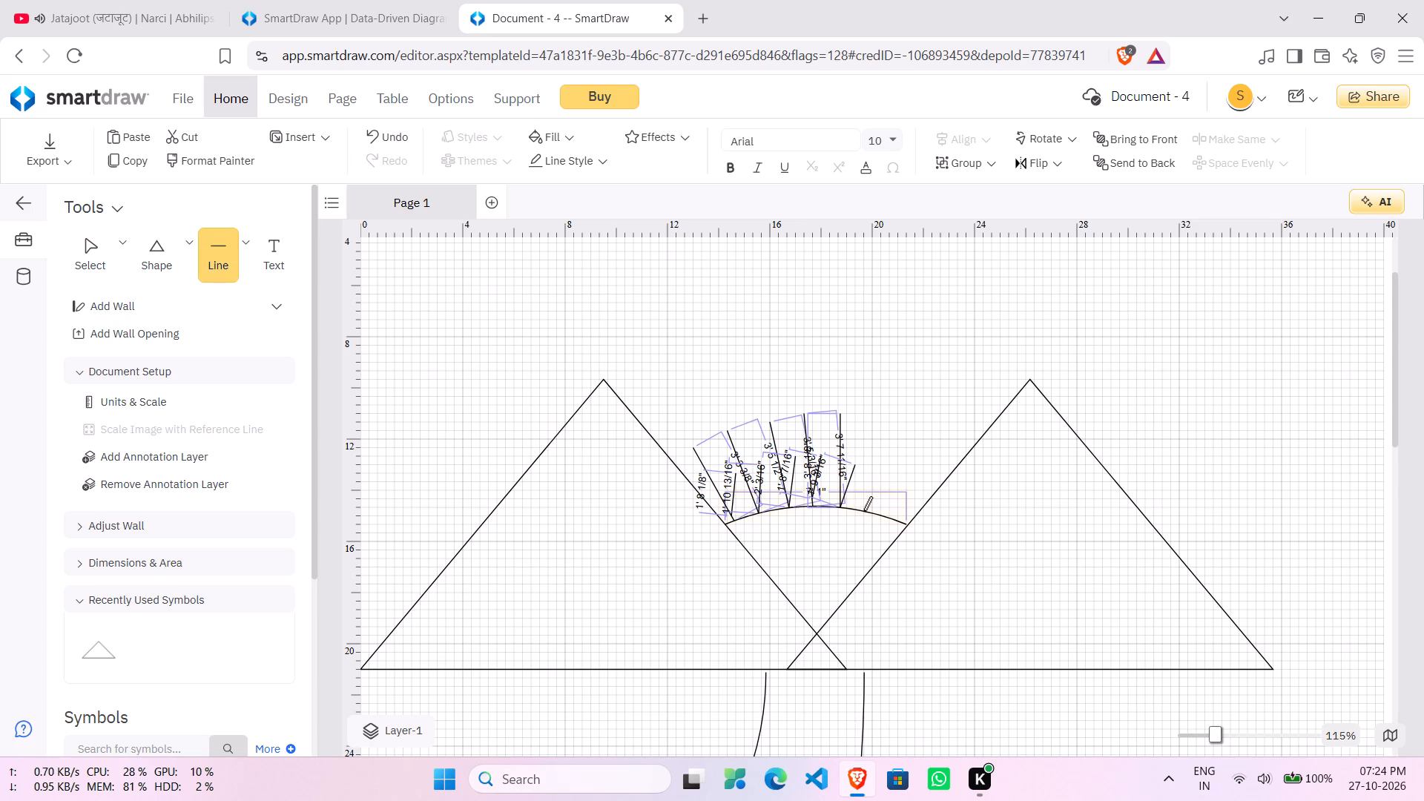
{"action": "left_click_drag", "start_coordinate": [863, 511], "coordinate": [868, 413]}
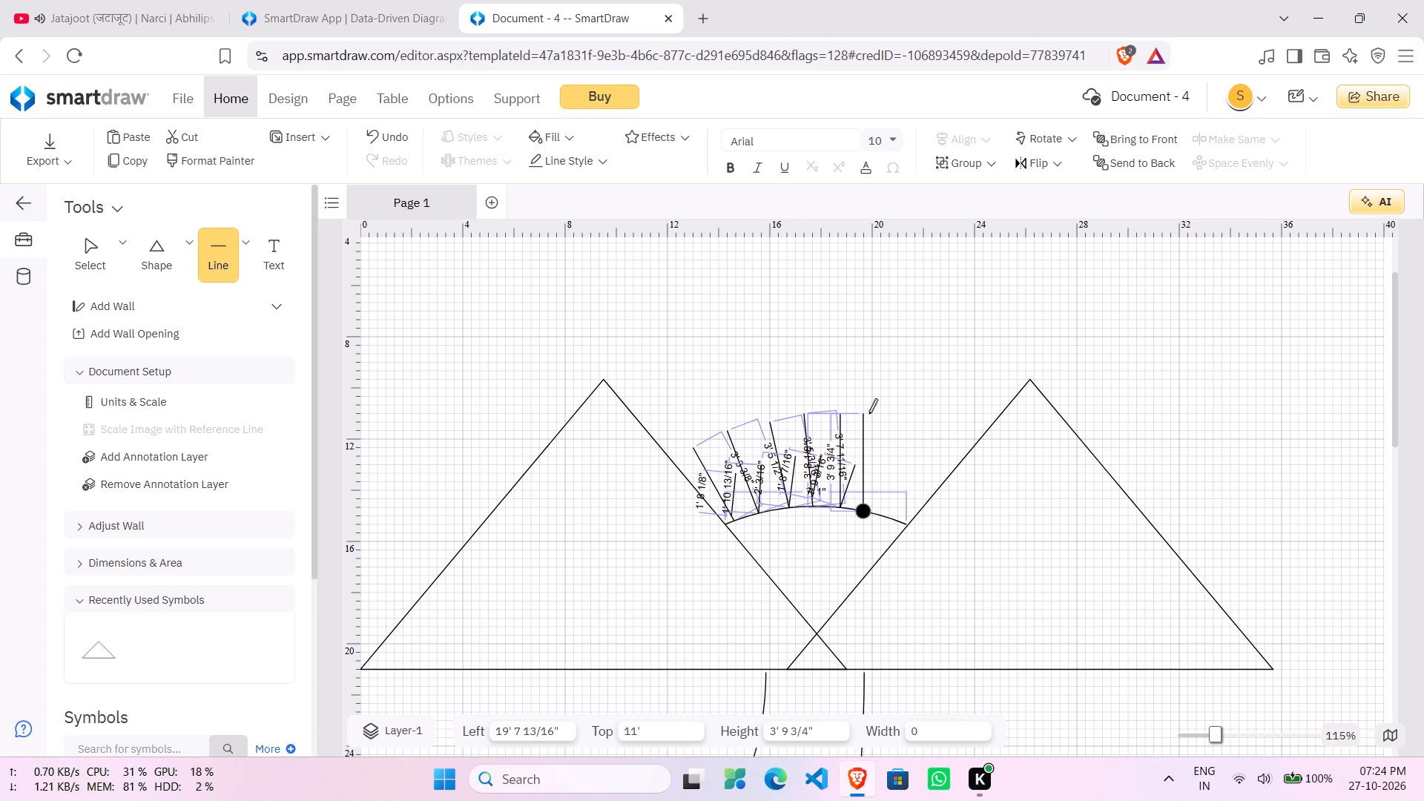
{"action": "left_click_drag", "start_coordinate": [868, 413], "coordinate": [871, 416]}
{"action": "left_click", "coordinate": [225, 258]}
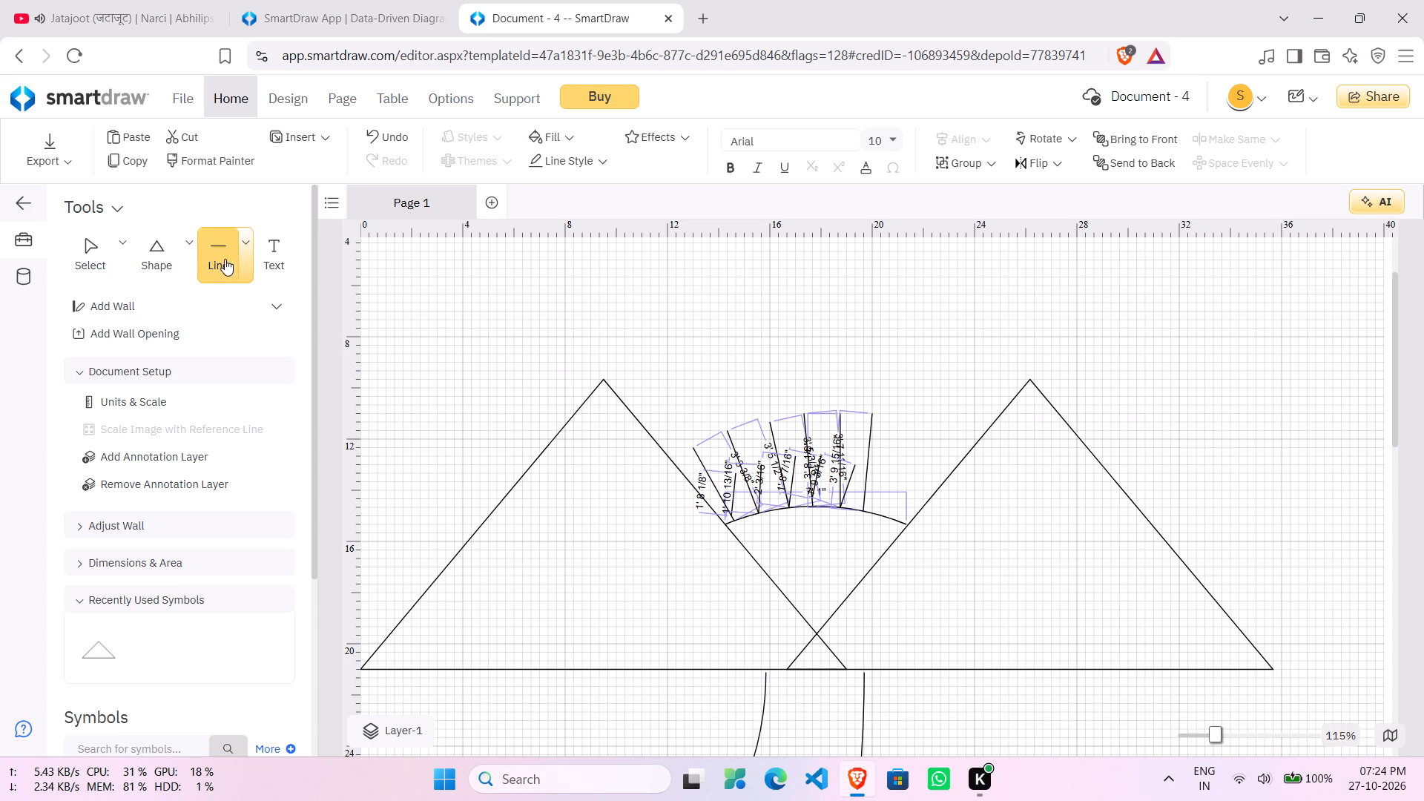
{"action": "left_click_drag", "start_coordinate": [865, 508], "coordinate": [894, 465]}
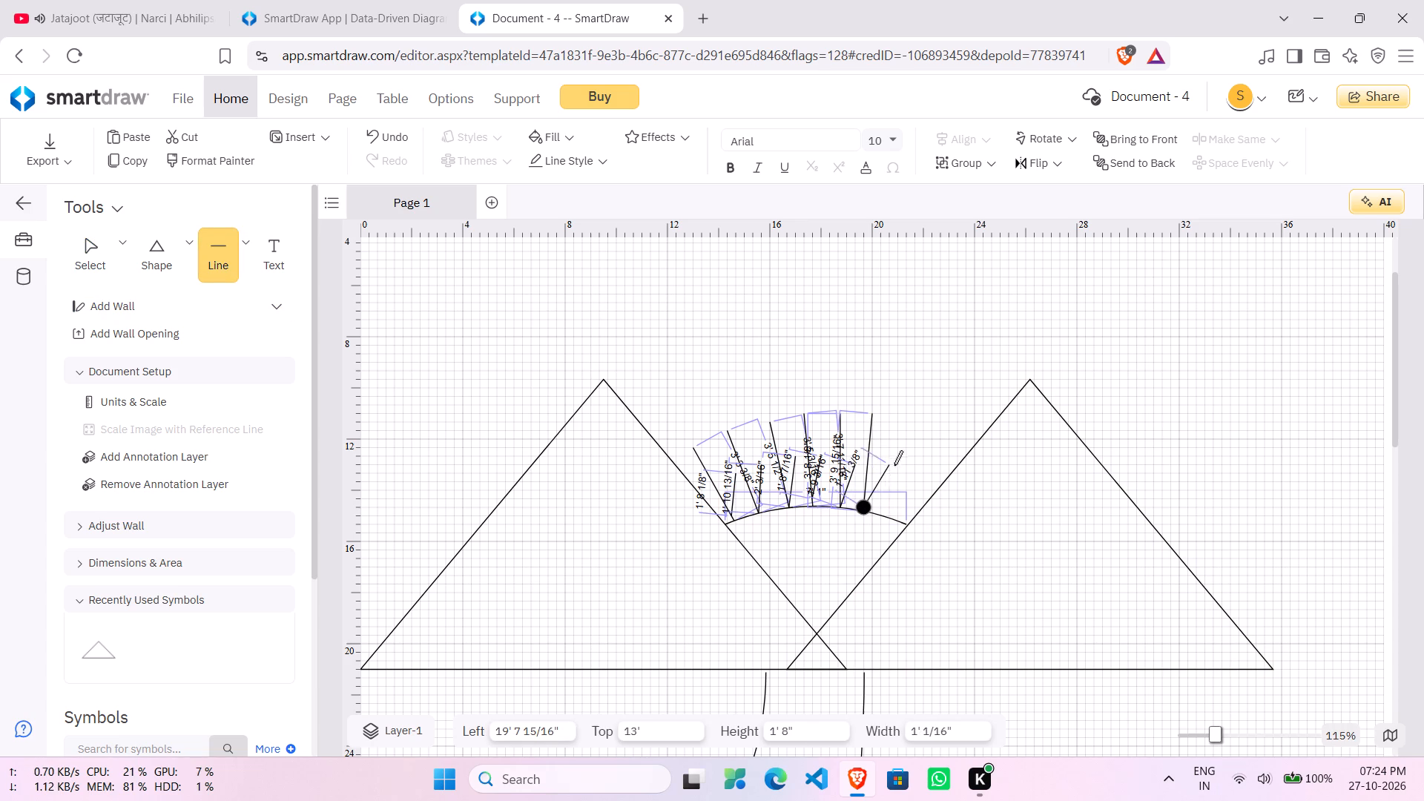
{"action": "left_click_drag", "start_coordinate": [894, 465], "coordinate": [894, 463]}
Near the arc's right end, draw two right-leaning straight lines from one point, about 3' 11" and about 2' 2" long.
{"action": "left_click", "coordinate": [227, 264]}
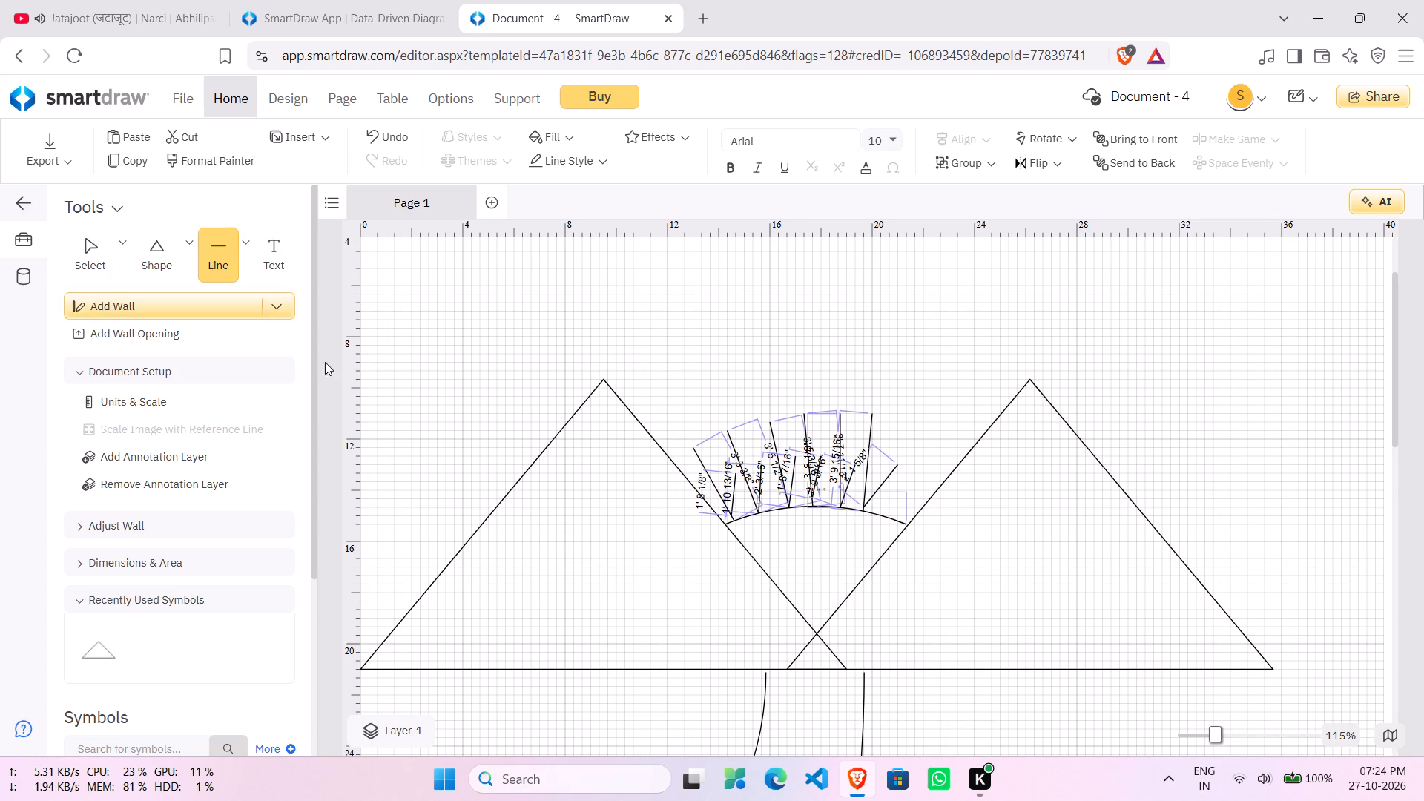
{"action": "left_click_drag", "start_coordinate": [894, 517], "coordinate": [913, 421]}
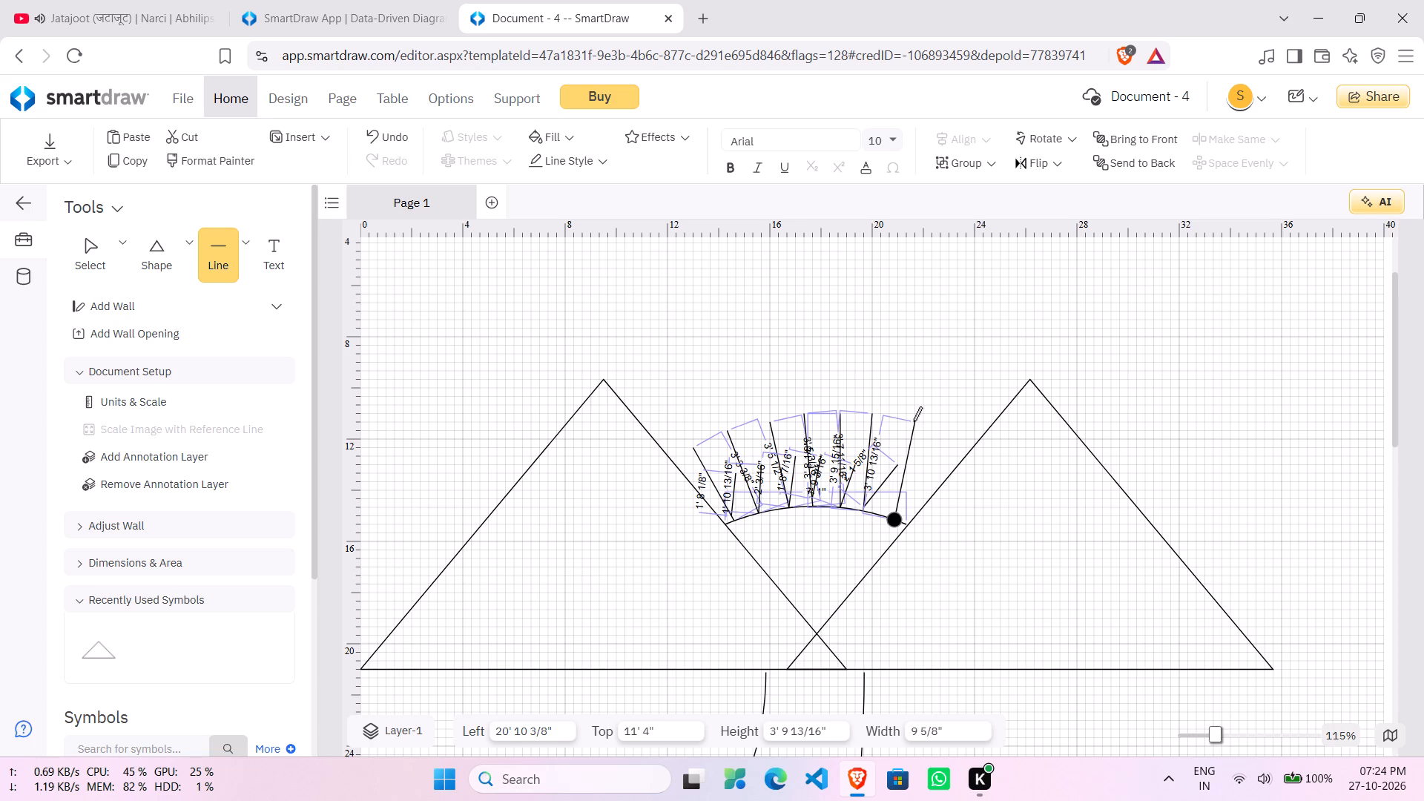
{"action": "left_click_drag", "start_coordinate": [913, 421], "coordinate": [913, 422]}
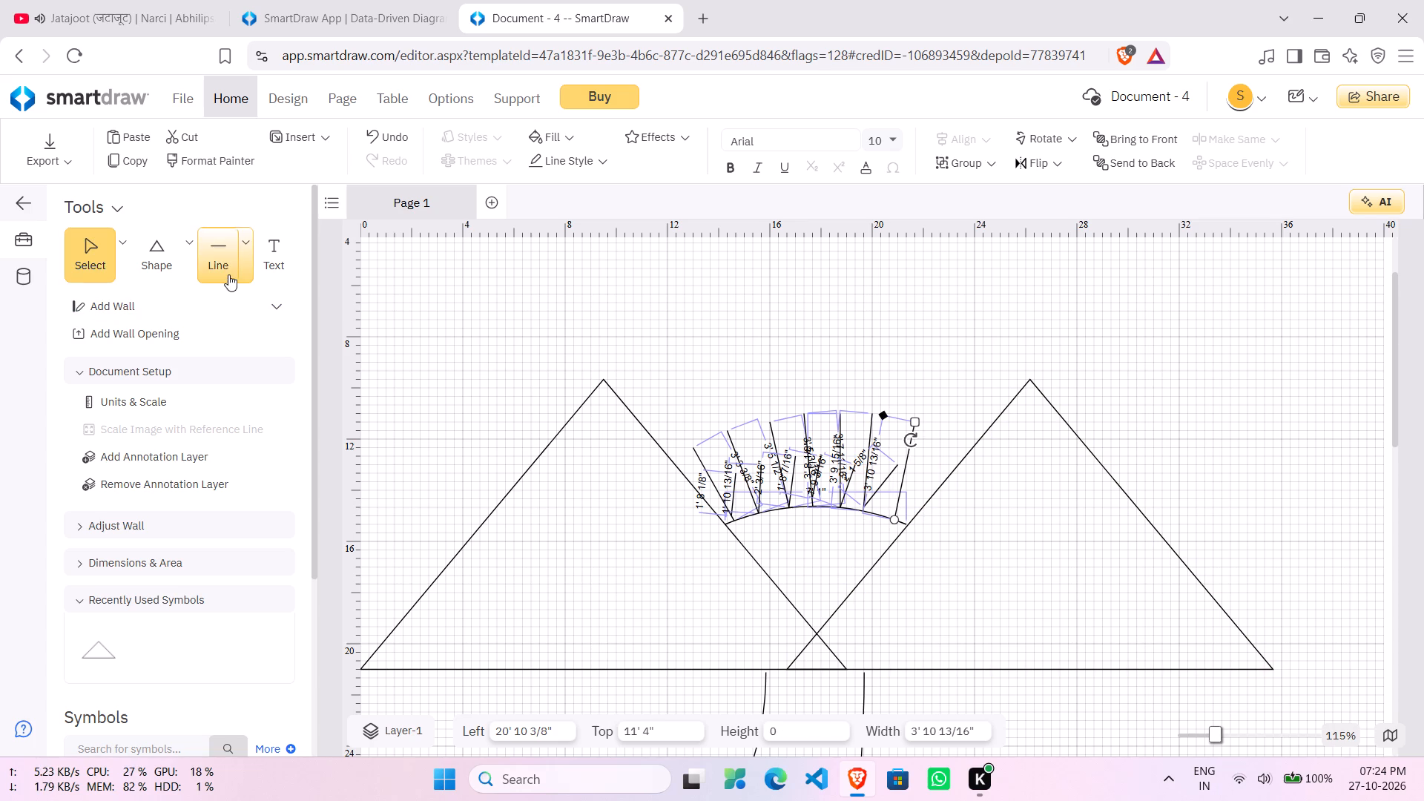
{"action": "left_click", "coordinate": [228, 271]}
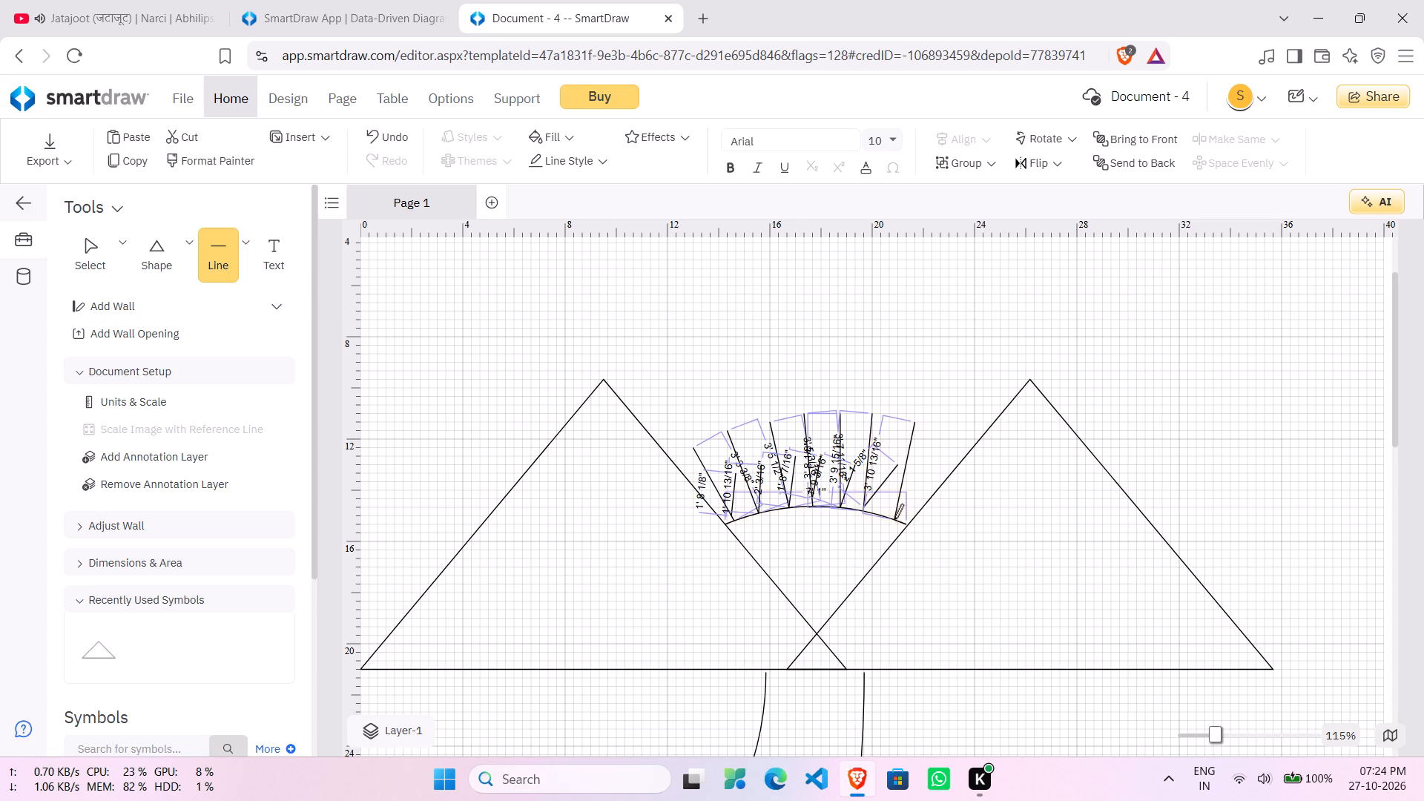
{"action": "left_click_drag", "start_coordinate": [894, 518], "coordinate": [932, 477]}
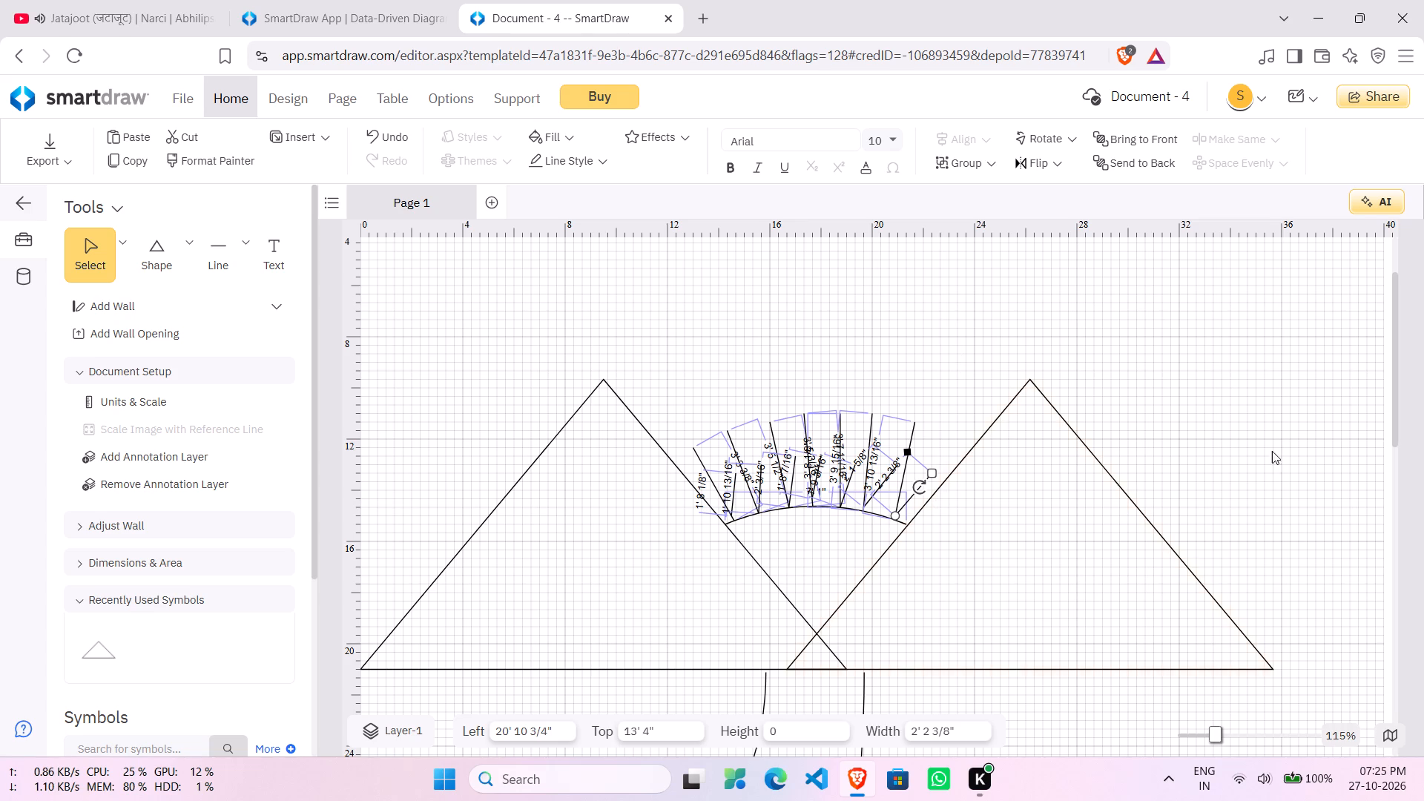
Zoom the page out to 70% to view the triangles together with the curves below them.
{"action": "left_click_drag", "start_coordinate": [1215, 728], "coordinate": [1214, 728]}
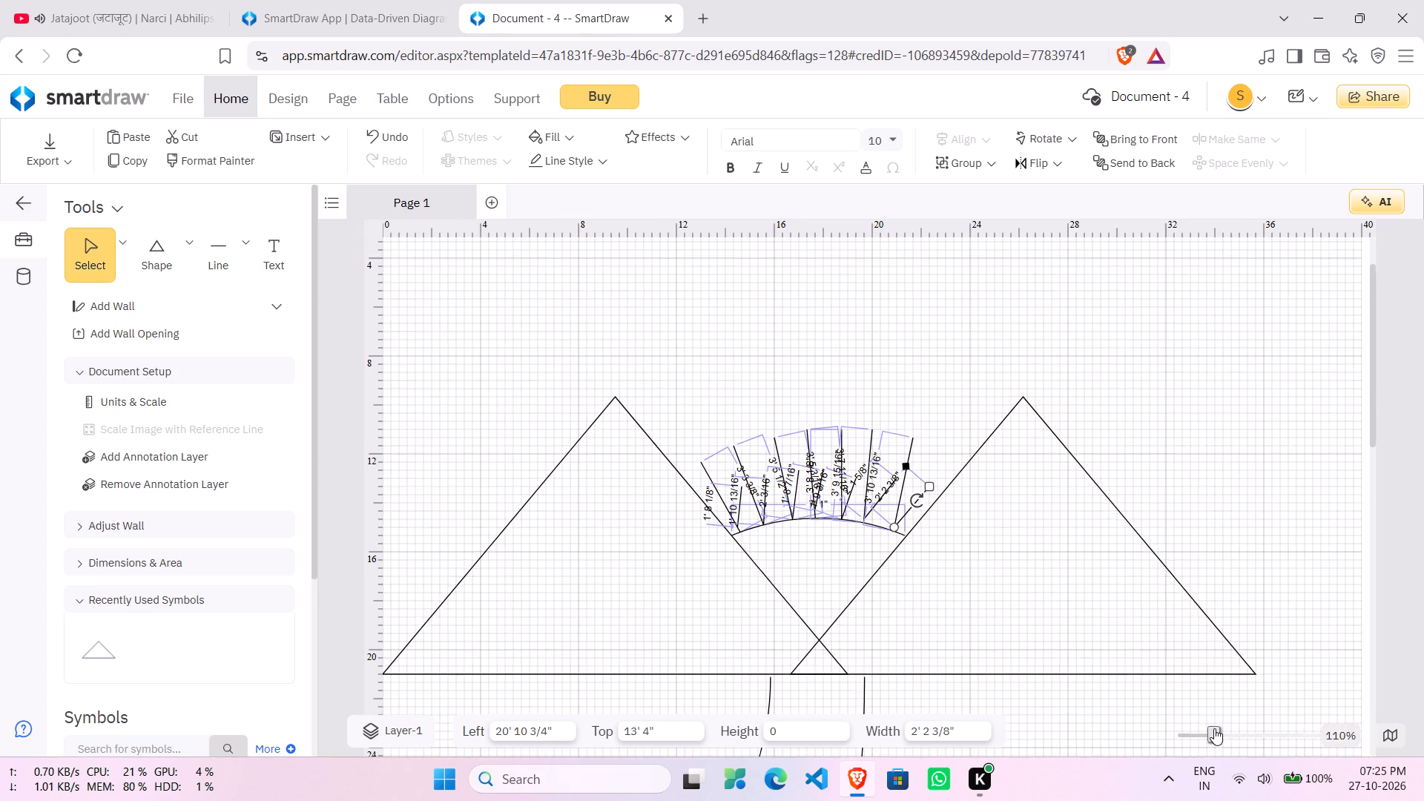
{"action": "left_click_drag", "start_coordinate": [1214, 728], "coordinate": [1201, 732]}
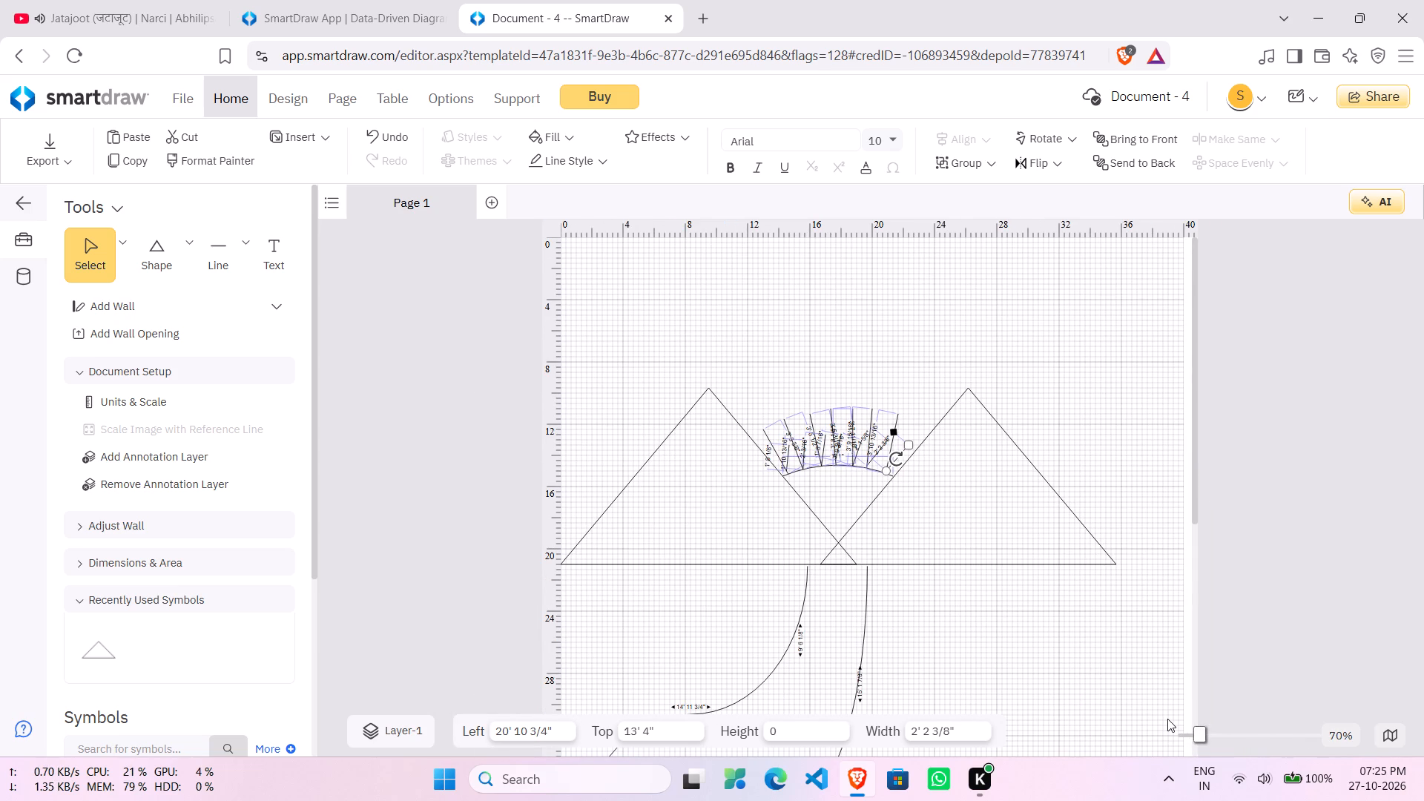
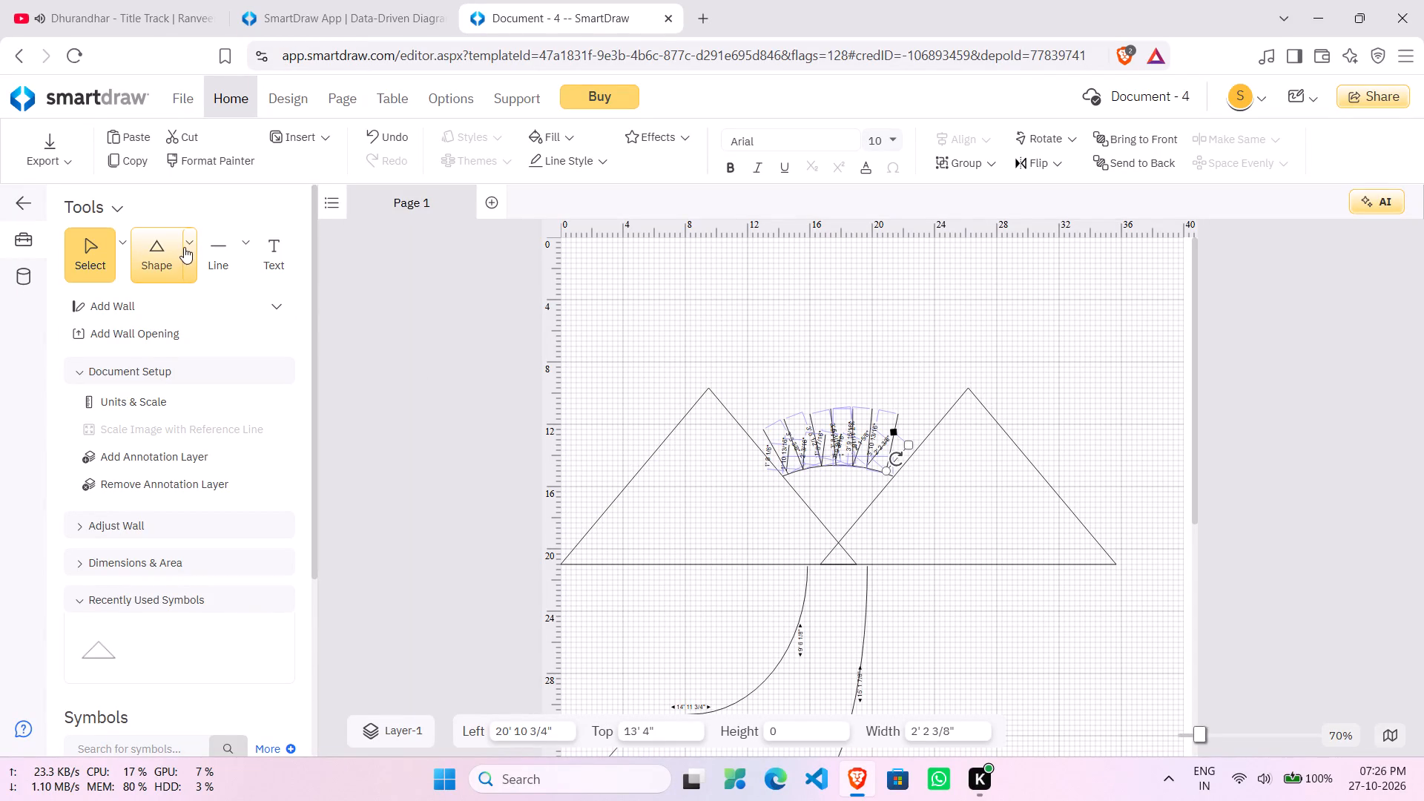
Add a small triangle above the left large triangle and resize it to 4' high by 1' 4" wide.
{"action": "left_click", "coordinate": [161, 251]}
{"action": "left_click", "coordinate": [168, 260]}
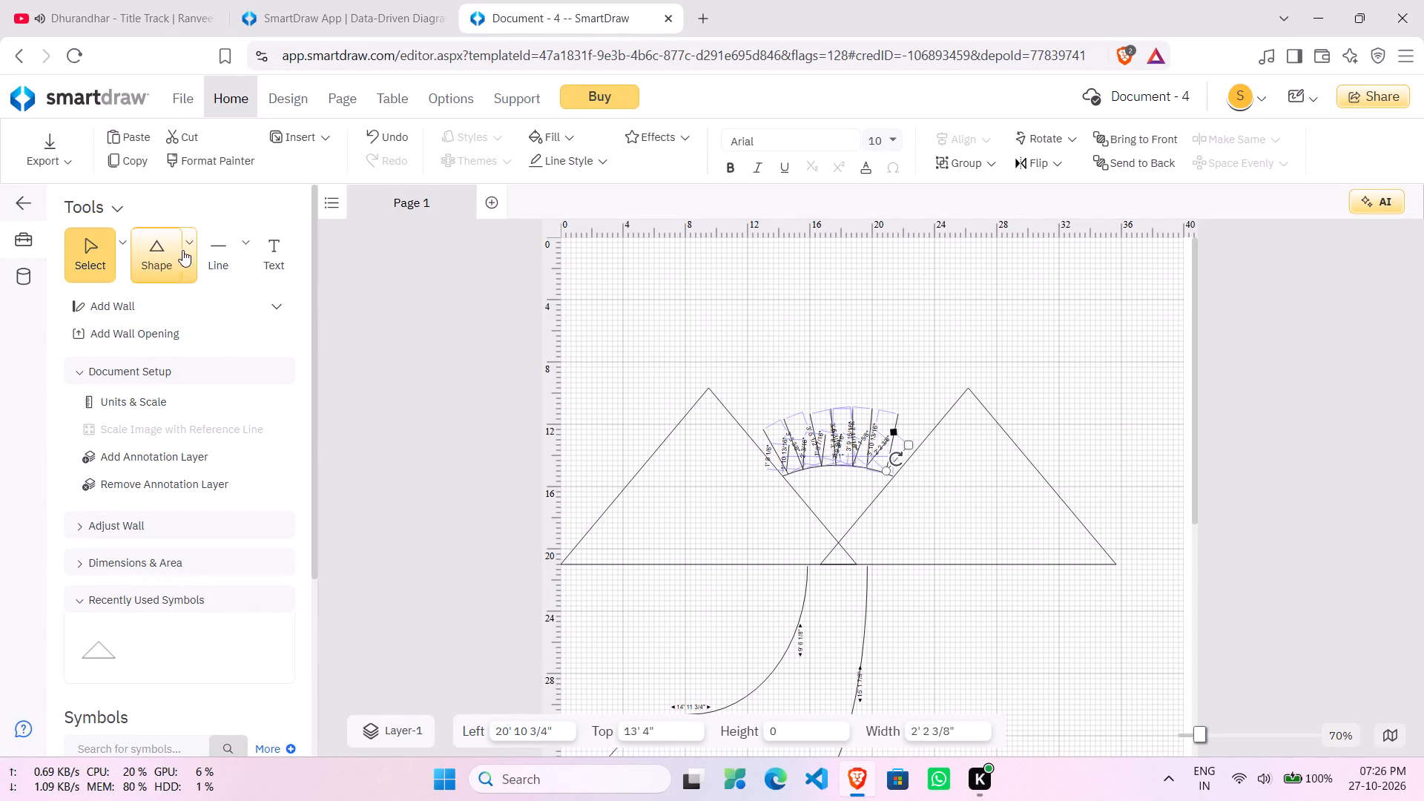
{"action": "left_click", "coordinate": [192, 248]}
{"action": "left_click_drag", "start_coordinate": [349, 365], "coordinate": [538, 380]}
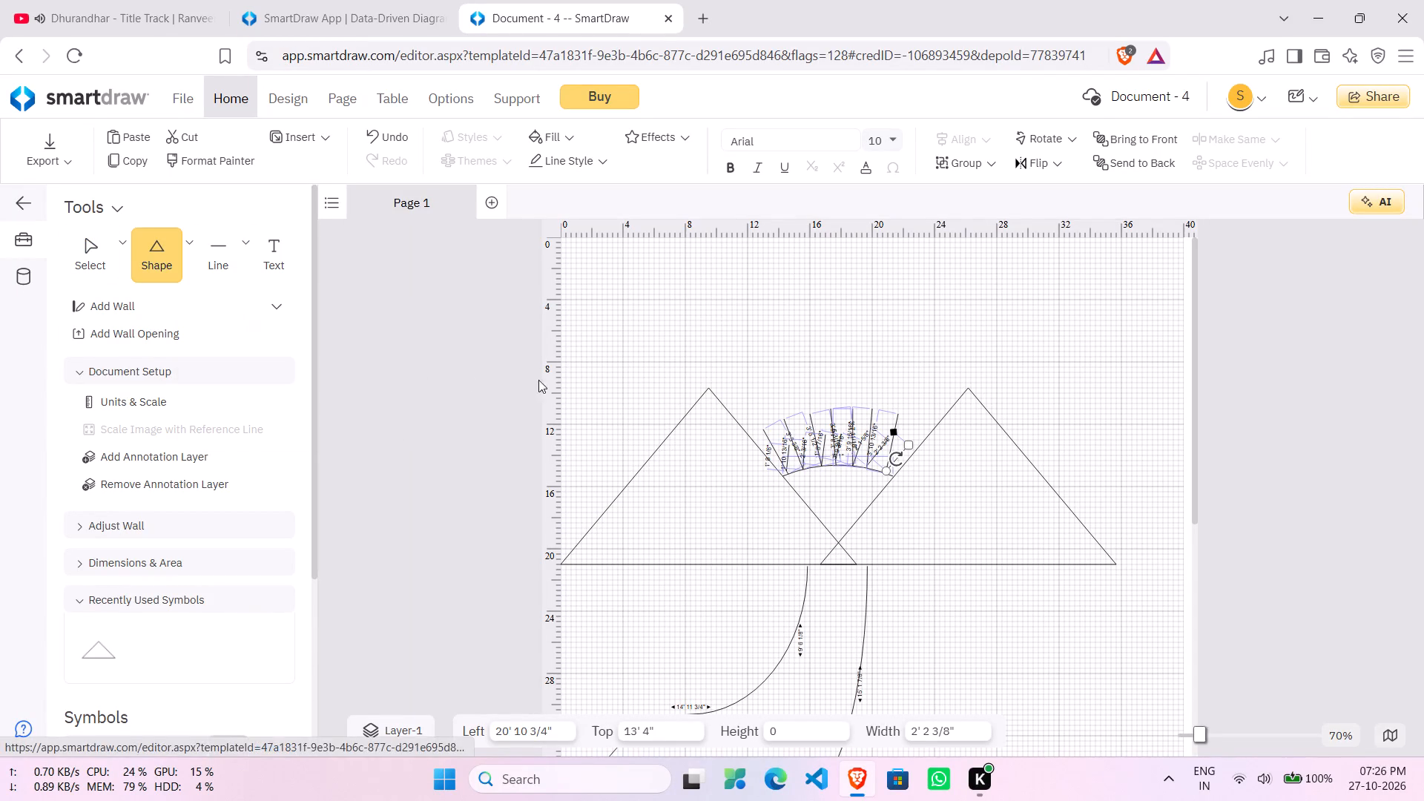
{"action": "left_click_drag", "start_coordinate": [538, 380], "coordinate": [630, 336]}
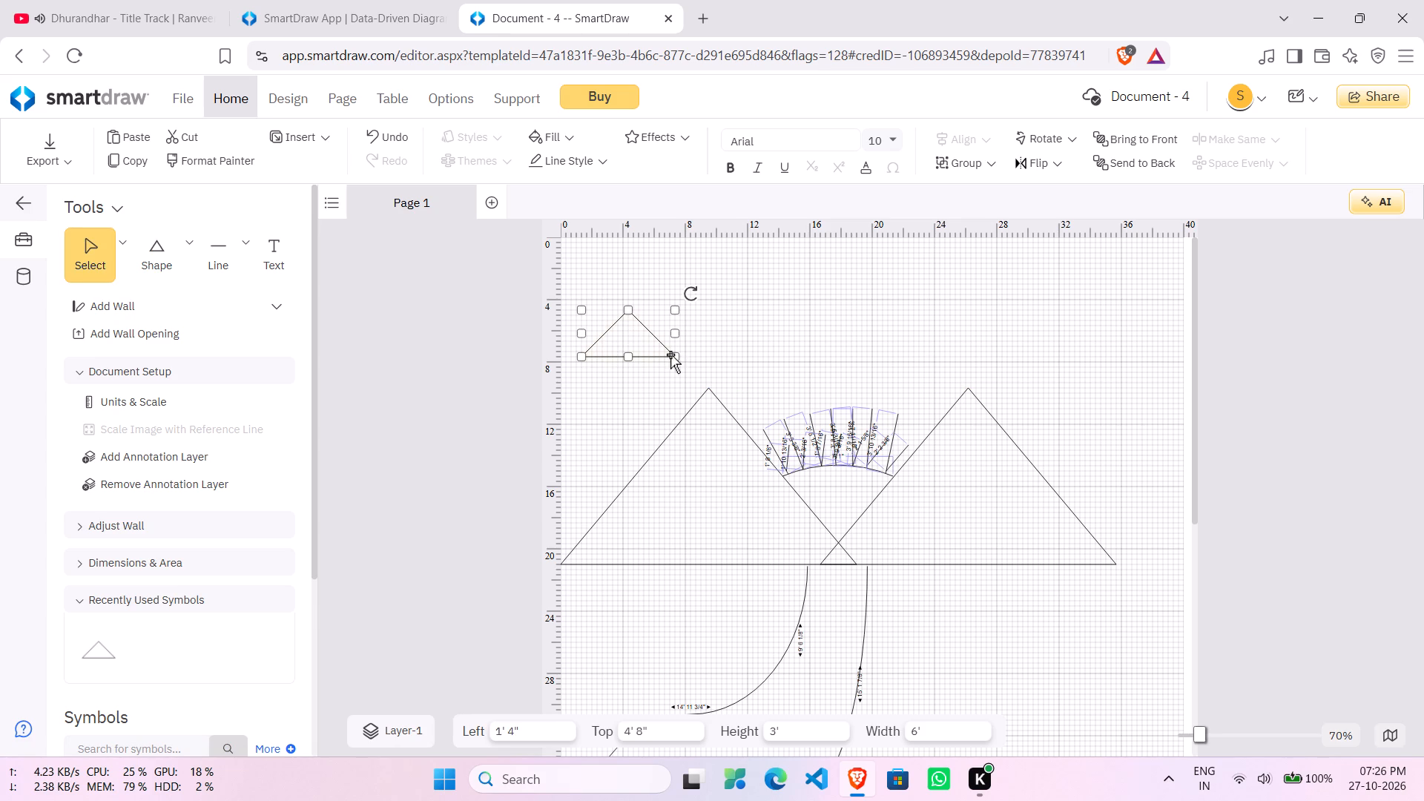
{"action": "left_click_drag", "start_coordinate": [673, 355], "coordinate": [603, 373]}
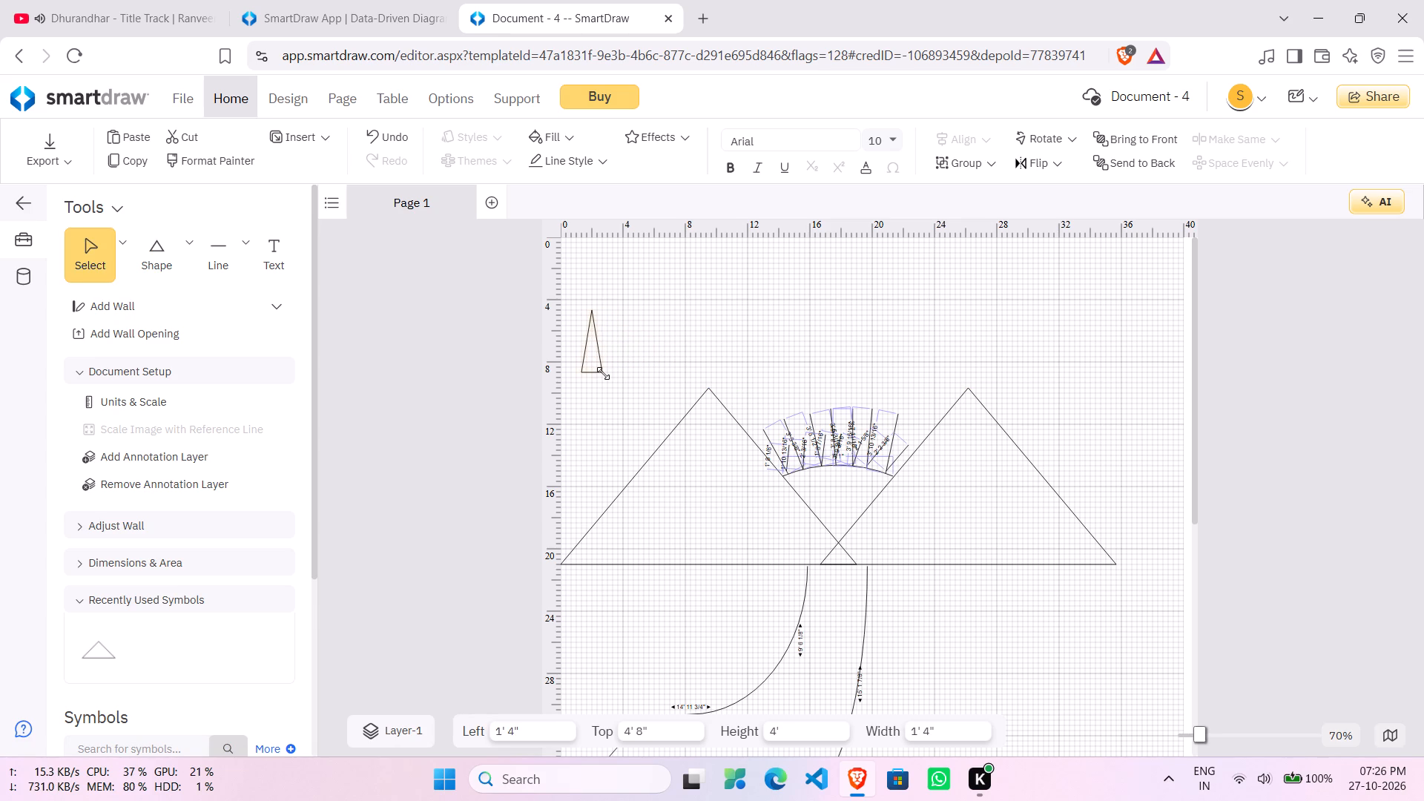
{"action": "left_click_drag", "start_coordinate": [603, 373], "coordinate": [602, 373]}
Turn the small triangle upside down and place it inside the left large triangle, its top corner against the left slope.
{"action": "left_click_drag", "start_coordinate": [620, 297], "coordinate": [597, 416]}
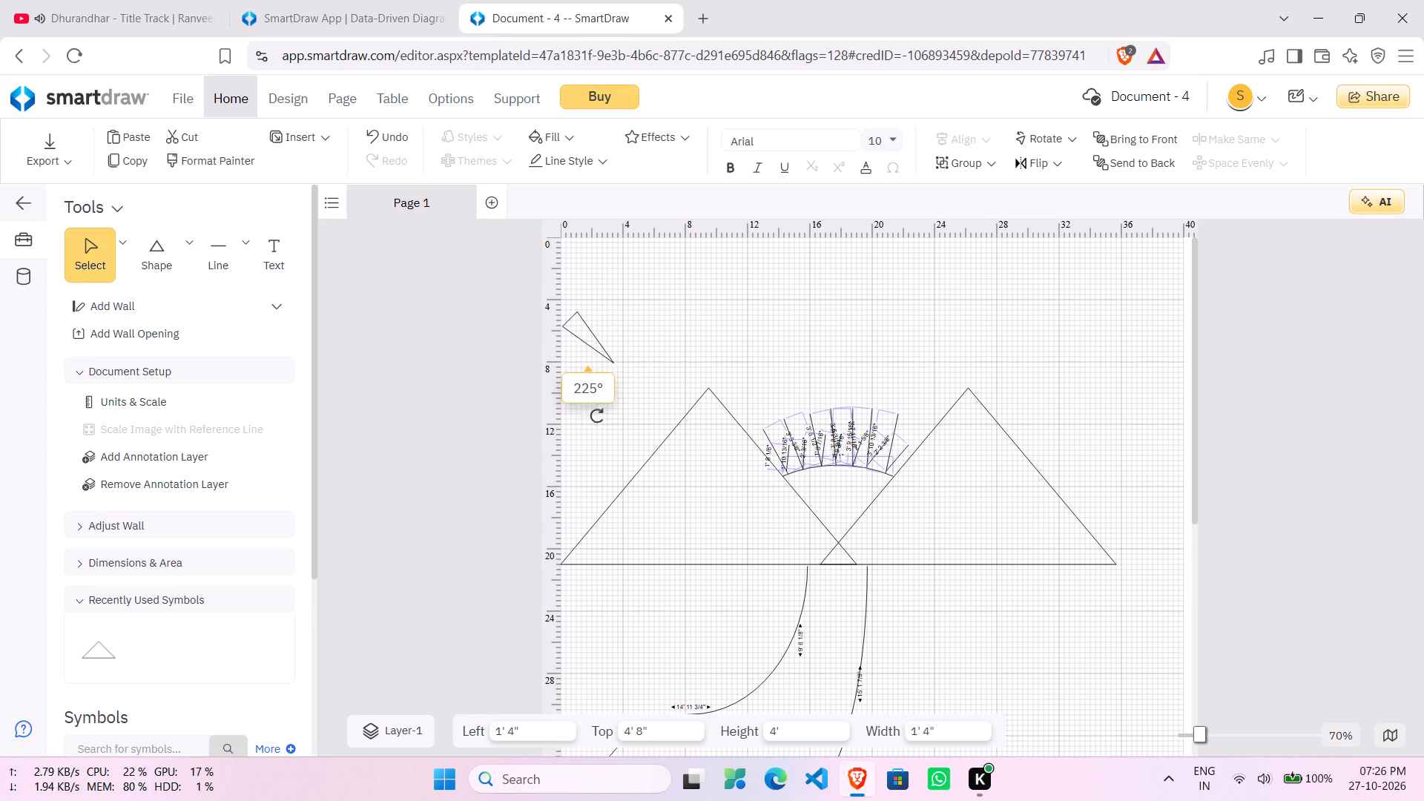
{"action": "left_click_drag", "start_coordinate": [597, 416], "coordinate": [547, 386]}
{"action": "left_click_drag", "start_coordinate": [601, 323], "coordinate": [641, 355]}
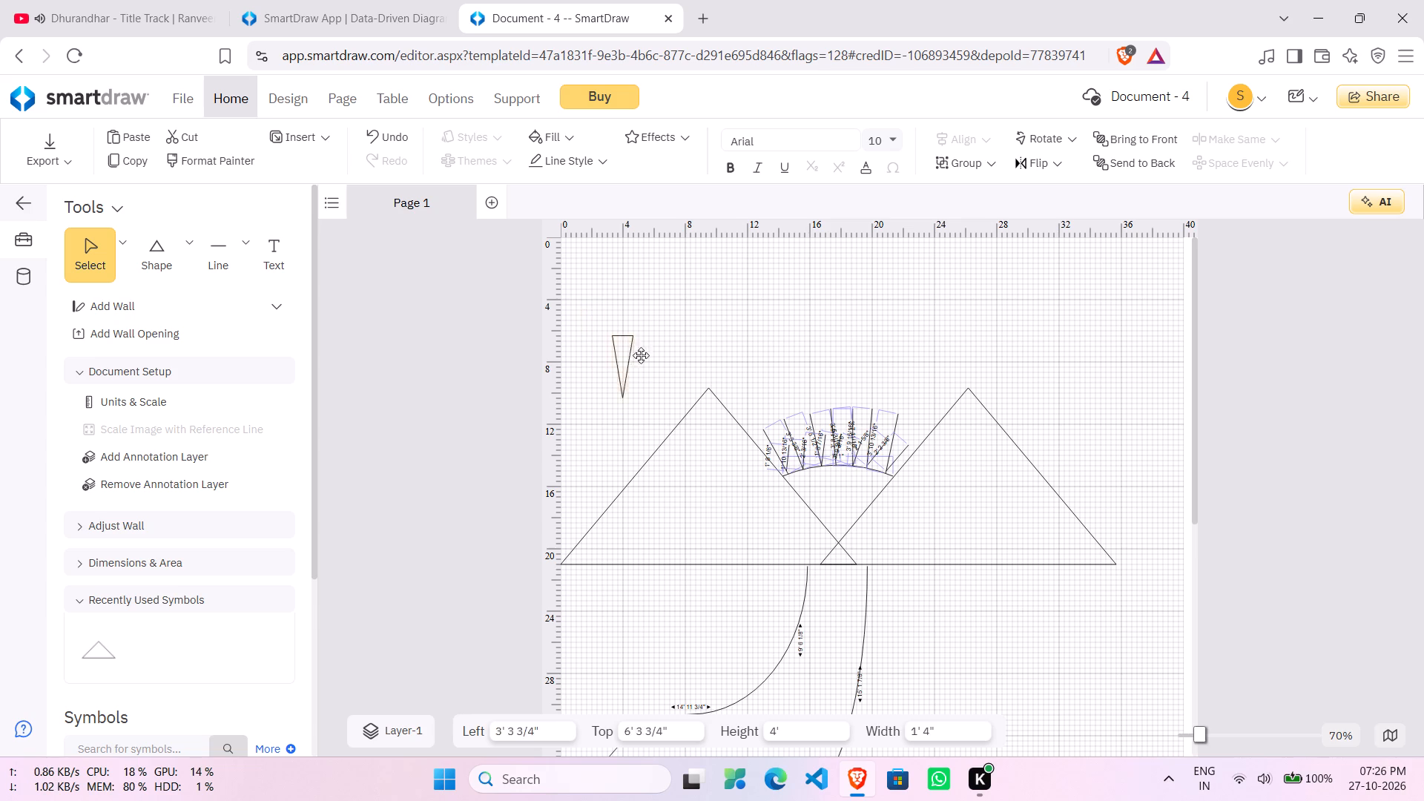
{"action": "left_click_drag", "start_coordinate": [641, 355], "coordinate": [661, 433]}
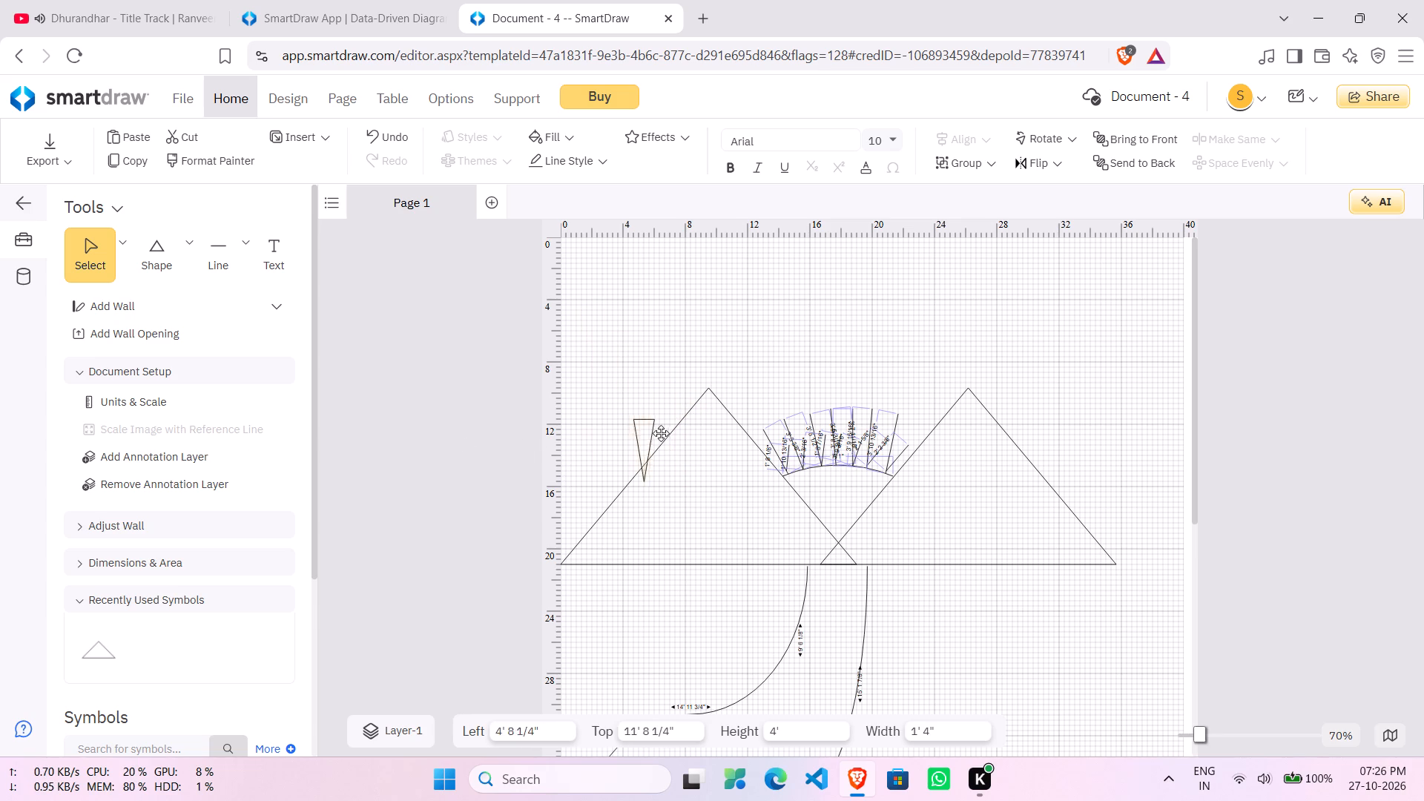
{"action": "left_click_drag", "start_coordinate": [661, 433], "coordinate": [695, 443]}
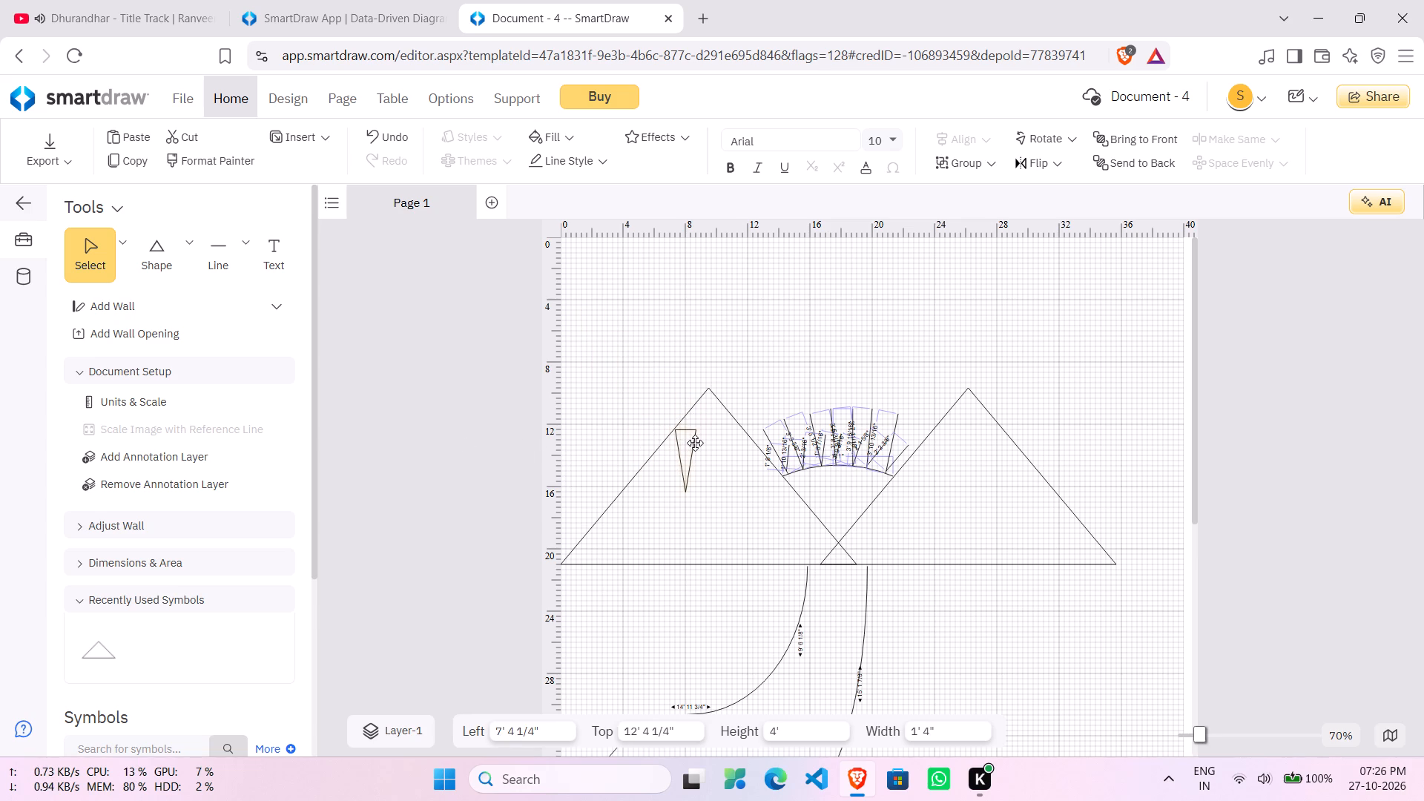
{"action": "left_click_drag", "start_coordinate": [695, 443], "coordinate": [688, 447]}
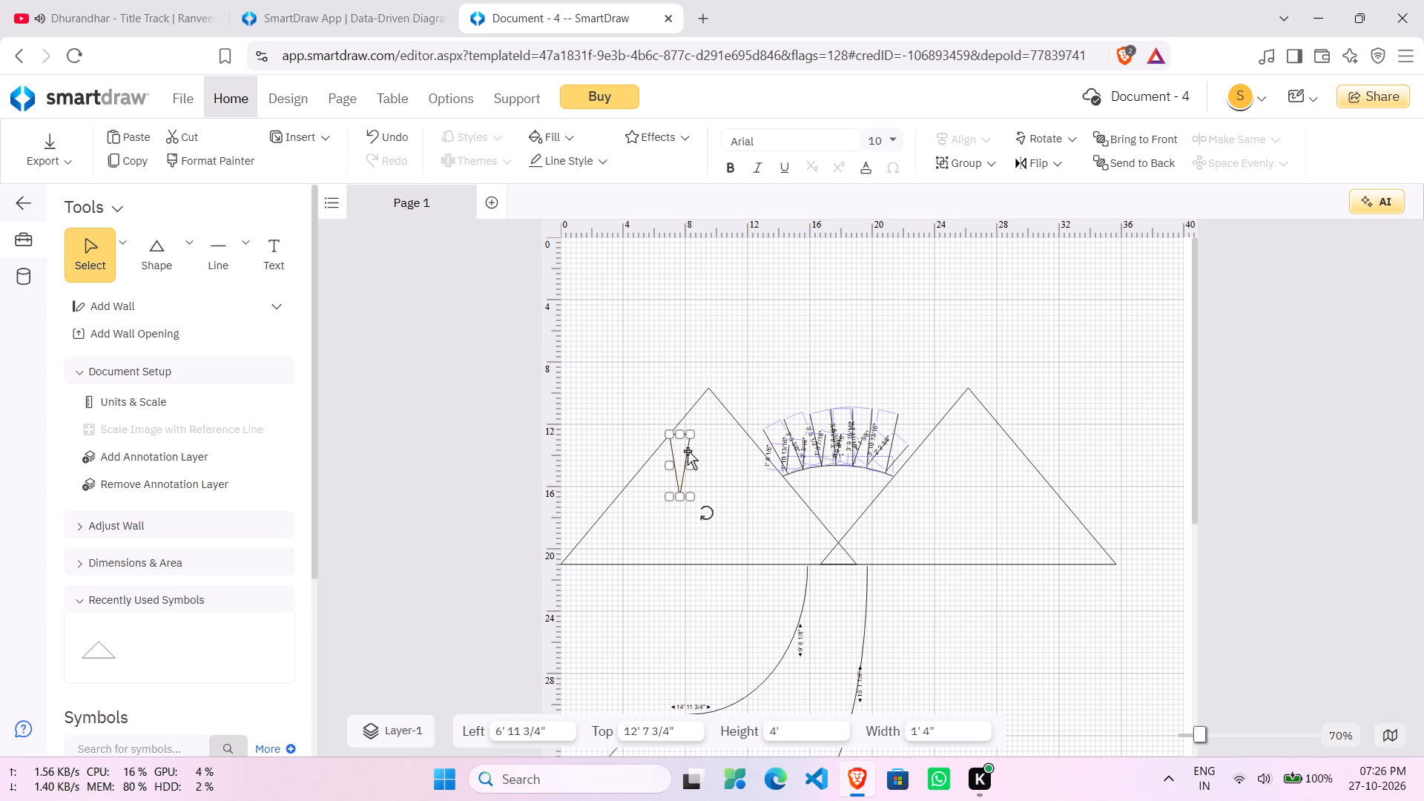
Duplicate the inverted triangle twice and line both copies up side by side to its right, with their tops level.
{"action": "key", "text": "ctrl+c"}
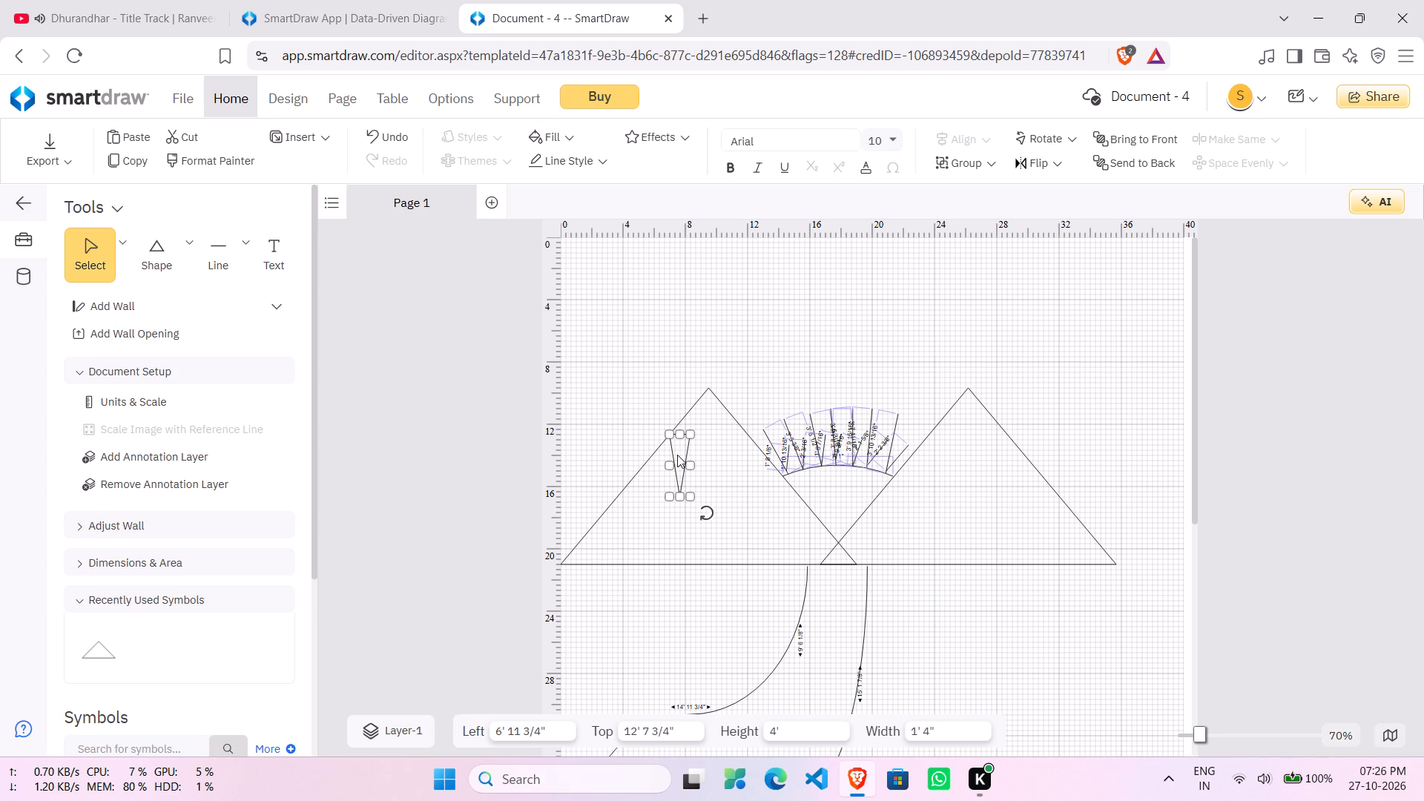
{"action": "key", "text": "ctrl+v"}
{"action": "right_click", "coordinate": [677, 455], "text": "ctrl"}
{"action": "key", "text": "ctrl+v"}
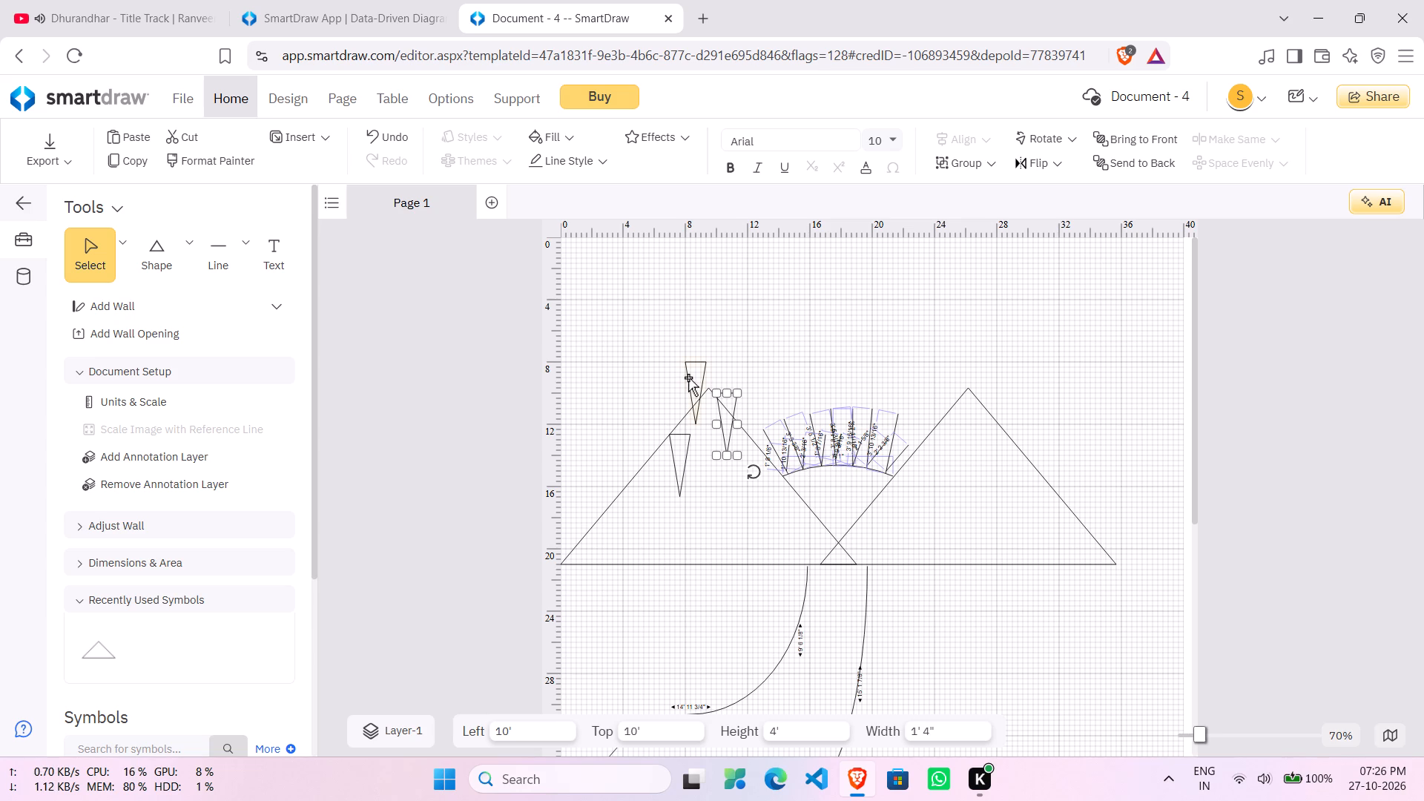
{"action": "left_click_drag", "start_coordinate": [688, 378], "coordinate": [692, 452]}
{"action": "left_click_drag", "start_coordinate": [719, 403], "coordinate": [717, 446]}
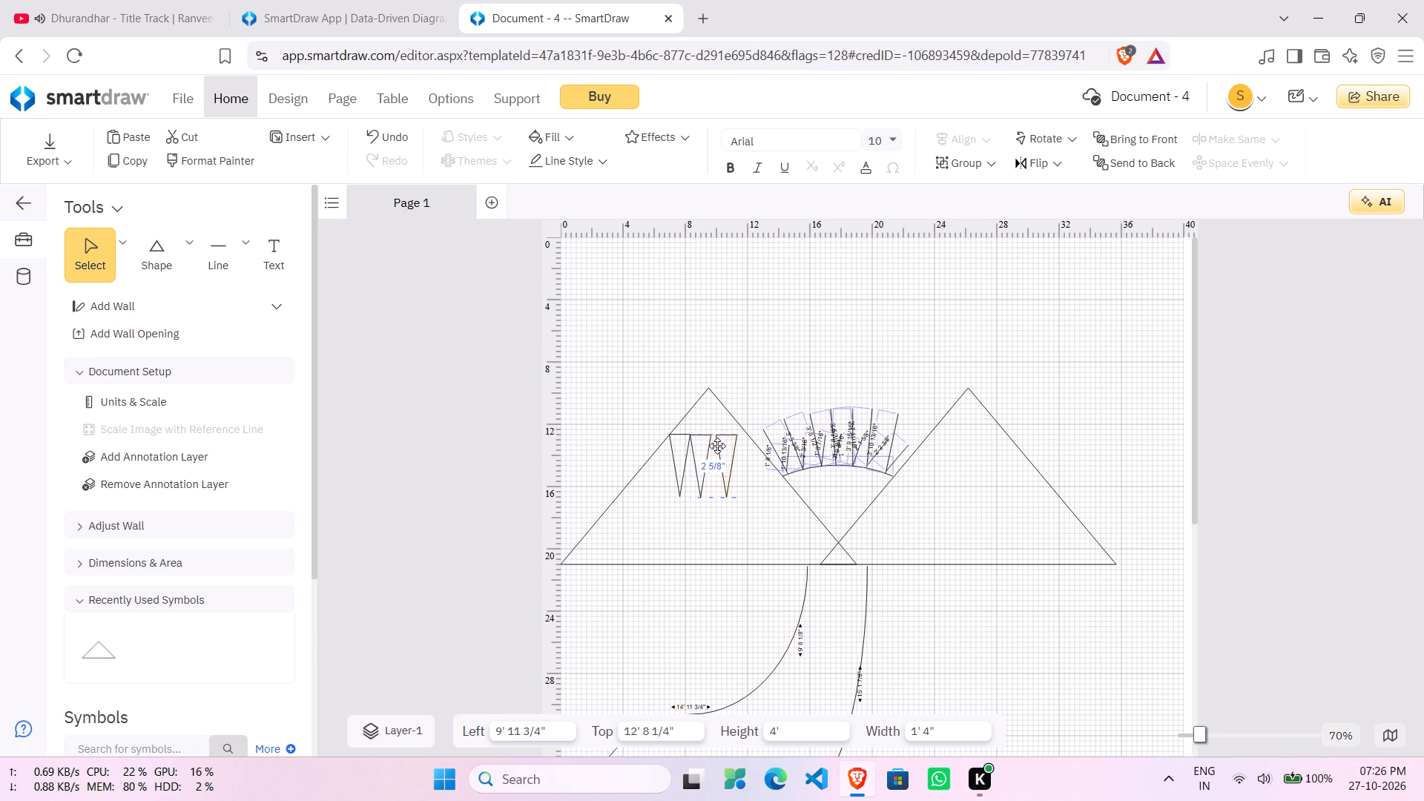
{"action": "left_click_drag", "start_coordinate": [717, 446], "coordinate": [716, 446]}
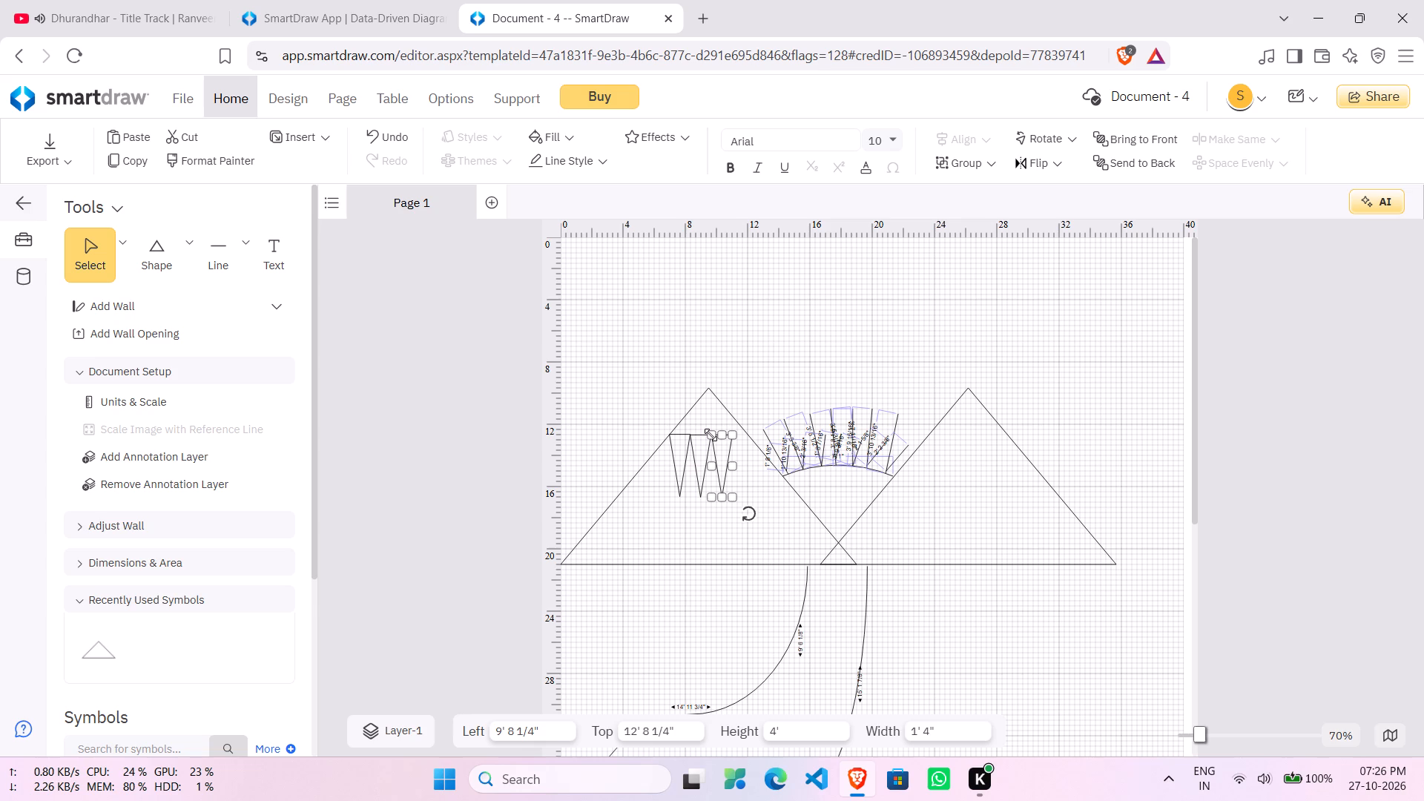
Paste a fourth inverted triangle at the row's right end, slightly overlapping the third and reaching the large triangle's right slope.
{"action": "key", "text": "ctrl+v"}
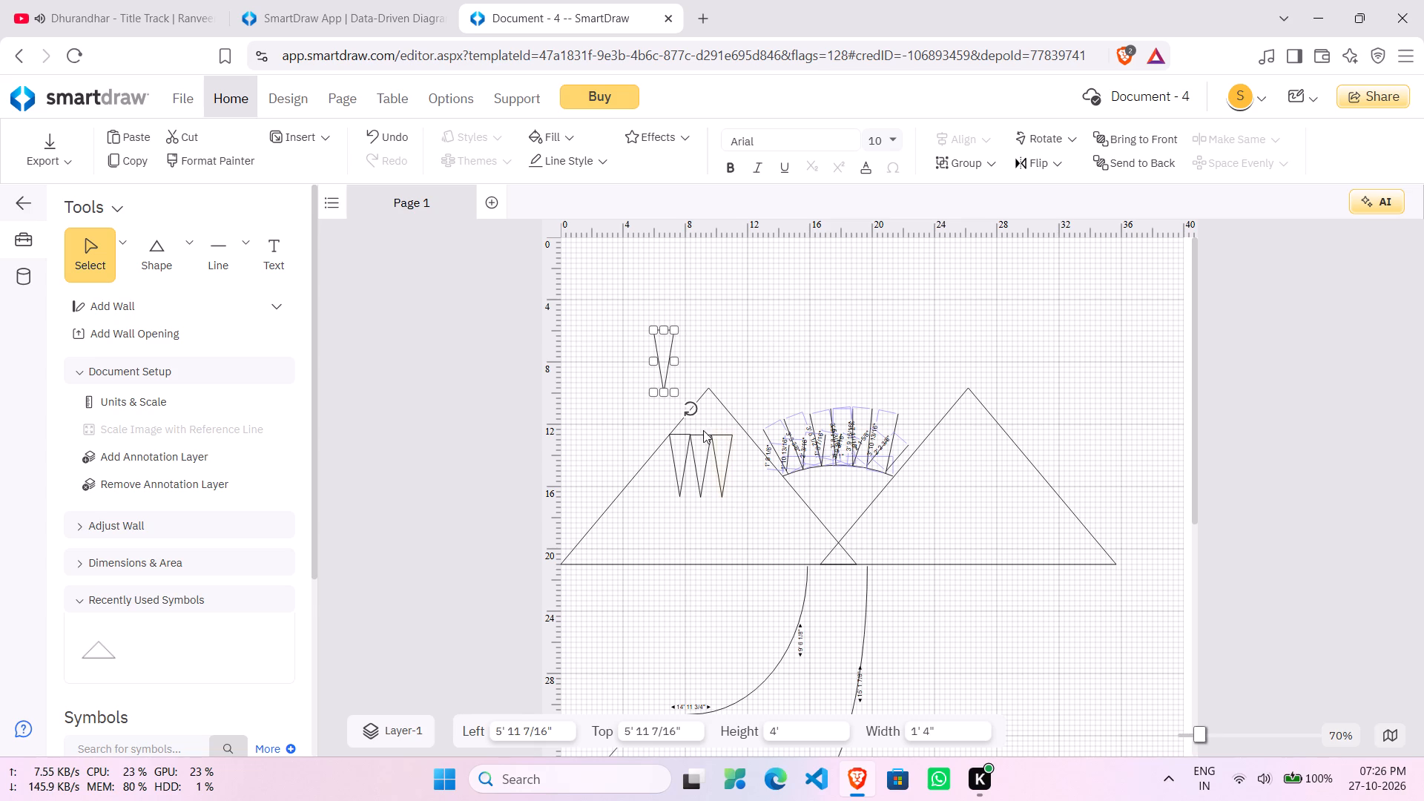
{"action": "left_click_drag", "start_coordinate": [669, 347], "coordinate": [737, 458]}
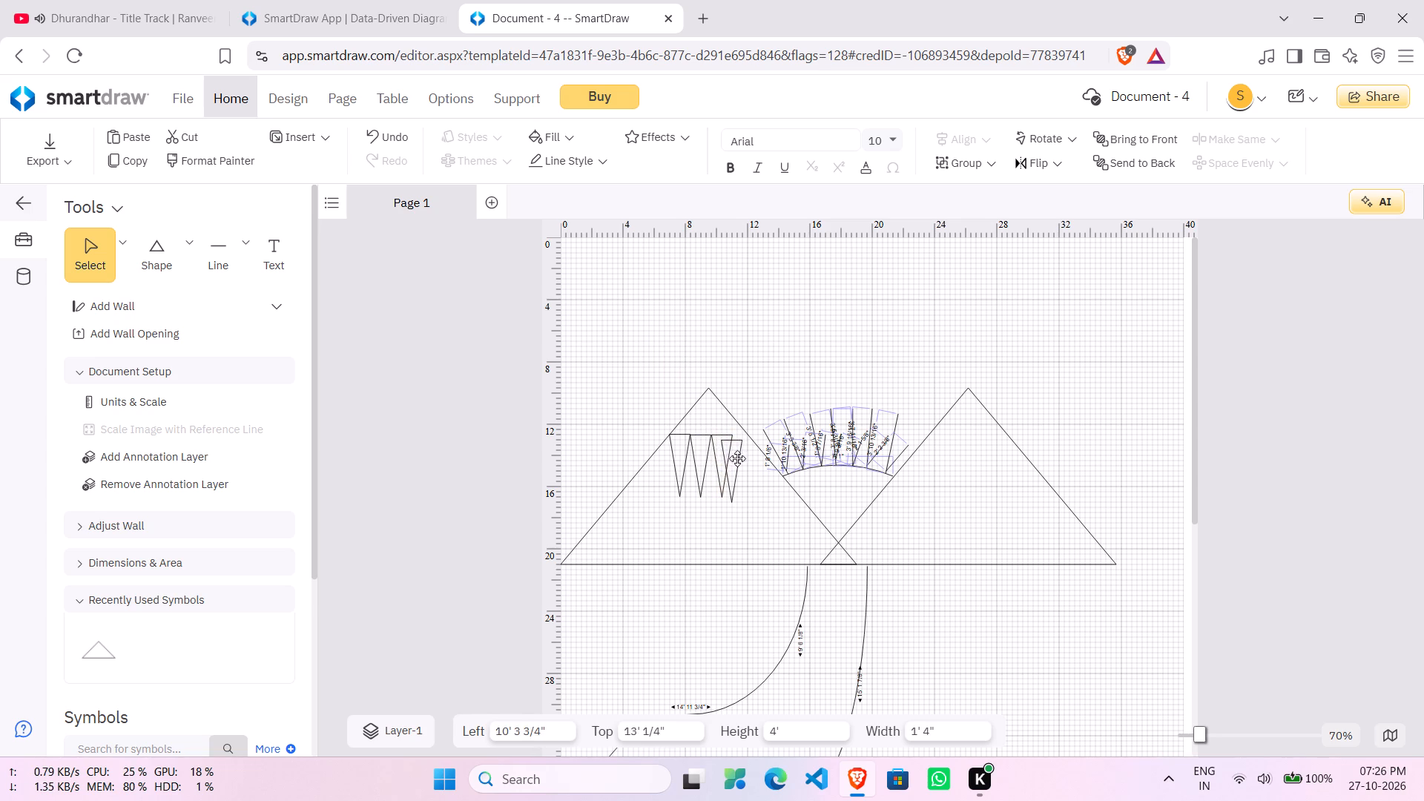
{"action": "left_click_drag", "start_coordinate": [737, 458], "coordinate": [745, 452]}
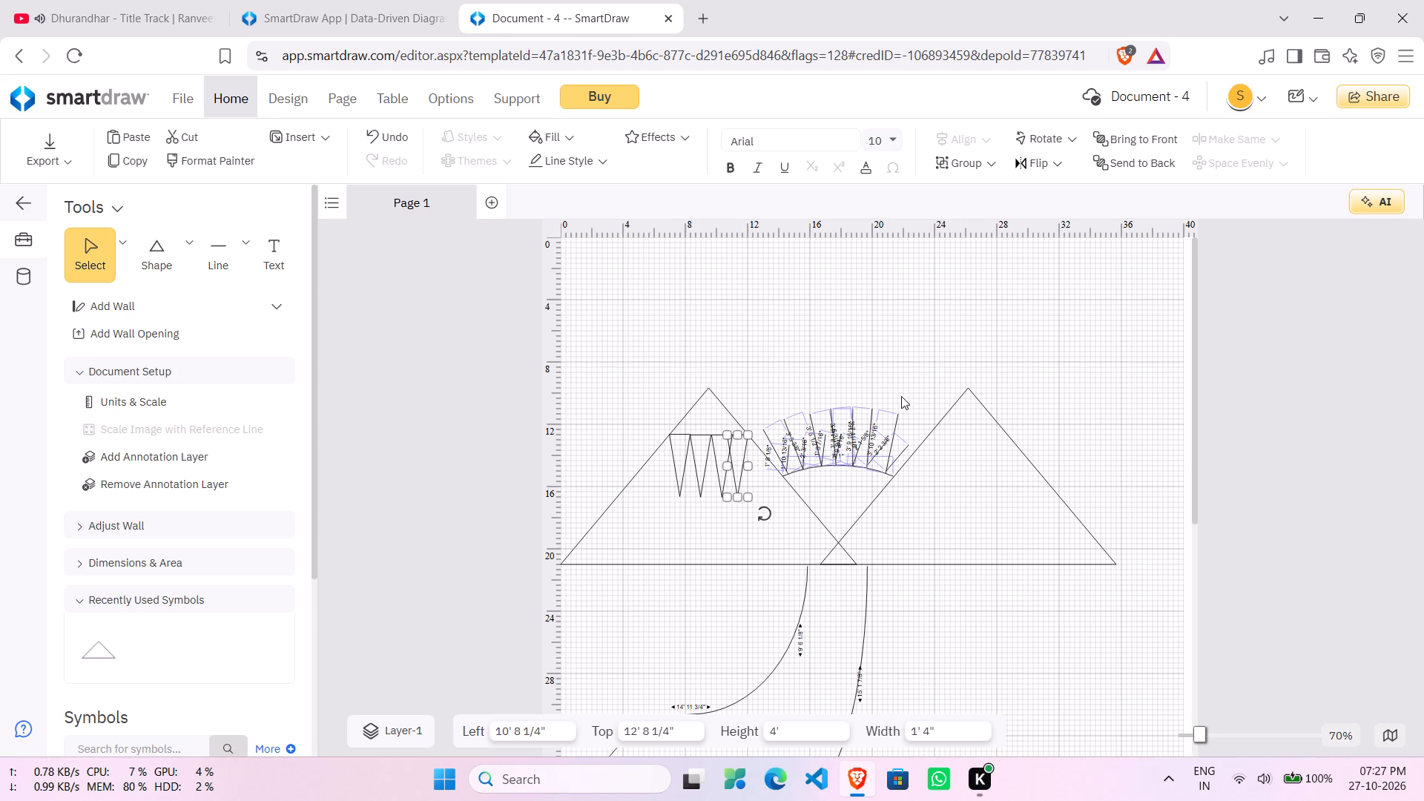
Paste four more inverted triangles and place the first inside the right large triangle against its left slope, about 13' from the top.
{"action": "key", "text": "ctrl+v"}
{"action": "key", "text": "ctrl+v"}
{"action": "left_click", "coordinate": [843, 449], "text": "ctrl"}
{"action": "key", "text": "ctrl+v"}
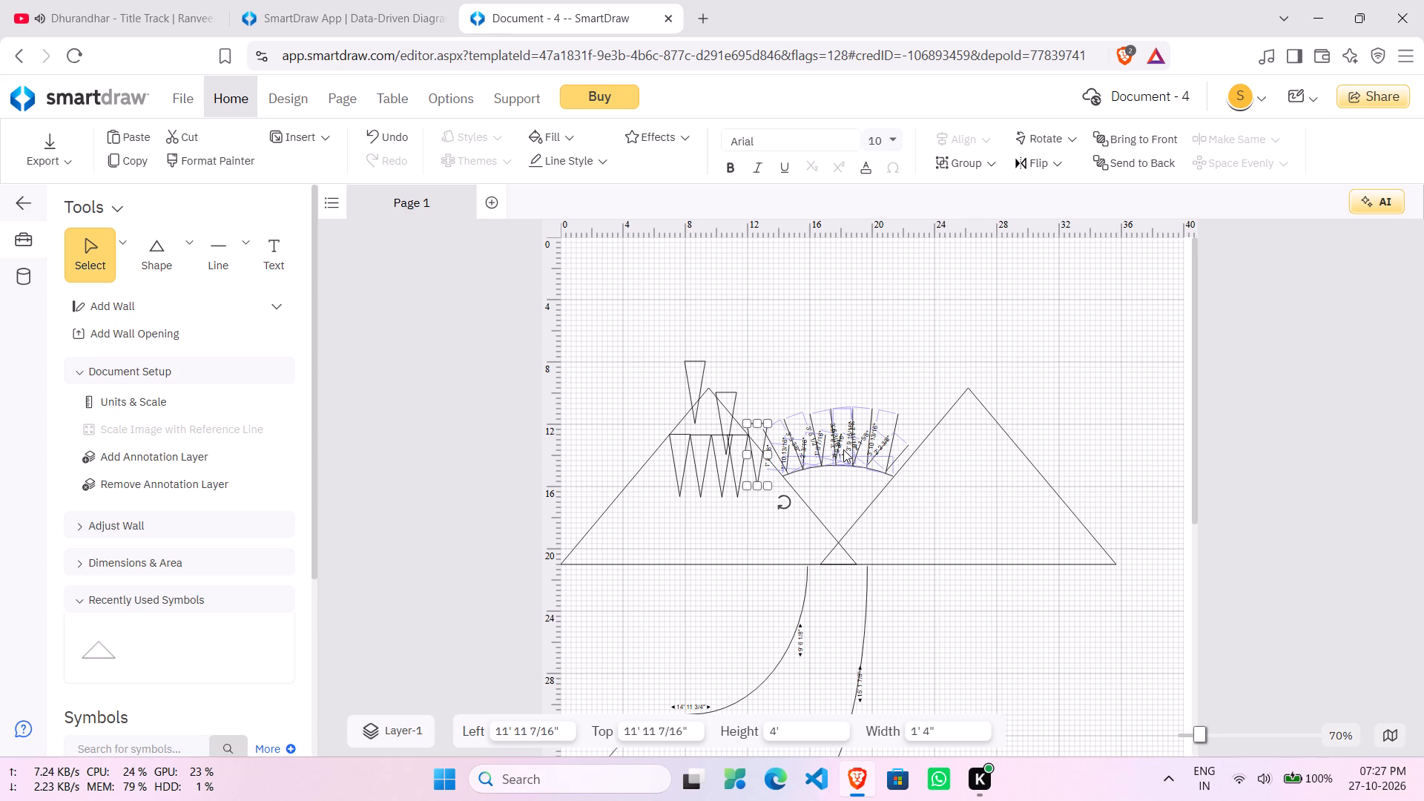
{"action": "key", "text": "ctrl+v"}
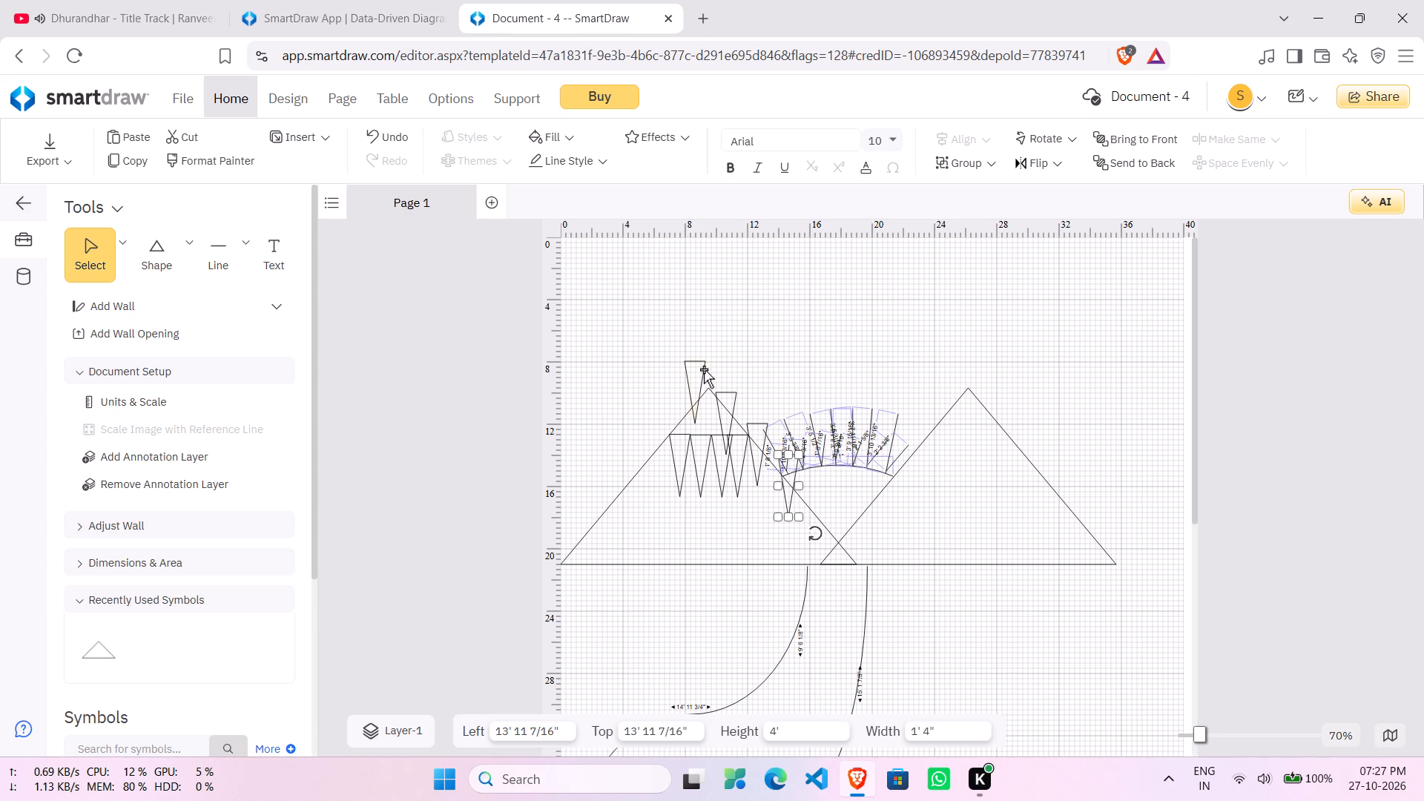
{"action": "left_click_drag", "start_coordinate": [703, 371], "coordinate": [941, 442]}
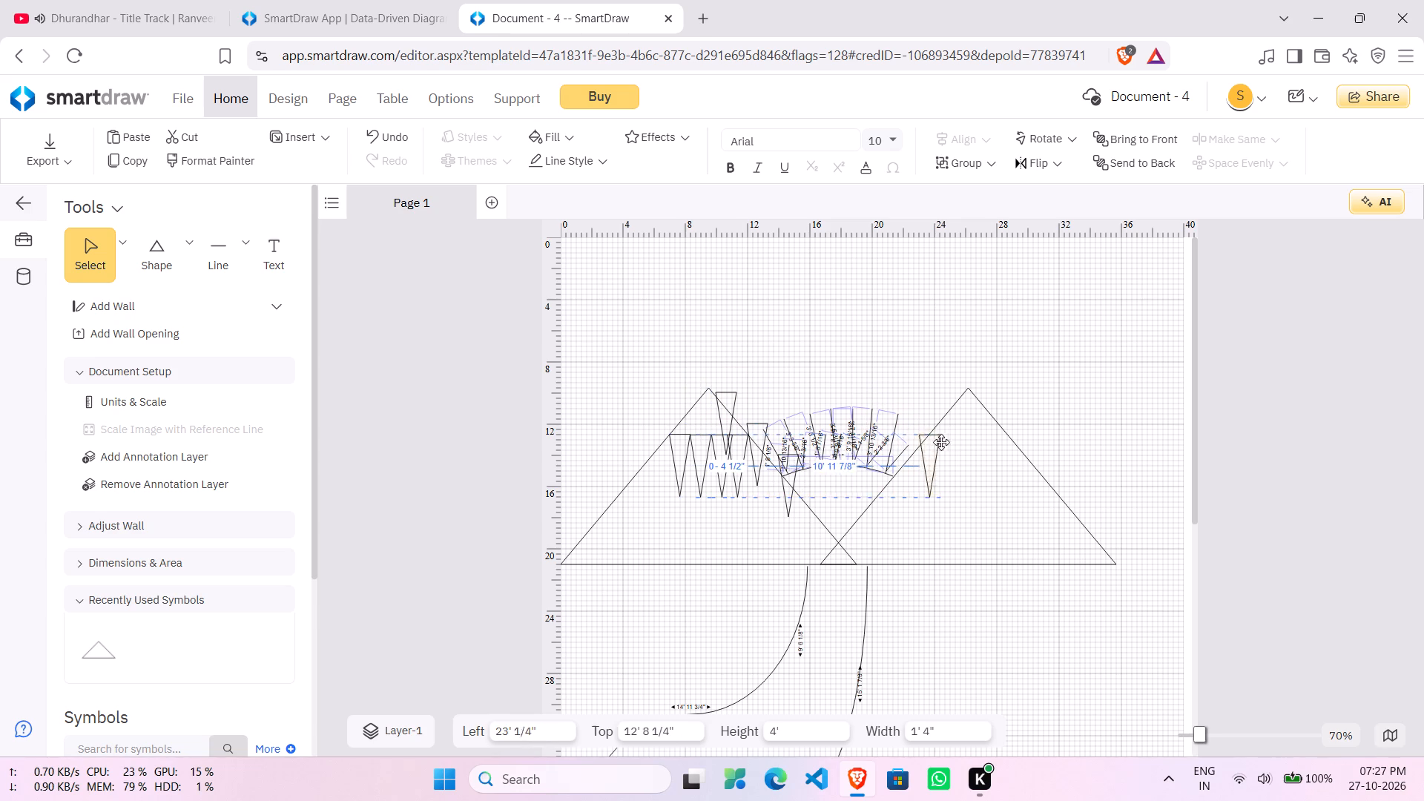
{"action": "left_click_drag", "start_coordinate": [941, 442], "coordinate": [944, 451]}
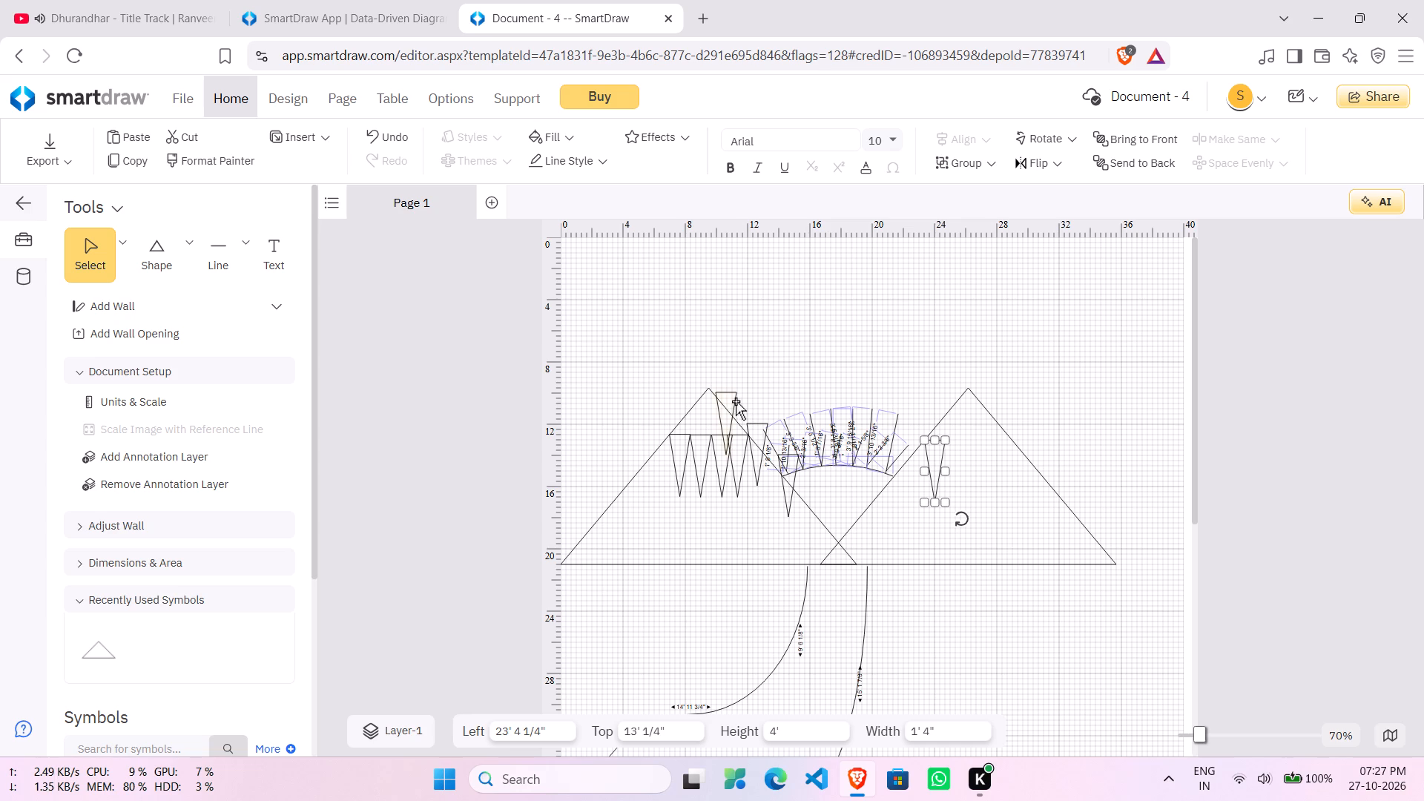
Line up the other three pasted triangles side by side after the first, ending at the right large triangle's right slope.
{"action": "left_click_drag", "start_coordinate": [734, 400], "coordinate": [967, 450]}
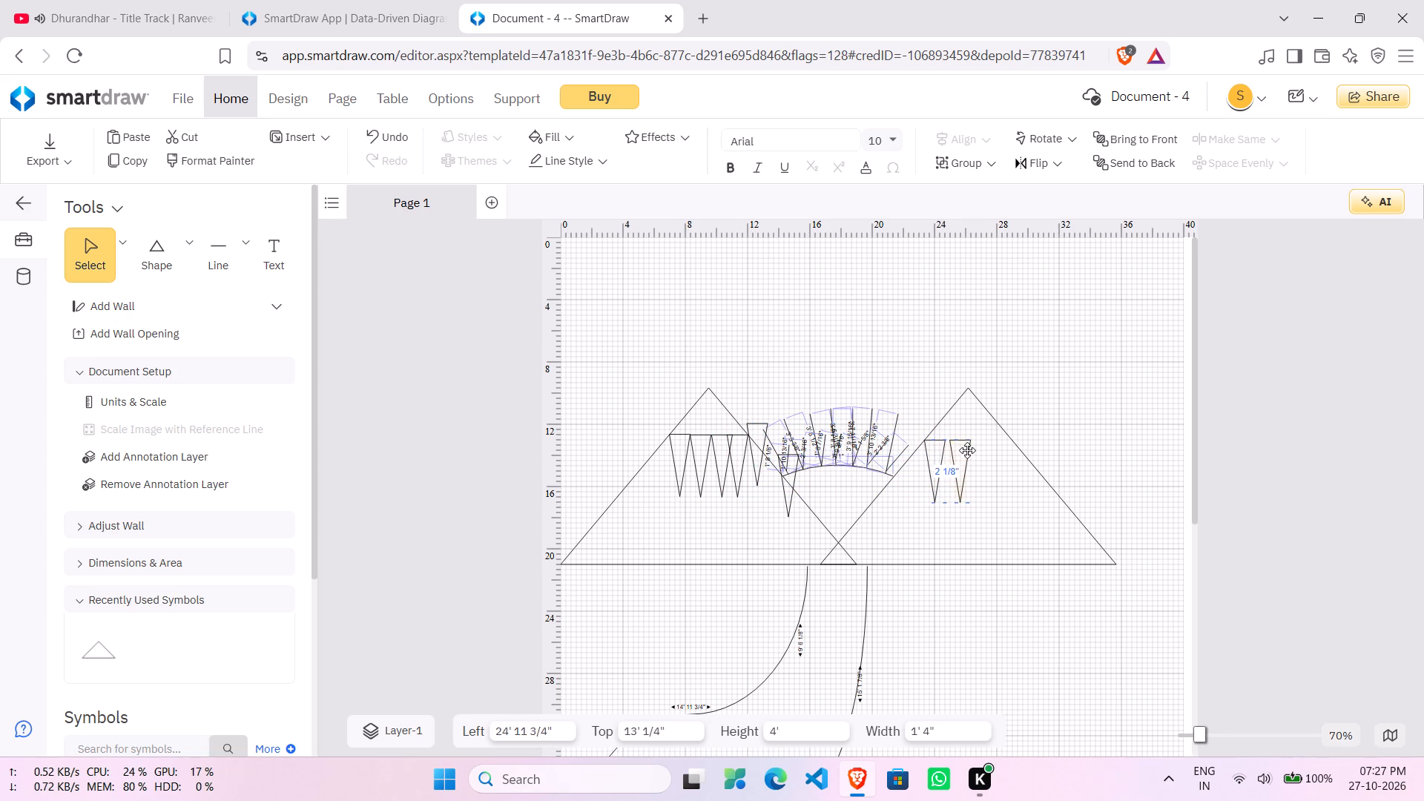
{"action": "left_click_drag", "start_coordinate": [967, 450], "coordinate": [966, 450]}
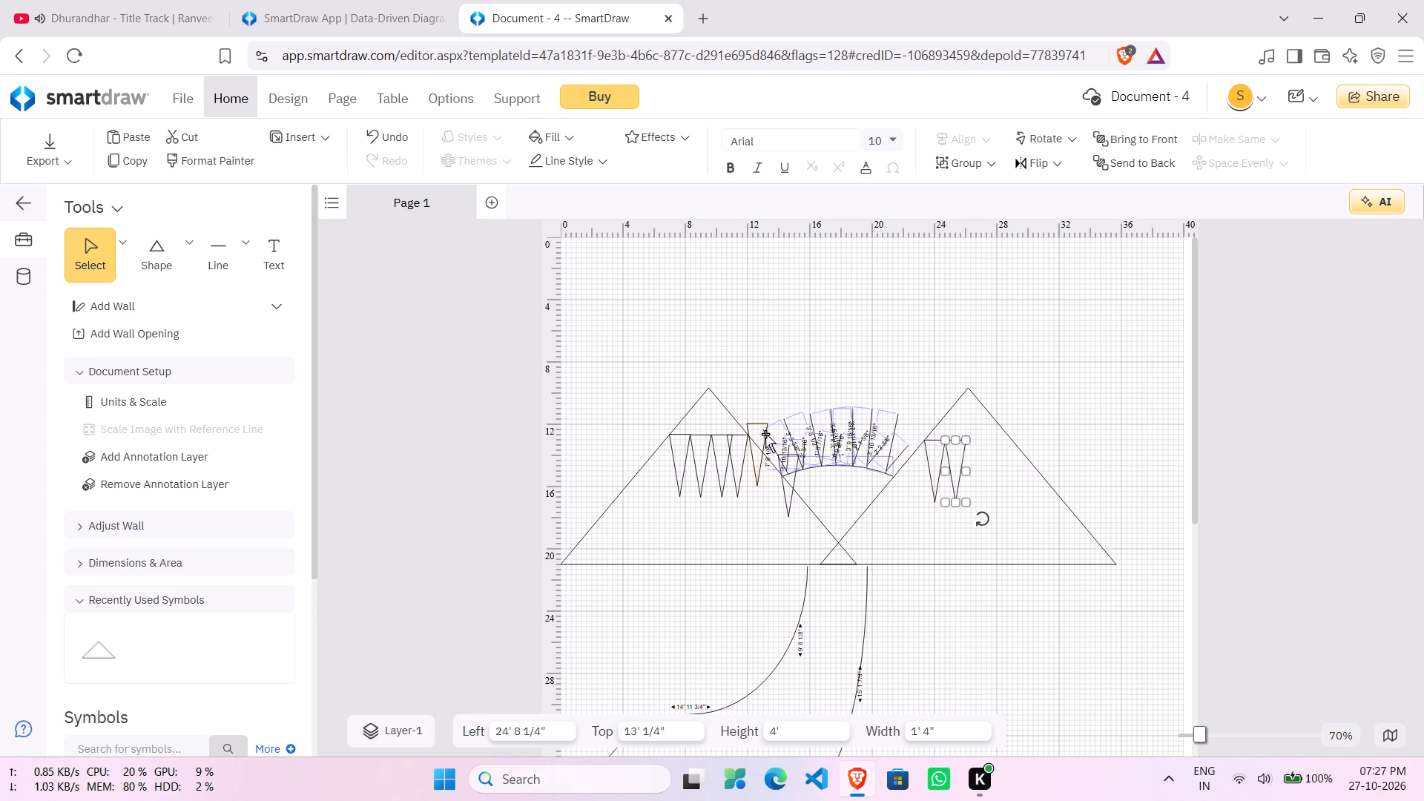
{"action": "left_click_drag", "start_coordinate": [765, 434], "coordinate": [989, 450]}
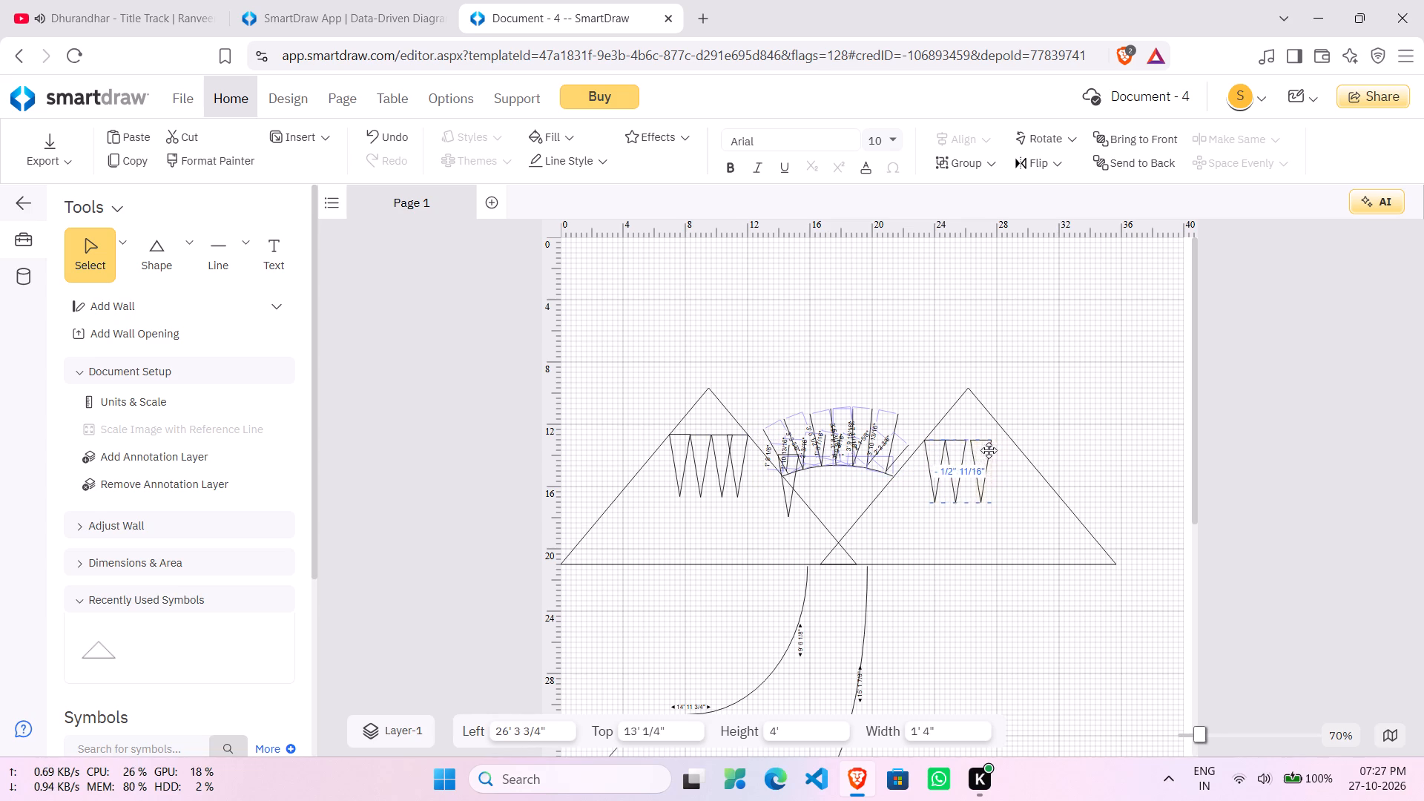
{"action": "left_click_drag", "start_coordinate": [989, 450], "coordinate": [985, 450]}
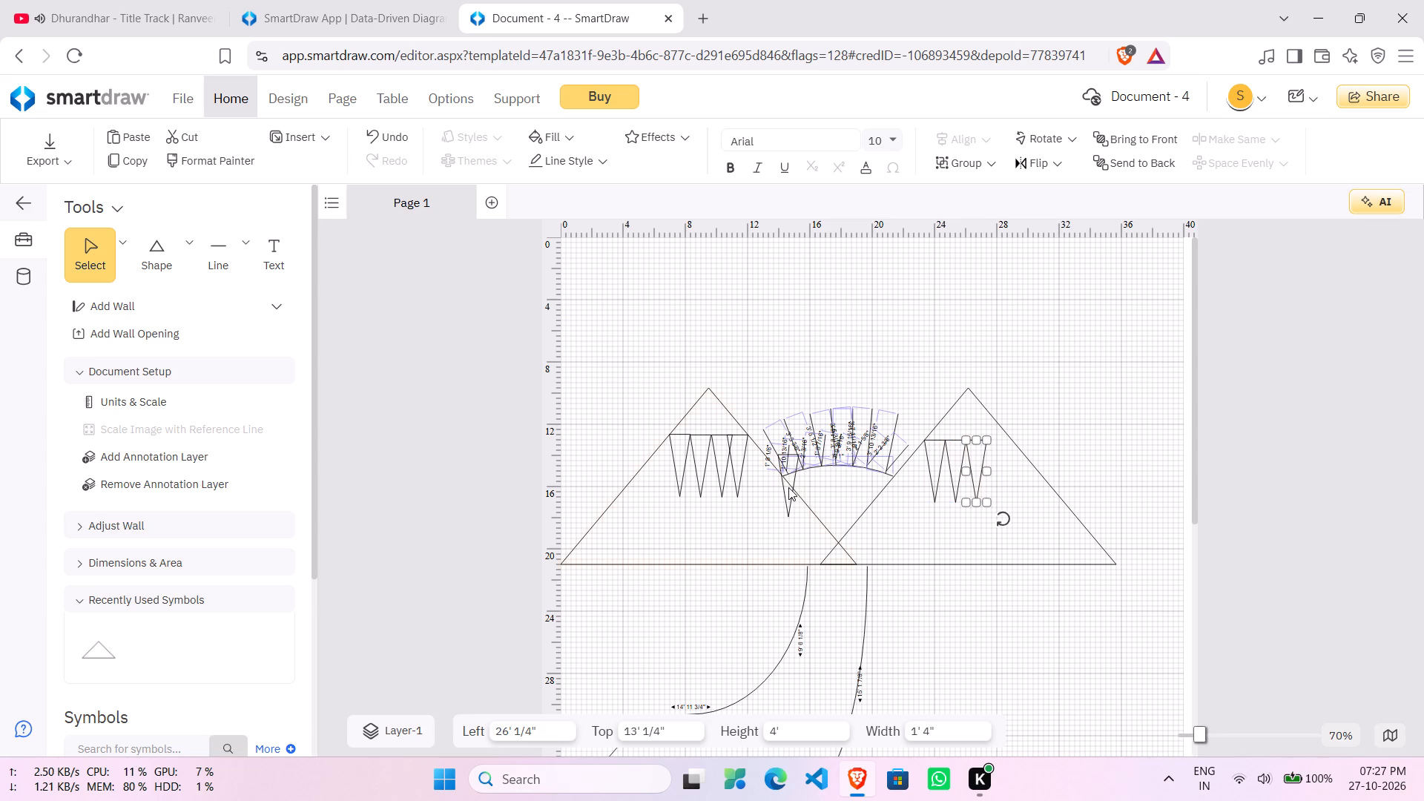
{"action": "left_click_drag", "start_coordinate": [796, 477], "coordinate": [1030, 478]}
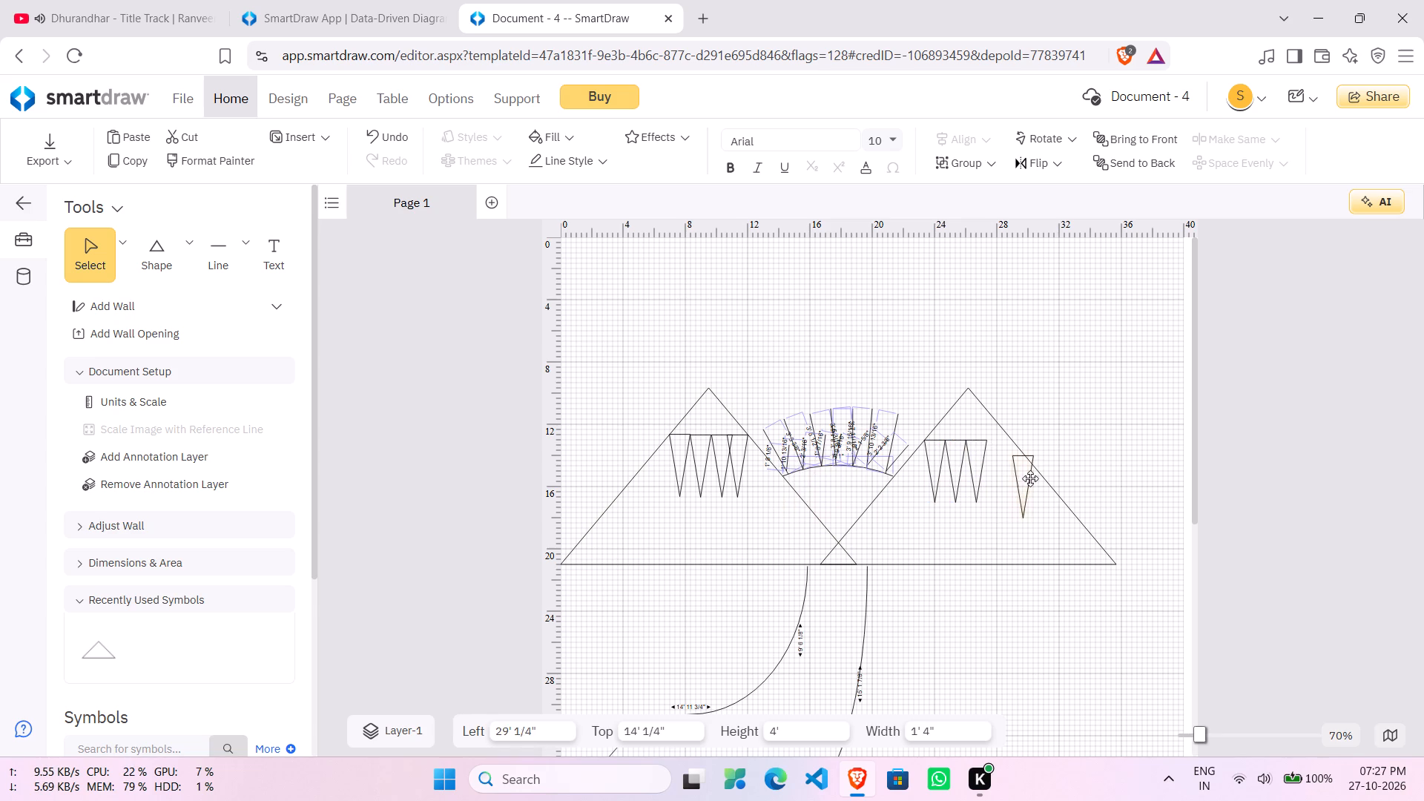
{"action": "left_click_drag", "start_coordinate": [1030, 478], "coordinate": [1006, 464]}
{"action": "left_click", "coordinate": [1069, 423]}
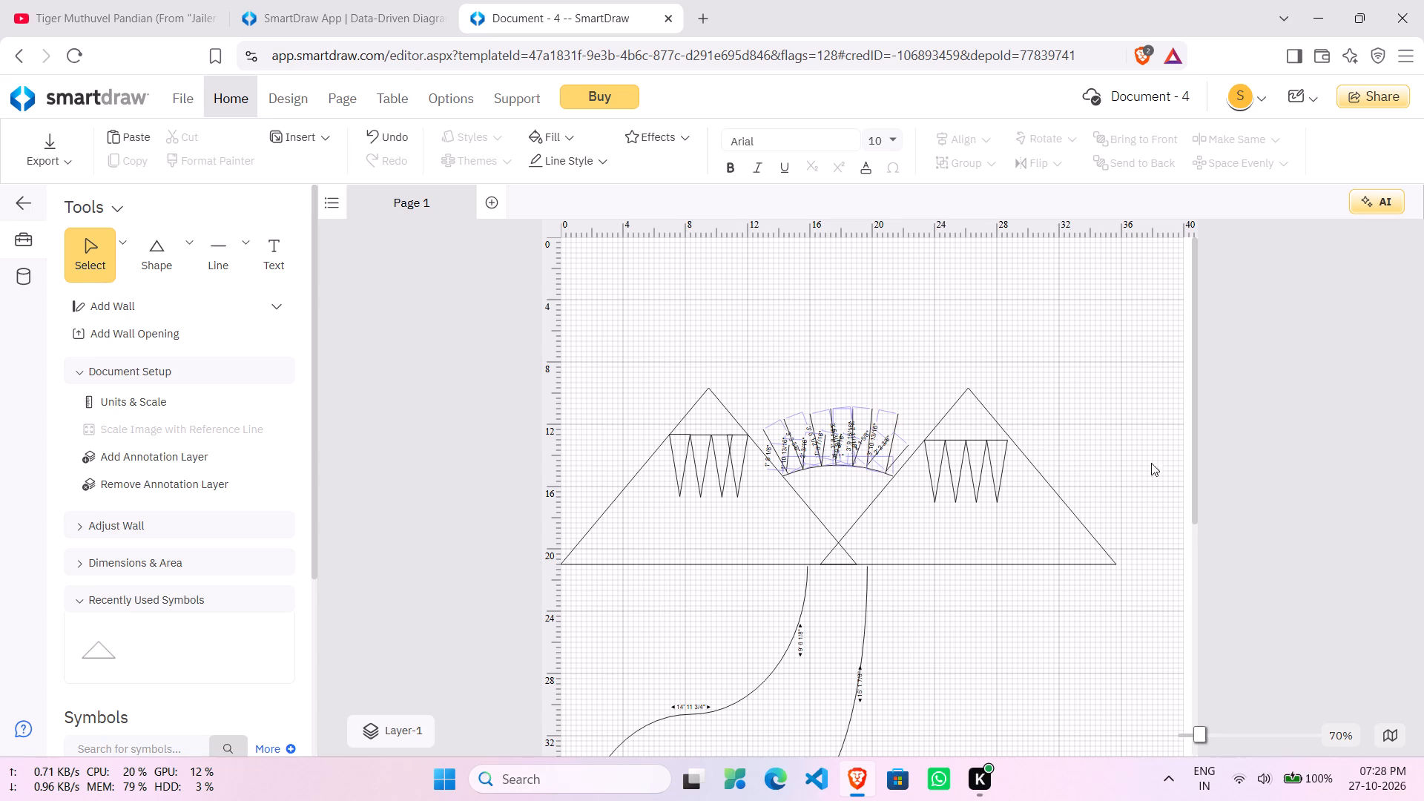
Add an ellipse above the left large triangle's peak and resize it to about 2' 4" high by 3' 11 1/2" wide.
{"action": "left_click_drag", "start_coordinate": [1193, 414], "coordinate": [1192, 480]}
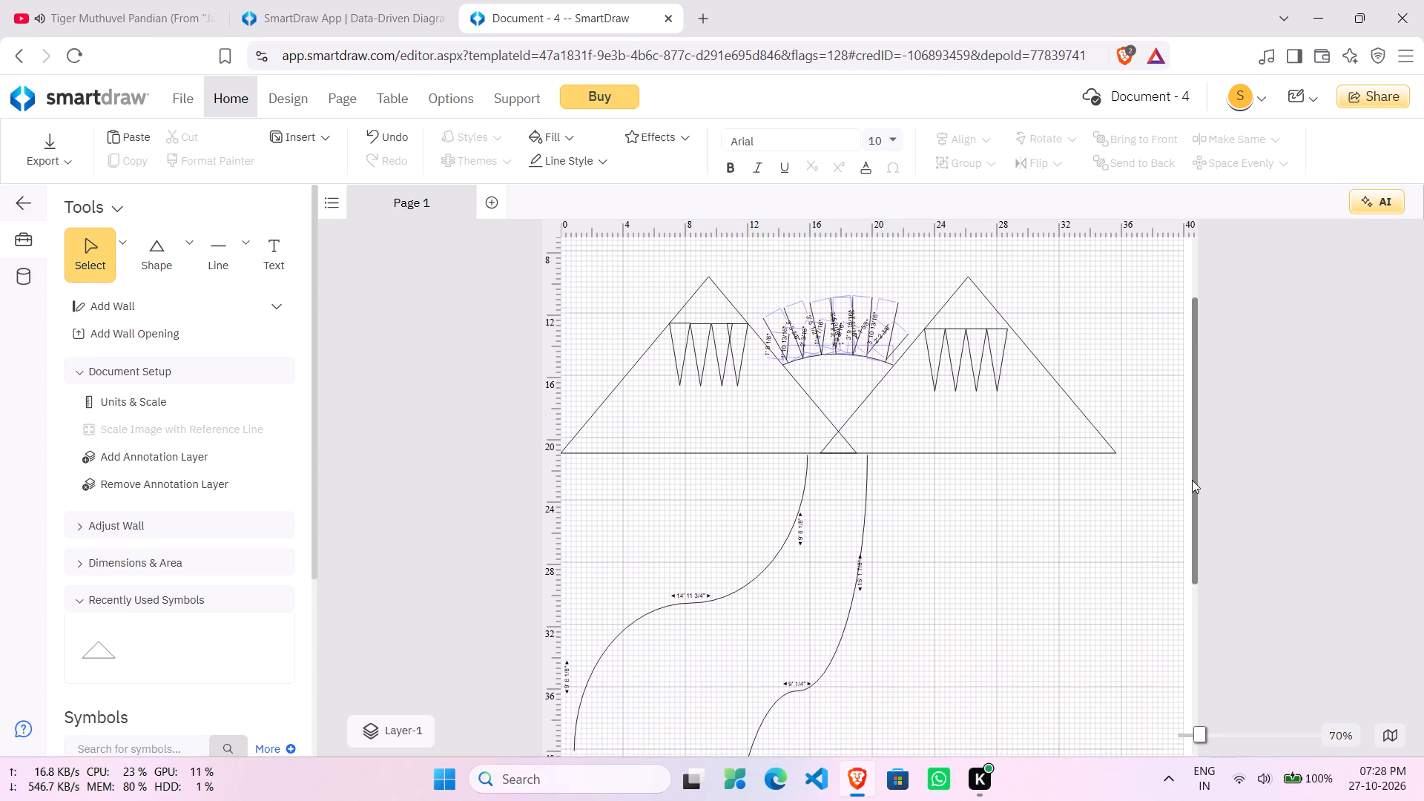
{"action": "left_click_drag", "start_coordinate": [1192, 480], "coordinate": [1170, 362]}
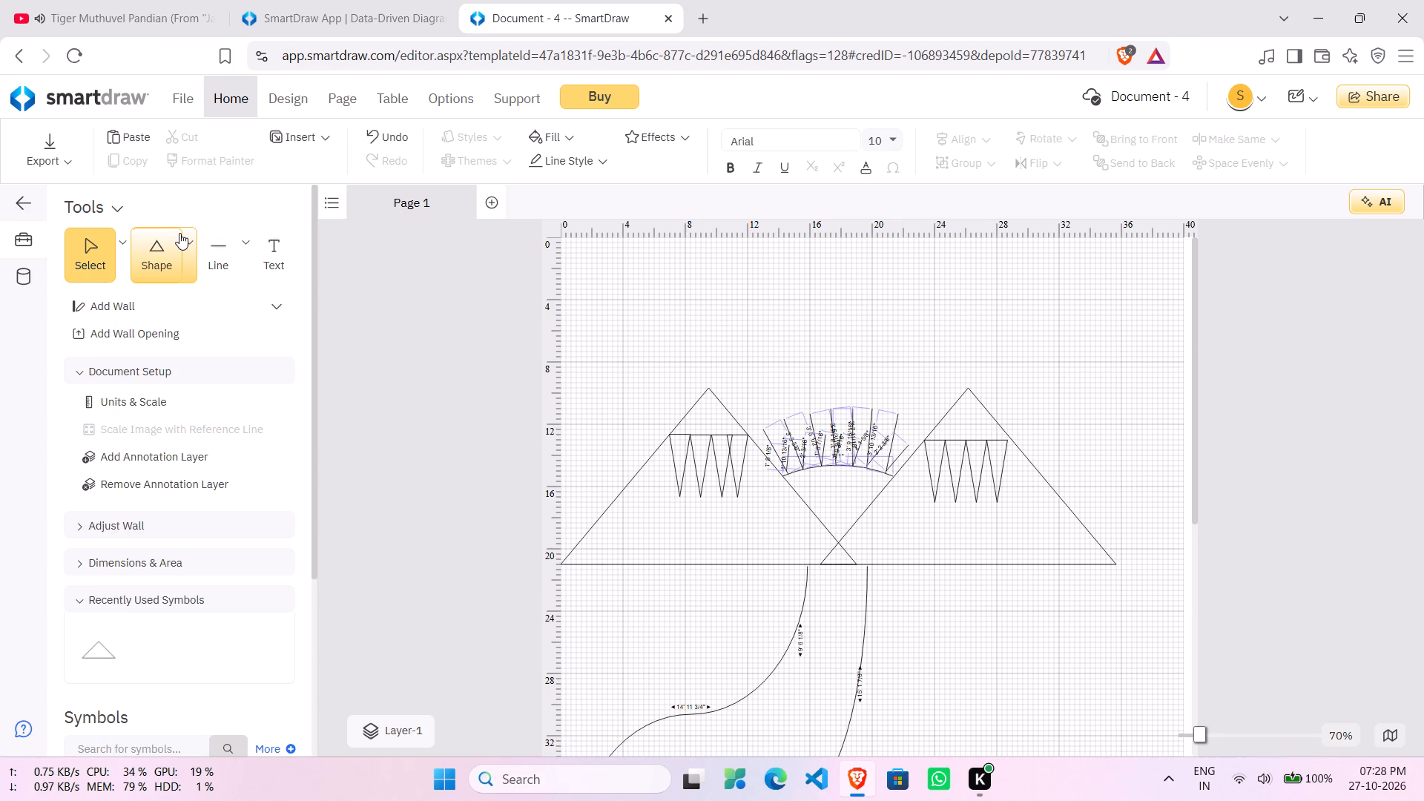
{"action": "left_click", "coordinate": [185, 240]}
{"action": "left_click", "coordinate": [278, 329]}
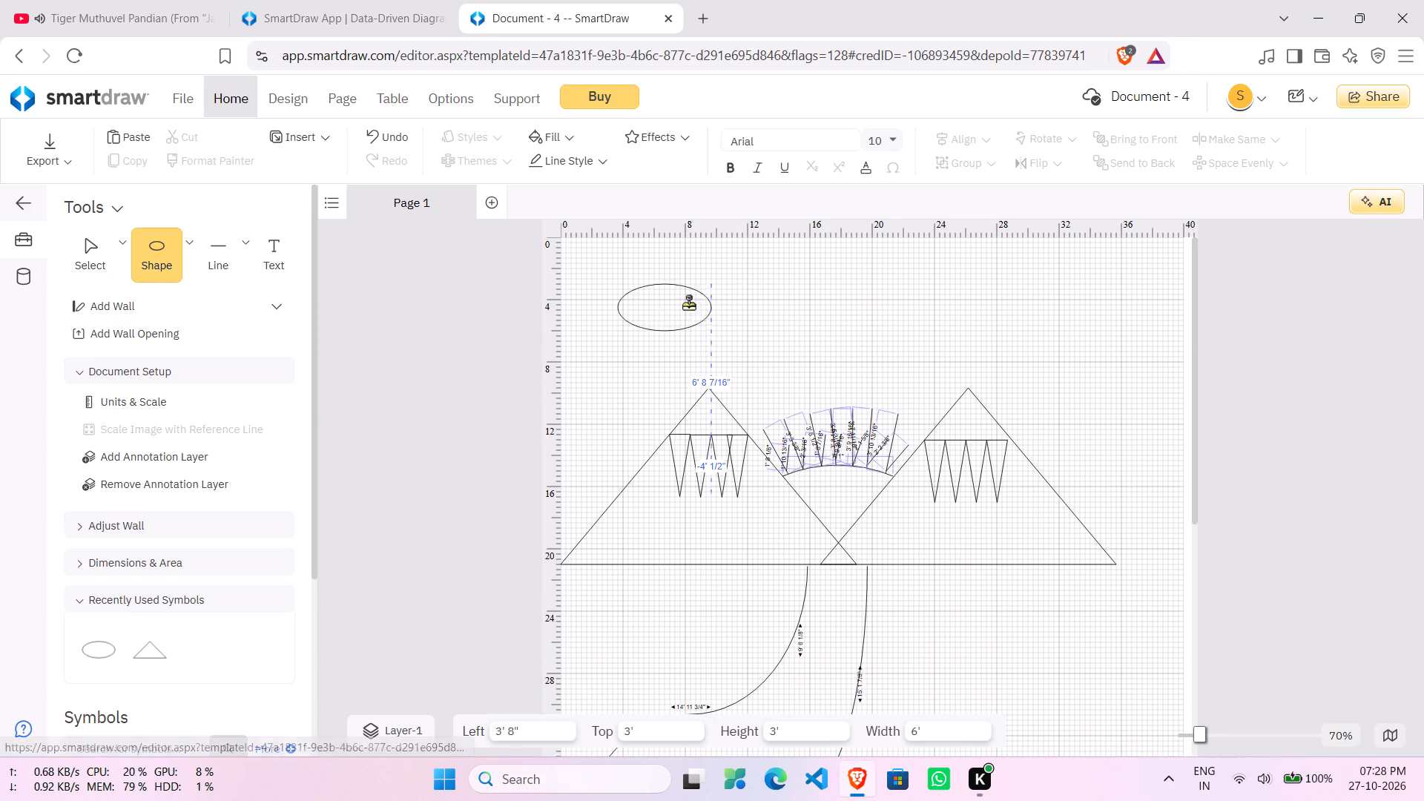
{"action": "left_click", "coordinate": [689, 292]}
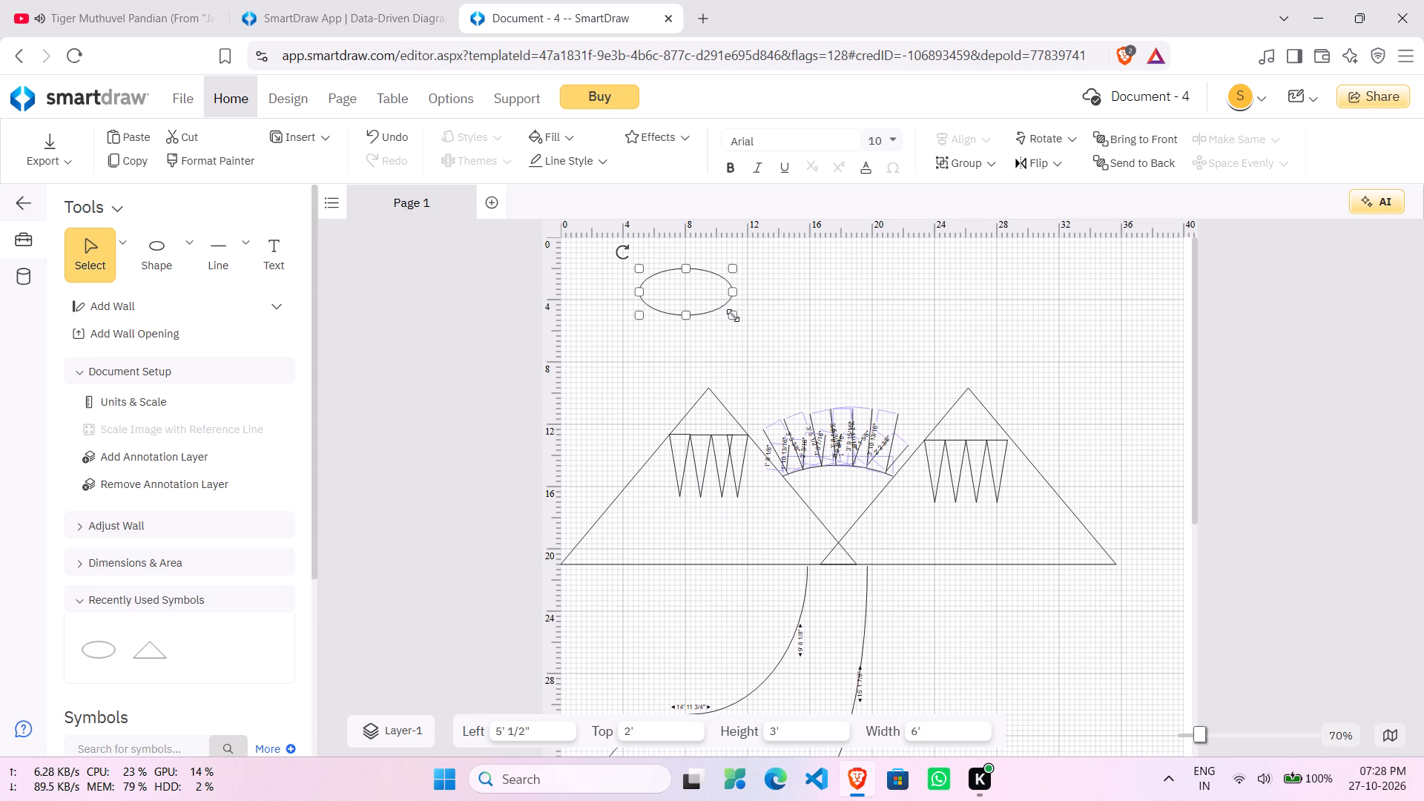
{"action": "left_click_drag", "start_coordinate": [733, 315], "coordinate": [699, 305]}
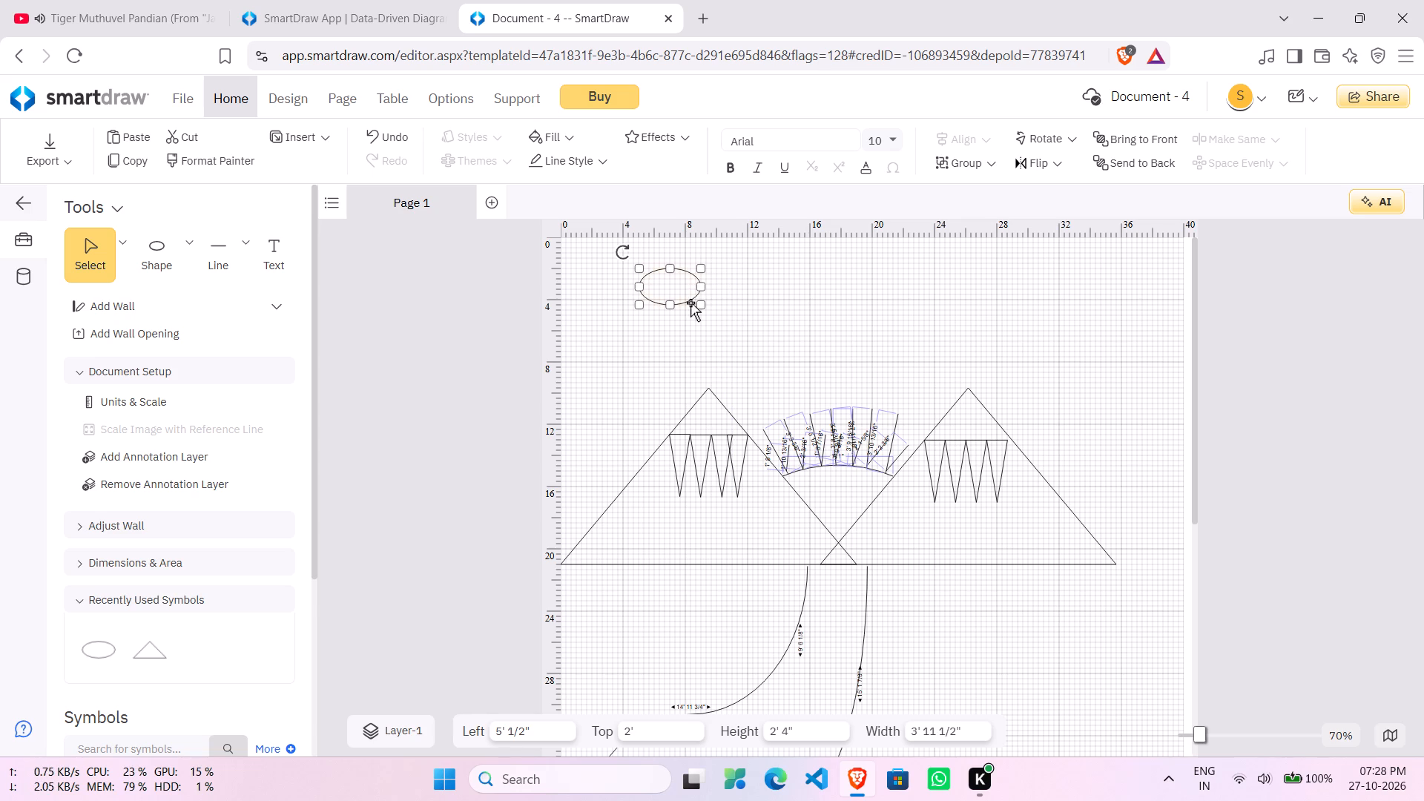
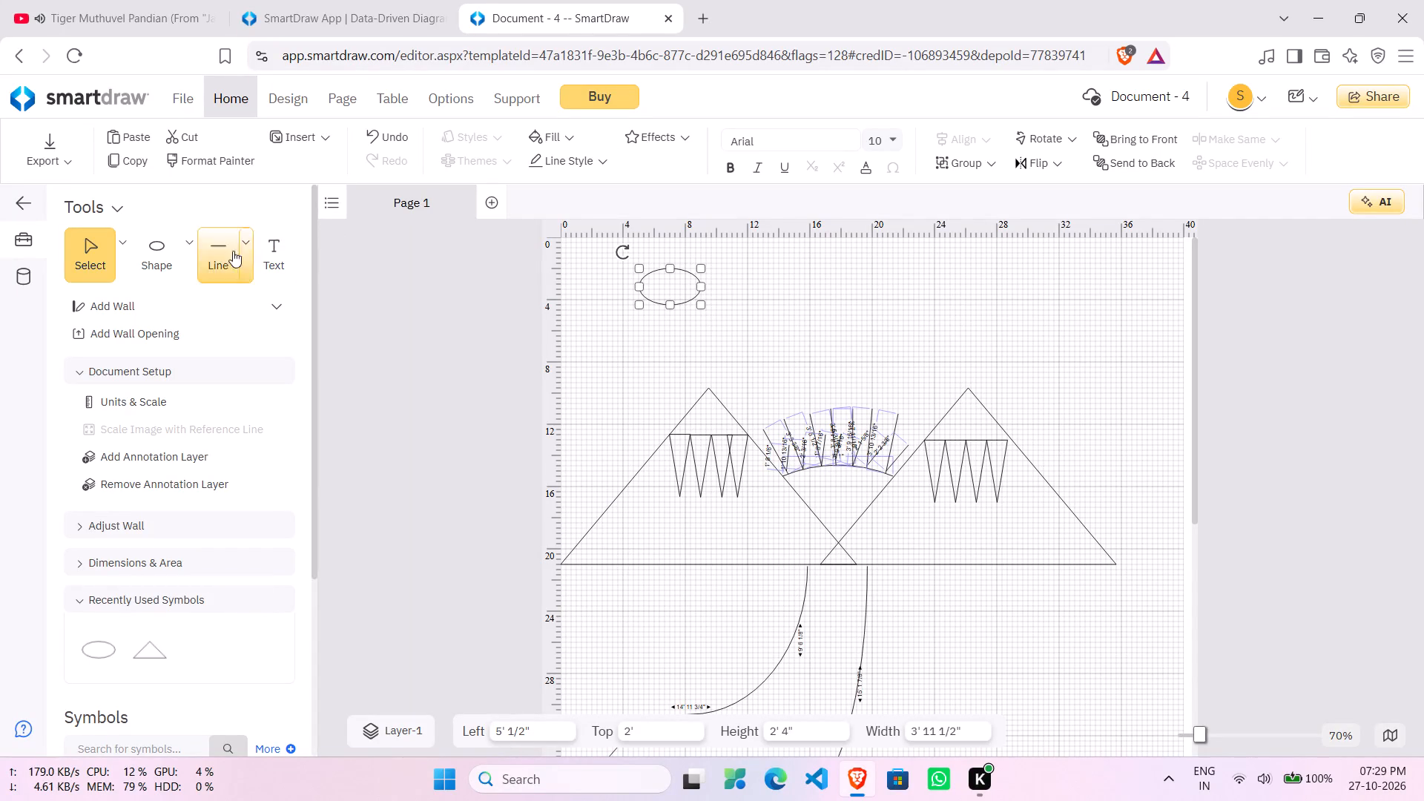
Add a second ellipse overlapping the first one's right side and resize it to about 2' high by 4' 6 1/2" wide.
{"action": "left_click", "coordinate": [189, 245]}
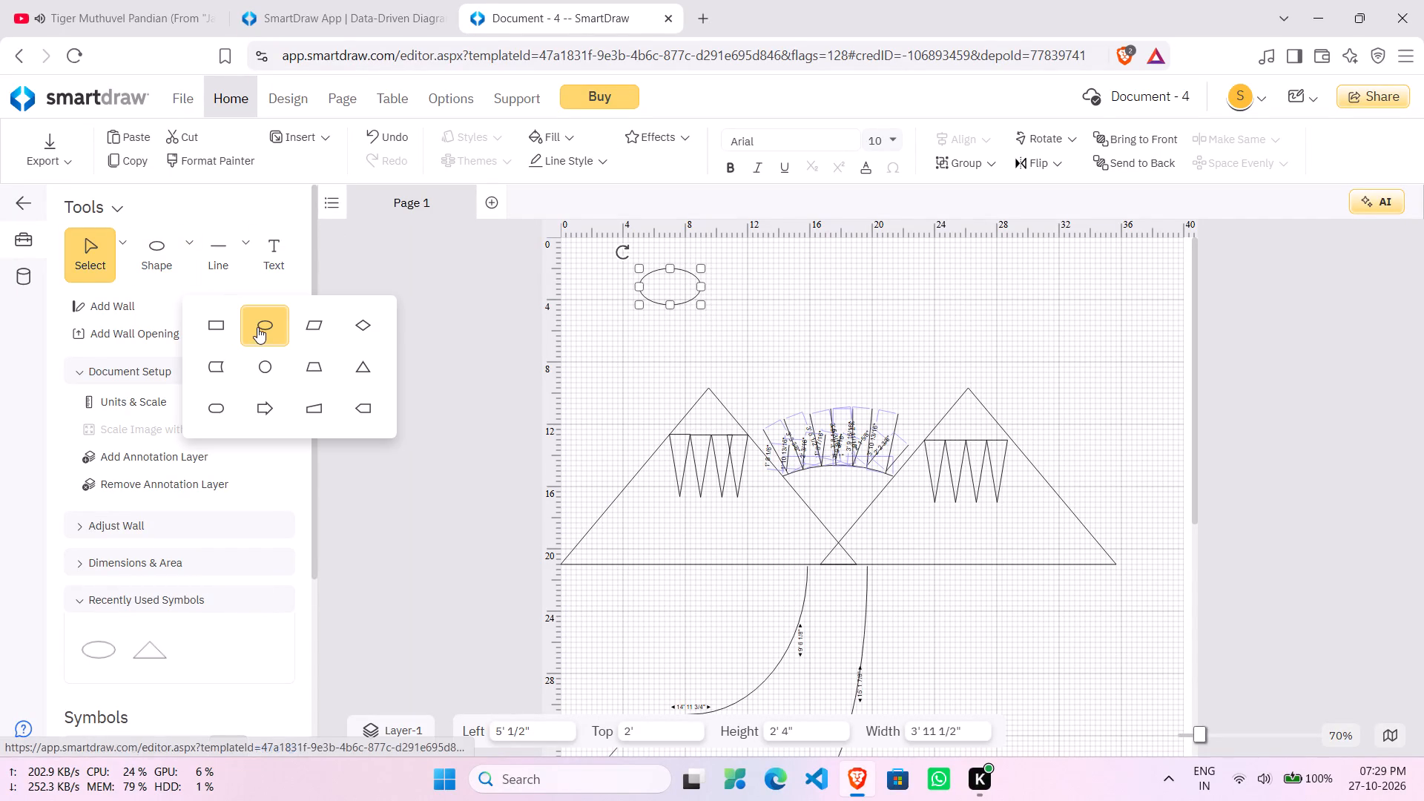
{"action": "left_click_drag", "start_coordinate": [258, 327], "coordinate": [710, 288]}
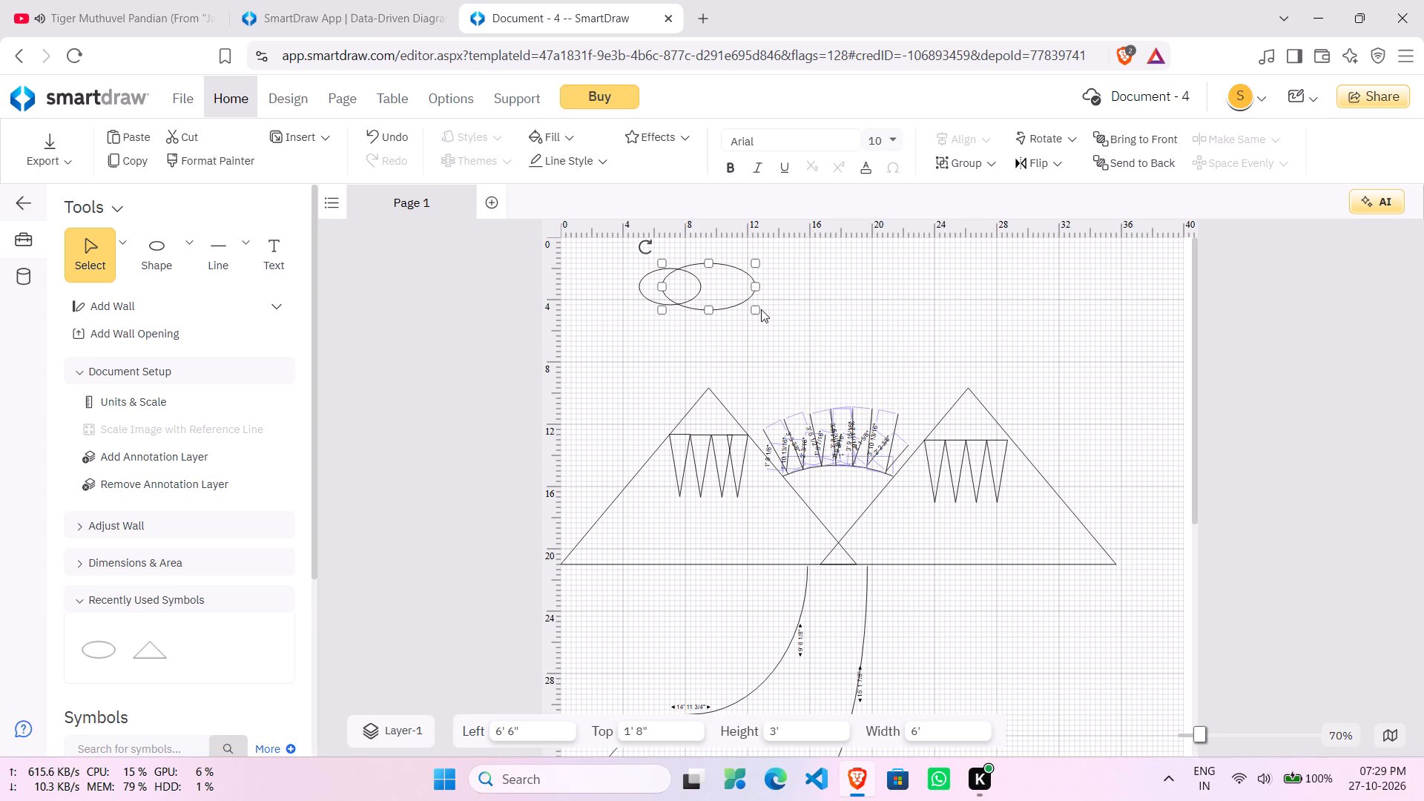
{"action": "left_click_drag", "start_coordinate": [758, 311], "coordinate": [730, 305]}
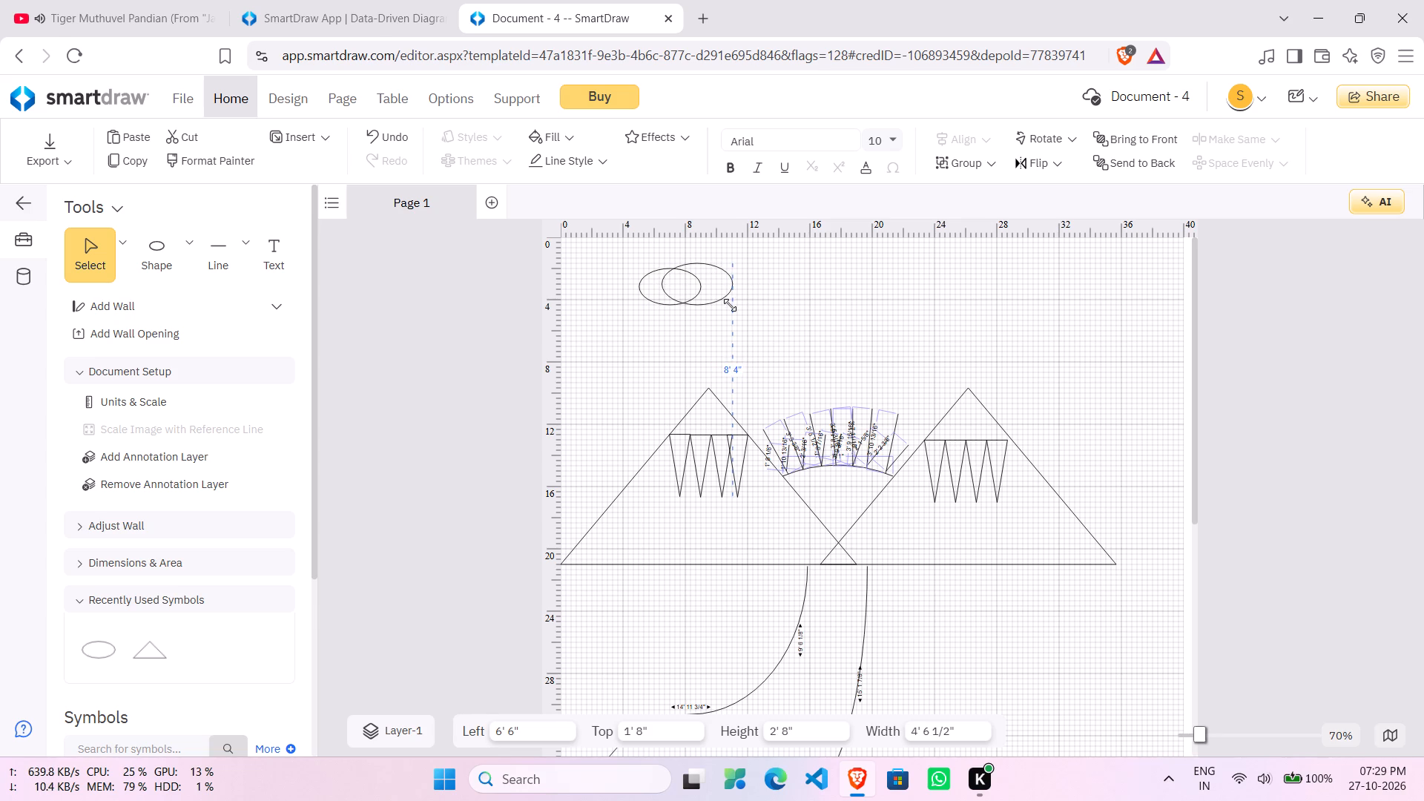
{"action": "left_click_drag", "start_coordinate": [730, 305], "coordinate": [730, 295]}
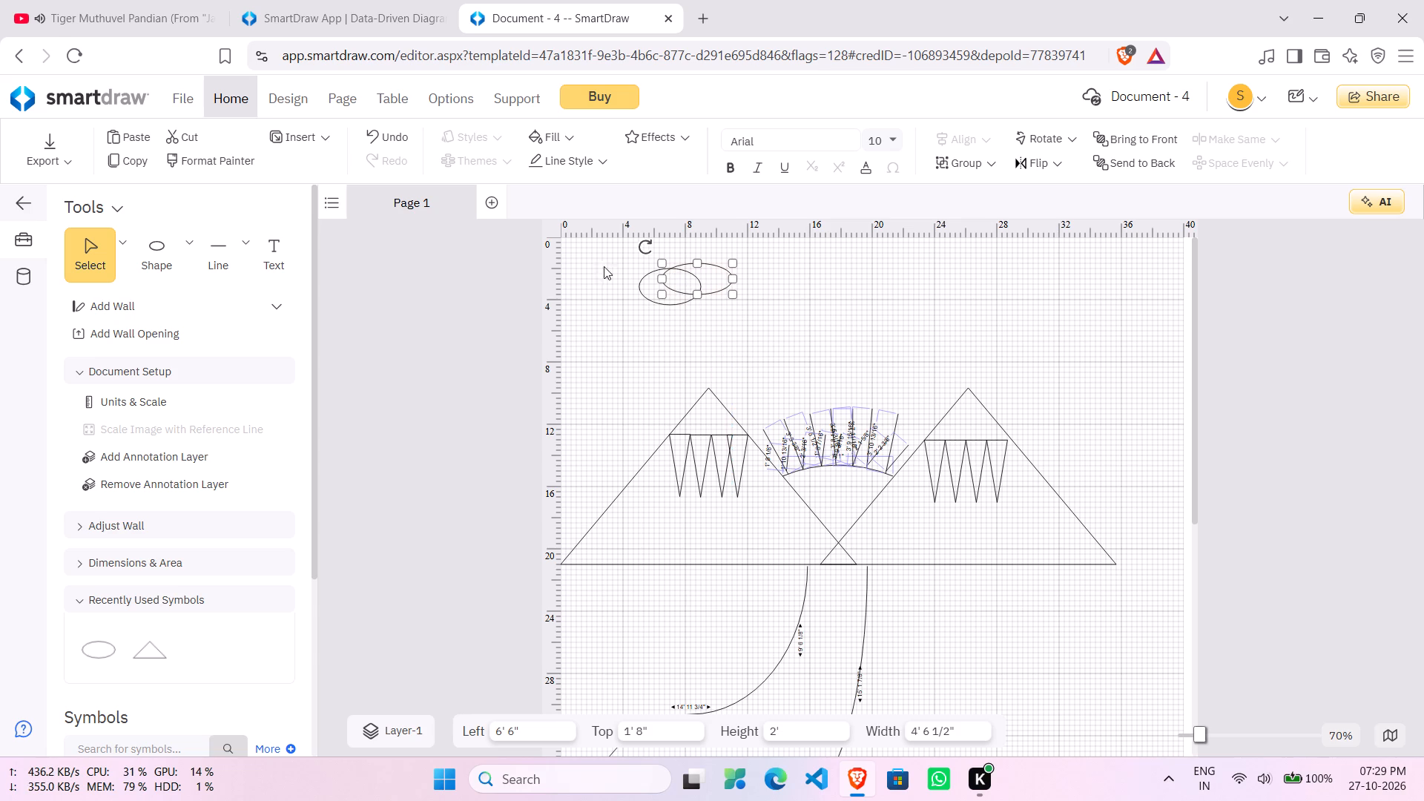
Add a third ellipse, about 2' 4" high by 4' wide, overlapping the first one's left side and meeting the second to form a cloud.
{"action": "left_click_drag", "start_coordinate": [149, 248], "coordinate": [613, 297]}
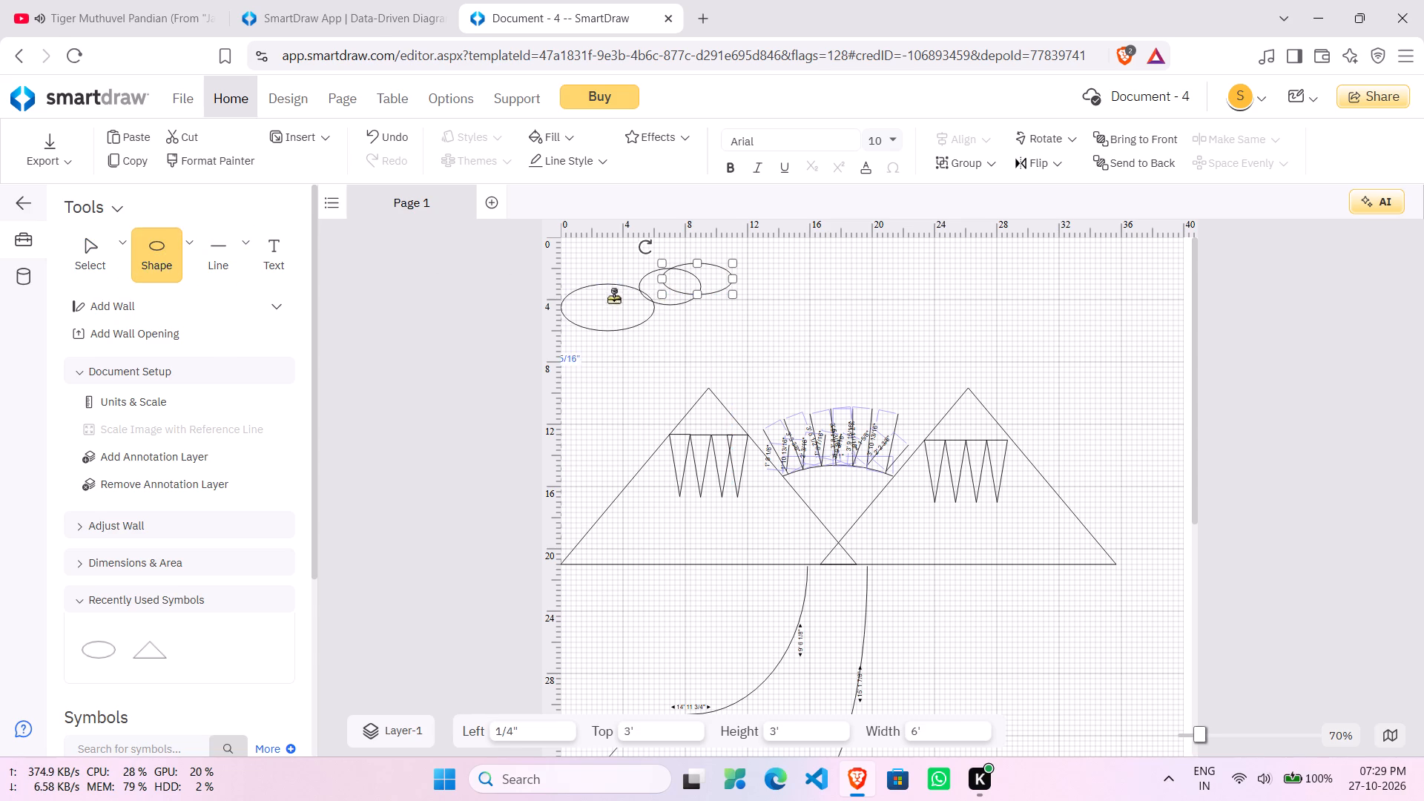
{"action": "left_click_drag", "start_coordinate": [613, 297], "coordinate": [617, 278]}
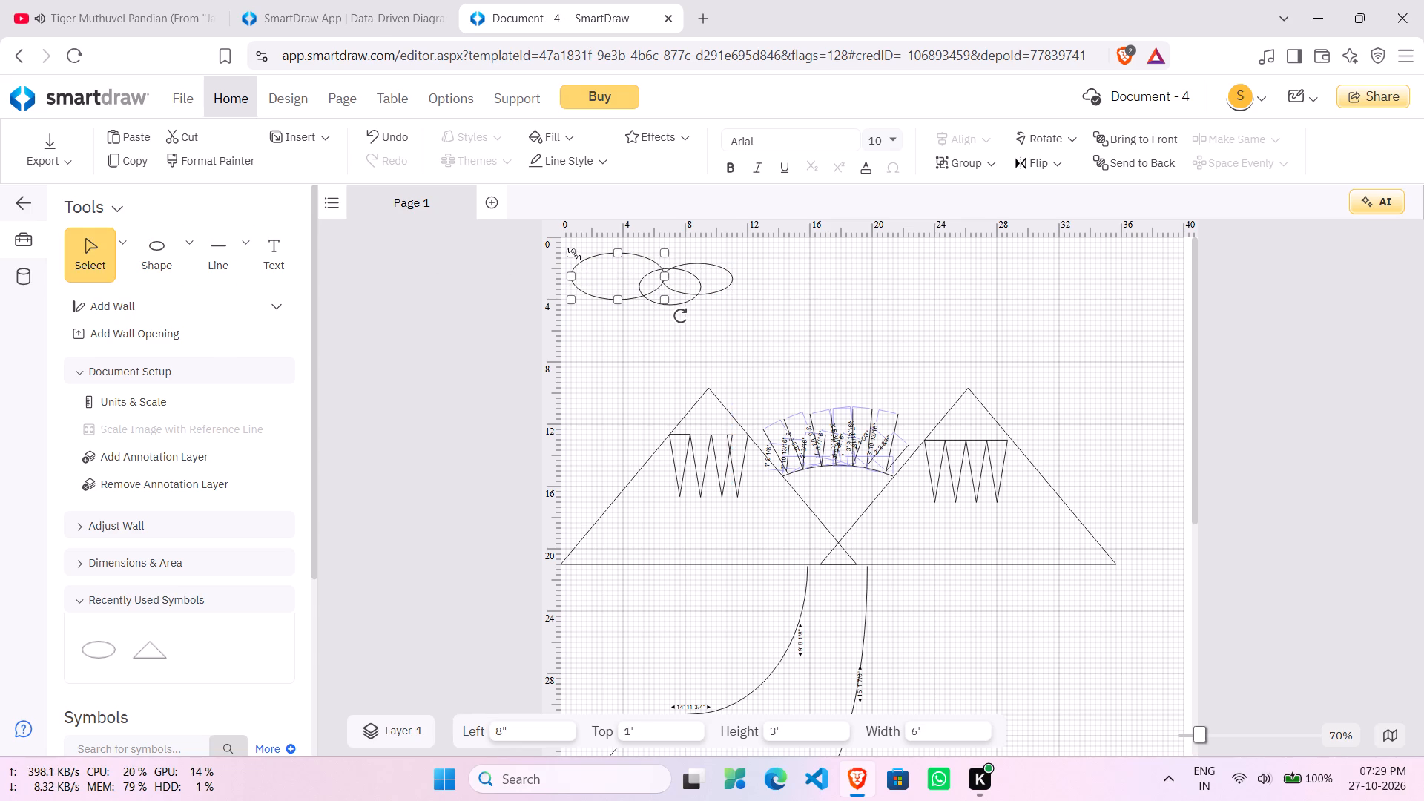
{"action": "left_click_drag", "start_coordinate": [574, 254], "coordinate": [607, 260]}
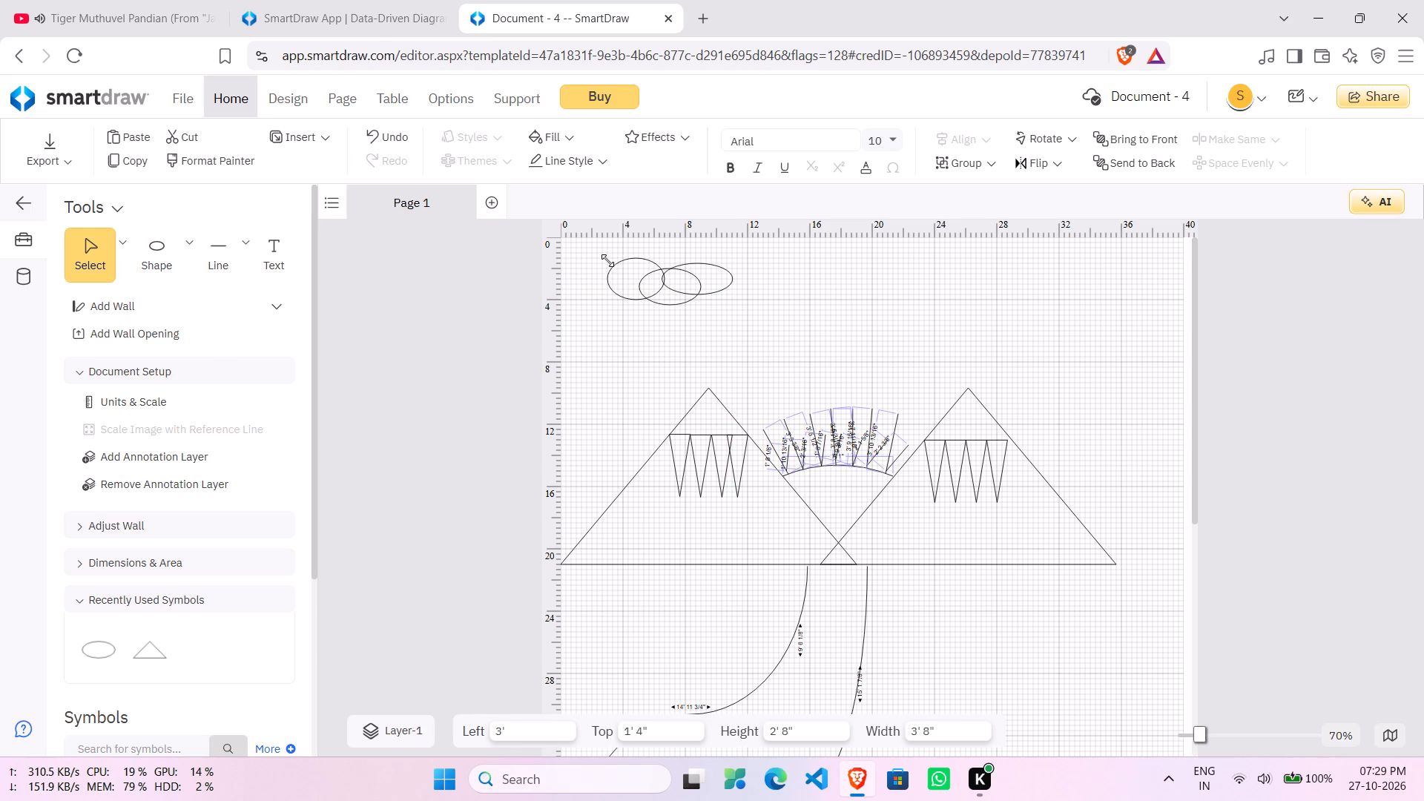
{"action": "left_click_drag", "start_coordinate": [607, 260], "coordinate": [603, 264]}
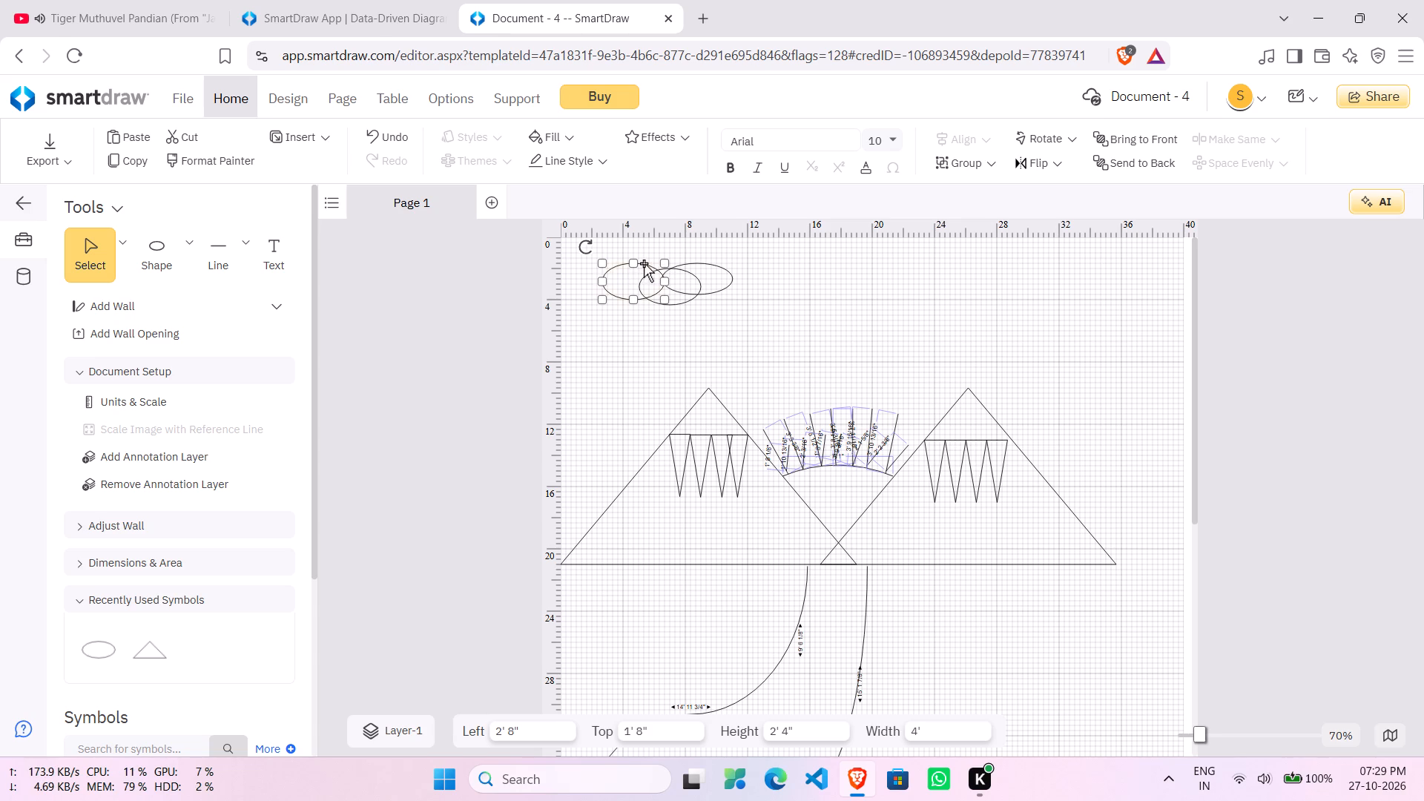
{"action": "left_click_drag", "start_coordinate": [645, 263], "coordinate": [656, 263]}
{"action": "left_click", "coordinate": [657, 354]}
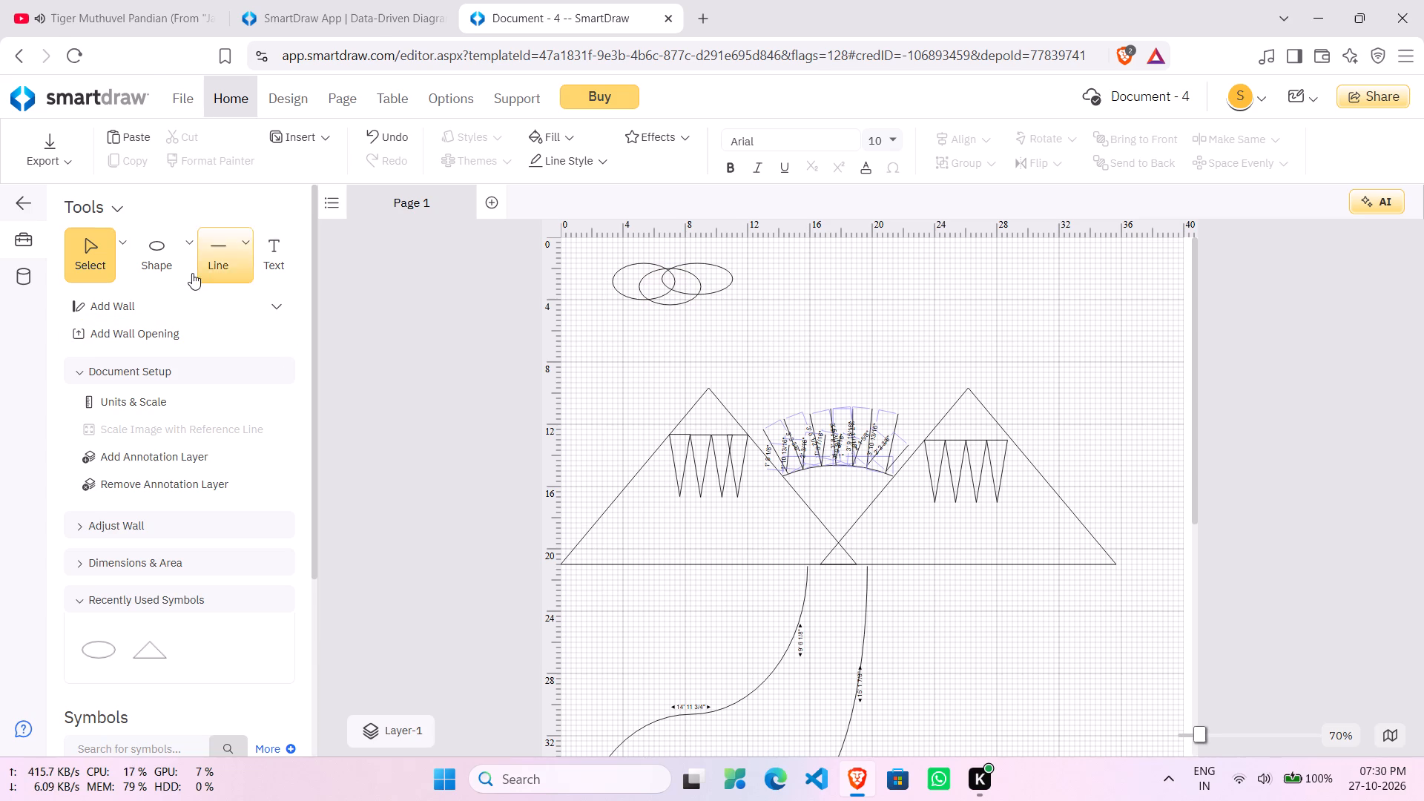
Add an ellipse above the right large triangle's peak, about 22' from the left and 2' from the top.
{"action": "left_click", "coordinate": [167, 257]}
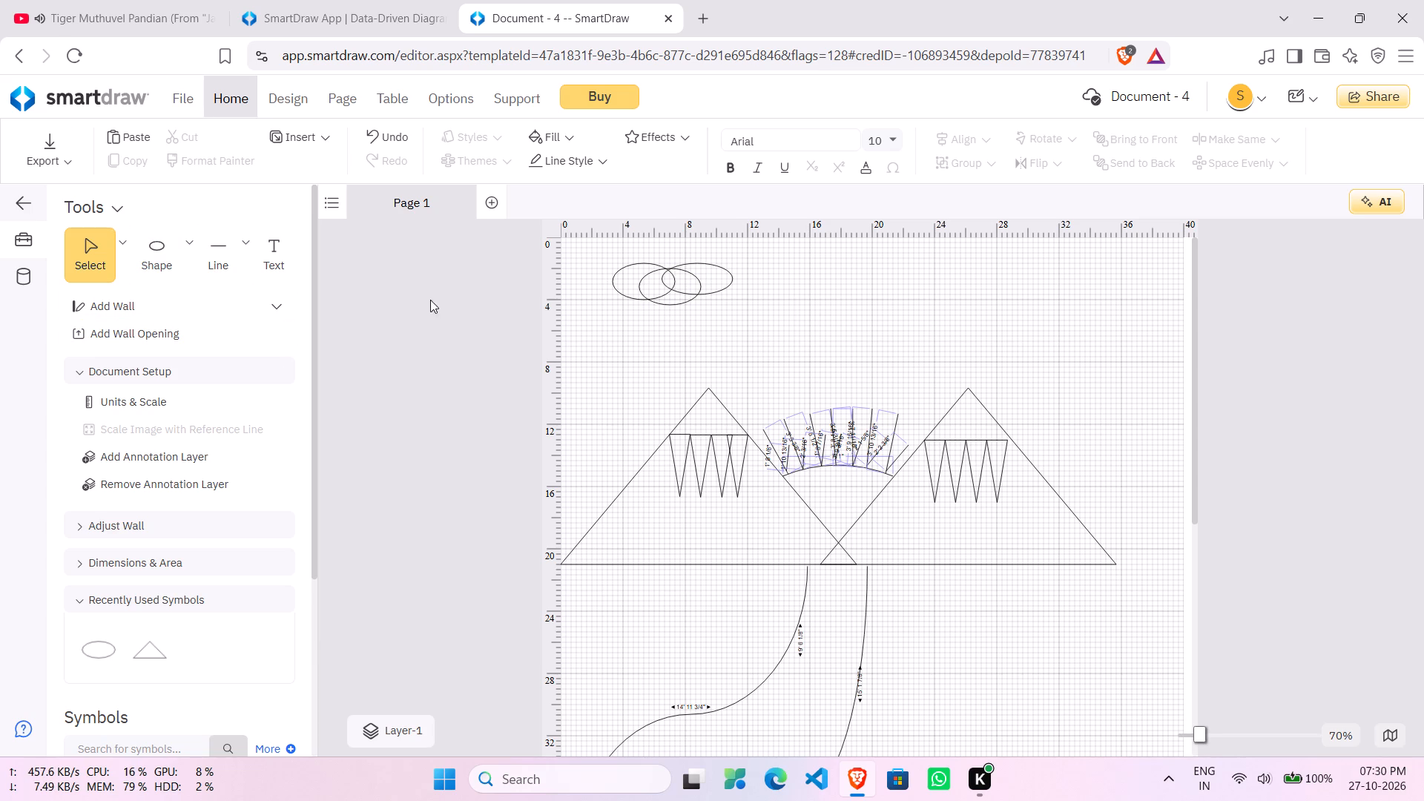
{"action": "left_click_drag", "start_coordinate": [167, 257], "coordinate": [949, 291]}
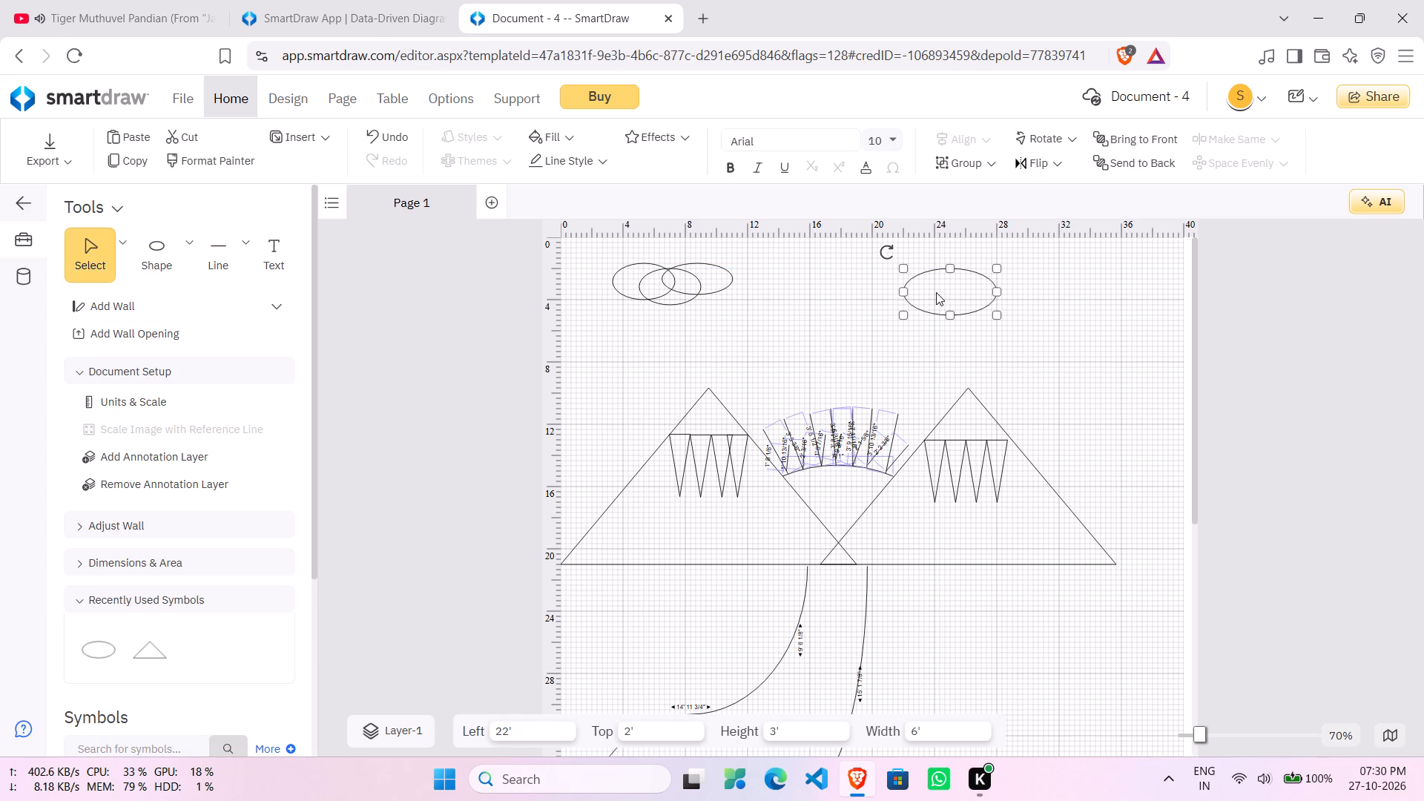
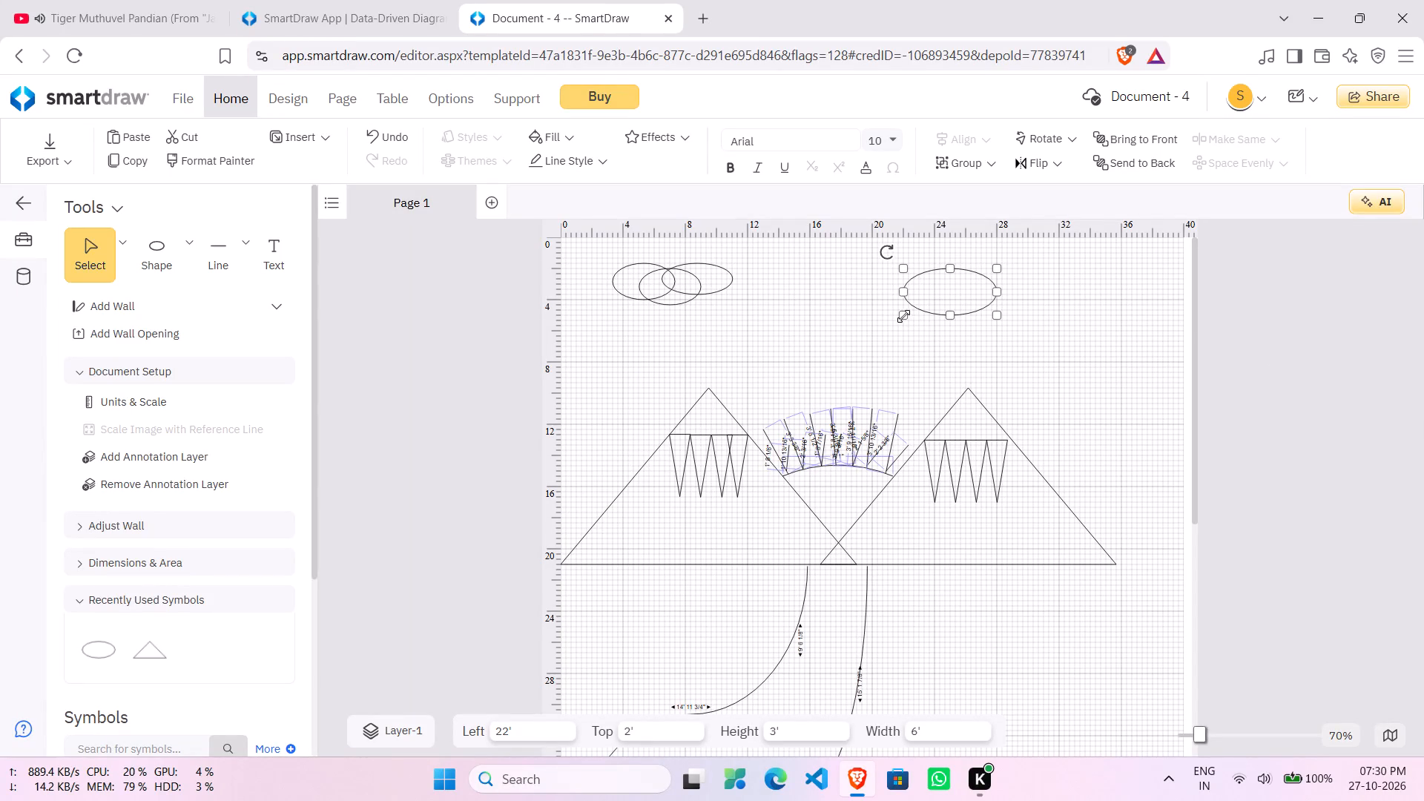
Resize the new ellipse to 2' 8" high by 4' 8" wide and move it to 15' 4" from the left and 3' from the top.
{"action": "left_click_drag", "start_coordinate": [903, 316], "coordinate": [923, 310]}
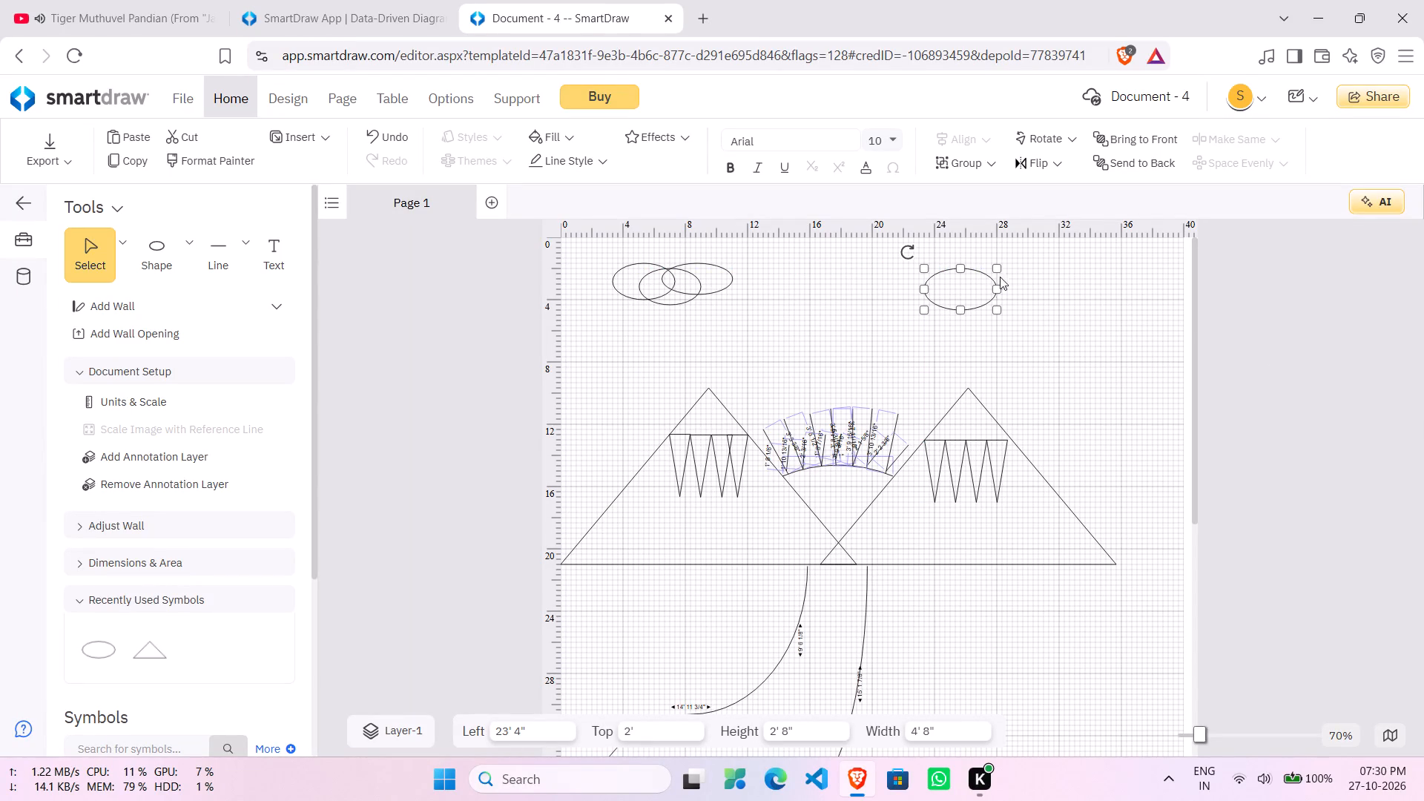
{"action": "left_click_drag", "start_coordinate": [977, 271], "coordinate": [874, 275]}
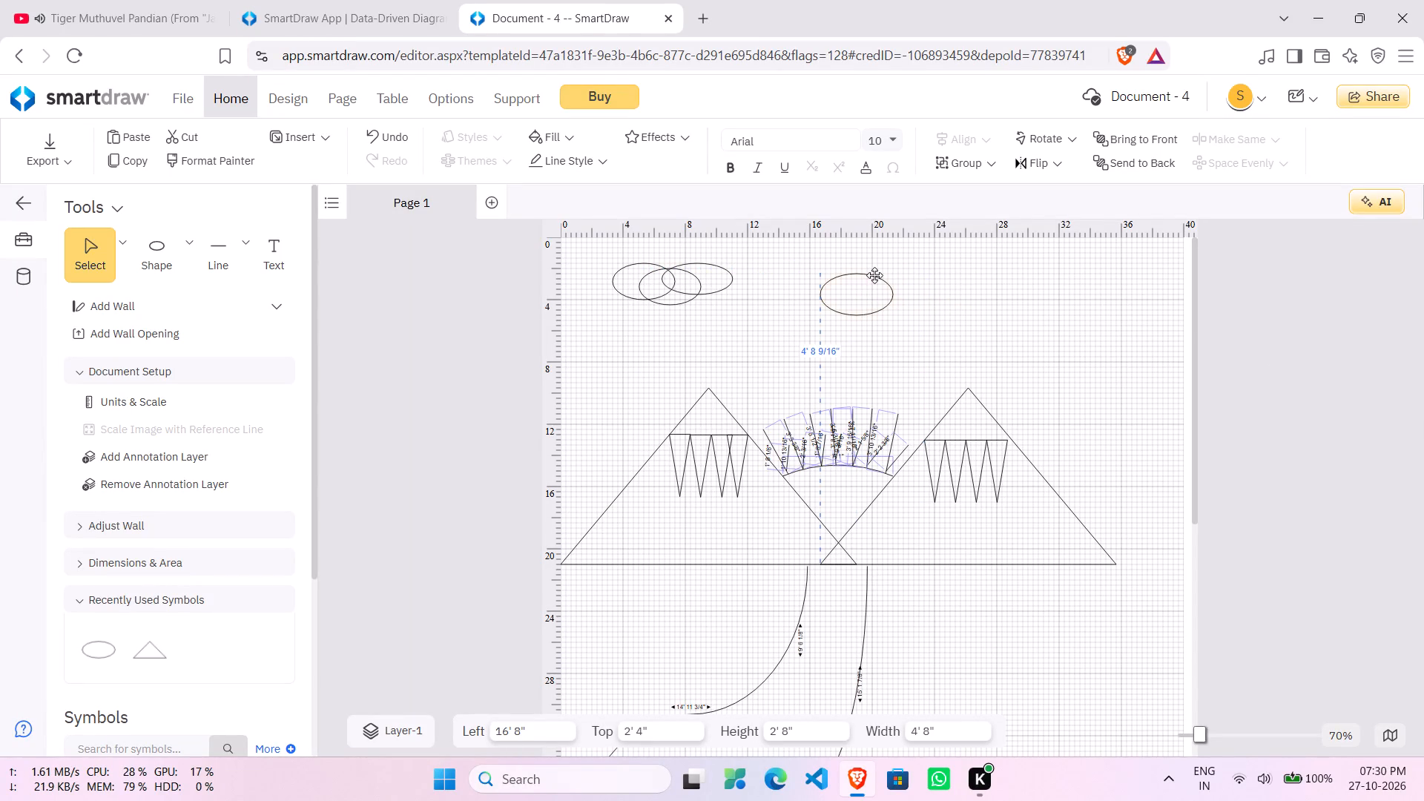
{"action": "left_click_drag", "start_coordinate": [874, 275], "coordinate": [832, 289]}
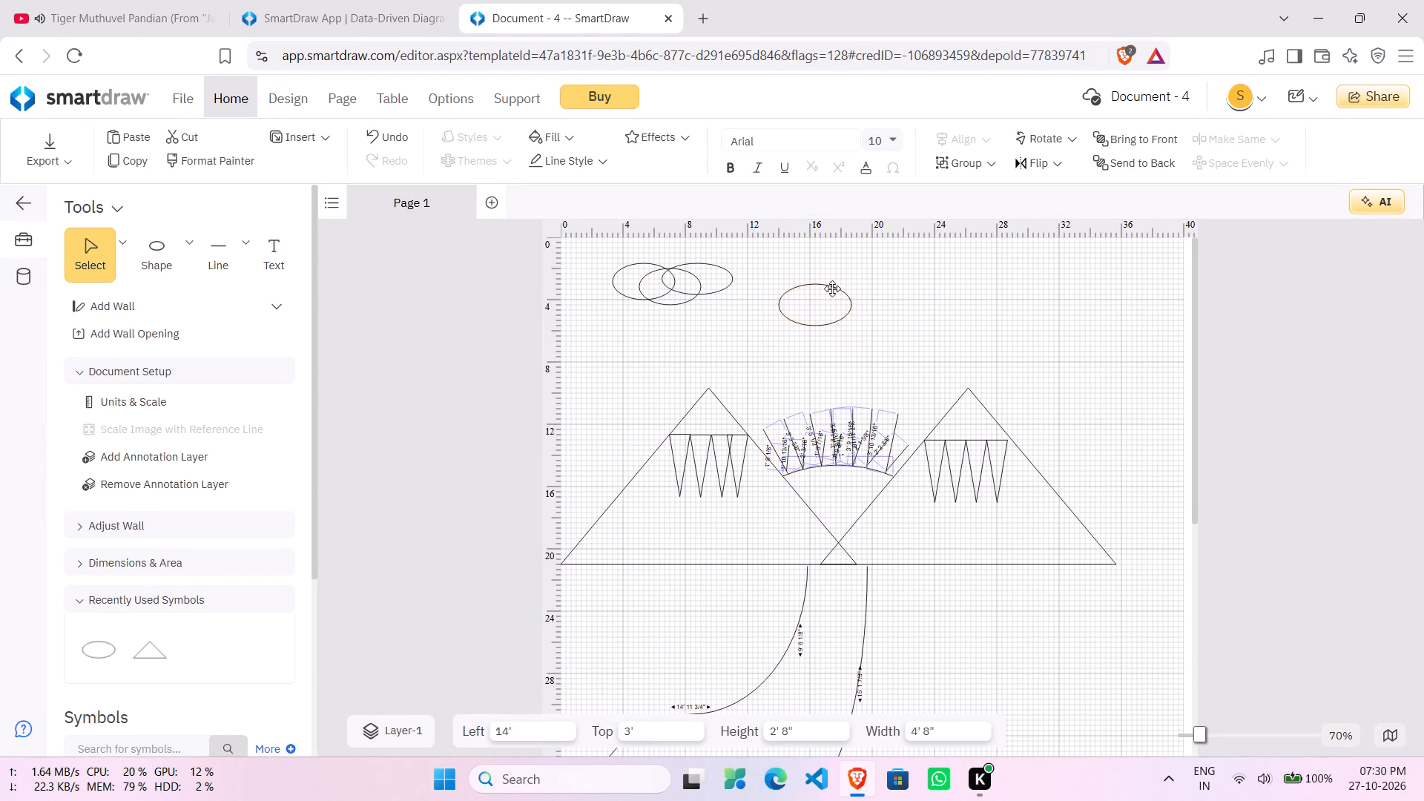
{"action": "left_click_drag", "start_coordinate": [832, 289], "coordinate": [851, 287]}
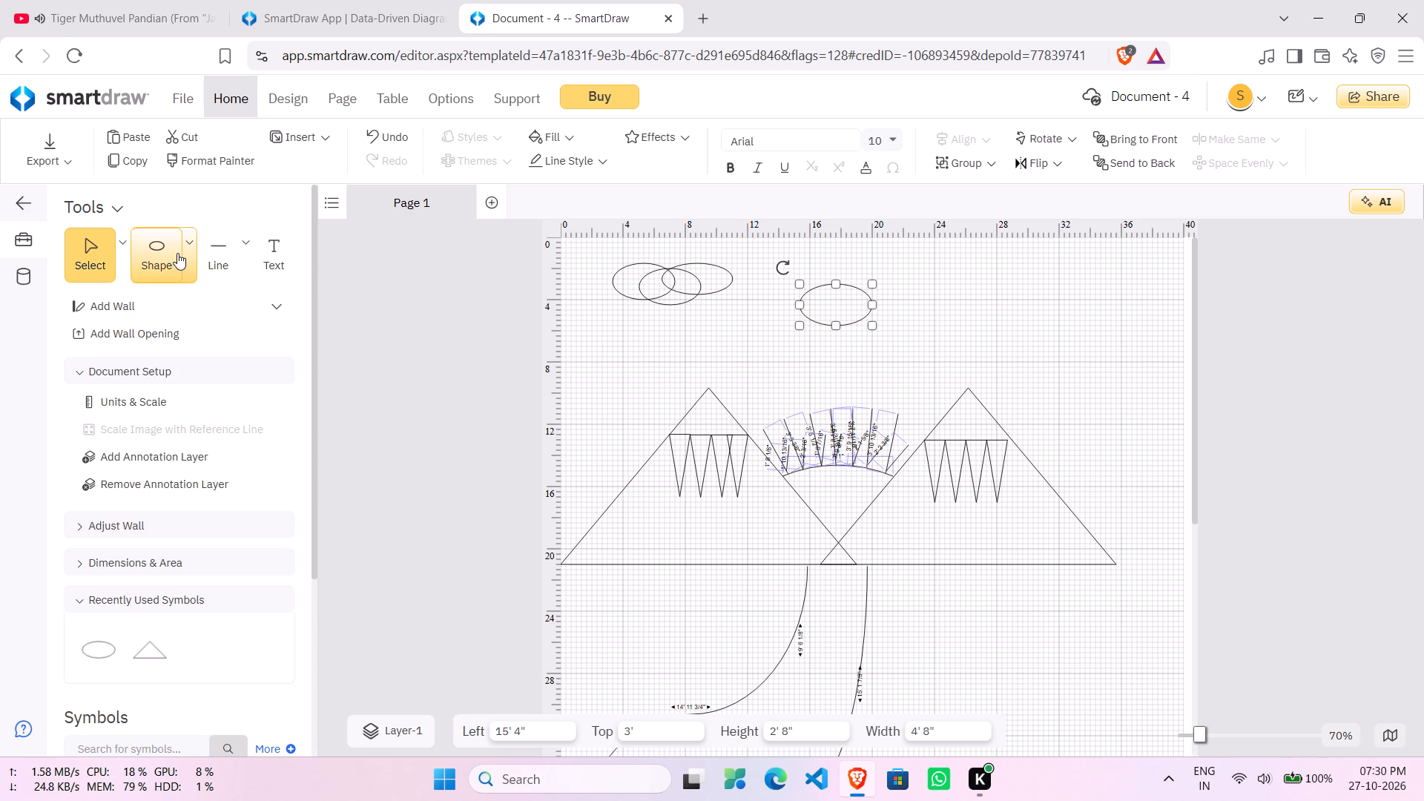
Add a second ellipse overlapping the first one's upper right, about 2' 8" high by 3' 8" wide, 18' from the left and 1' 8" from the top.
{"action": "left_click_drag", "start_coordinate": [151, 259], "coordinate": [909, 299]}
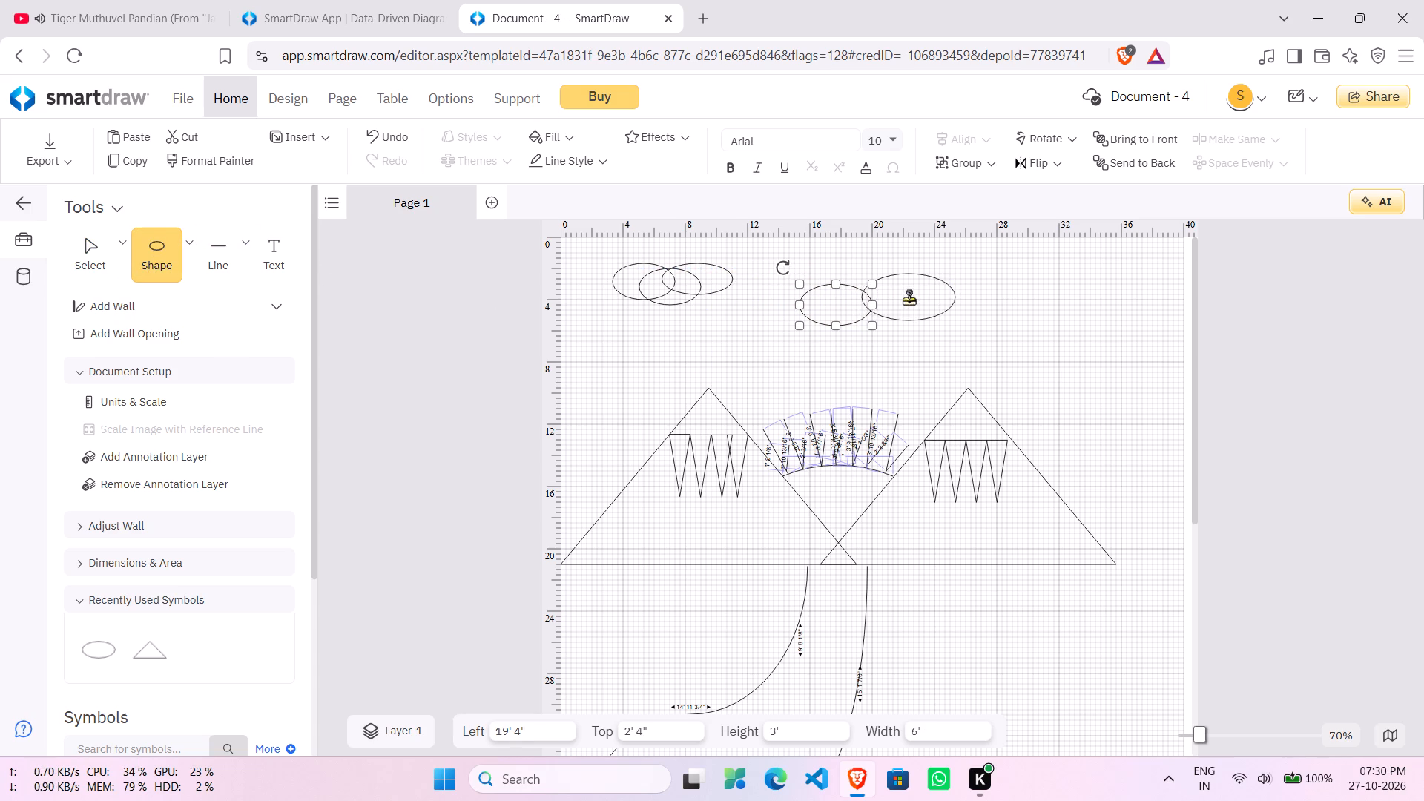
{"action": "left_click_drag", "start_coordinate": [909, 299], "coordinate": [891, 294]}
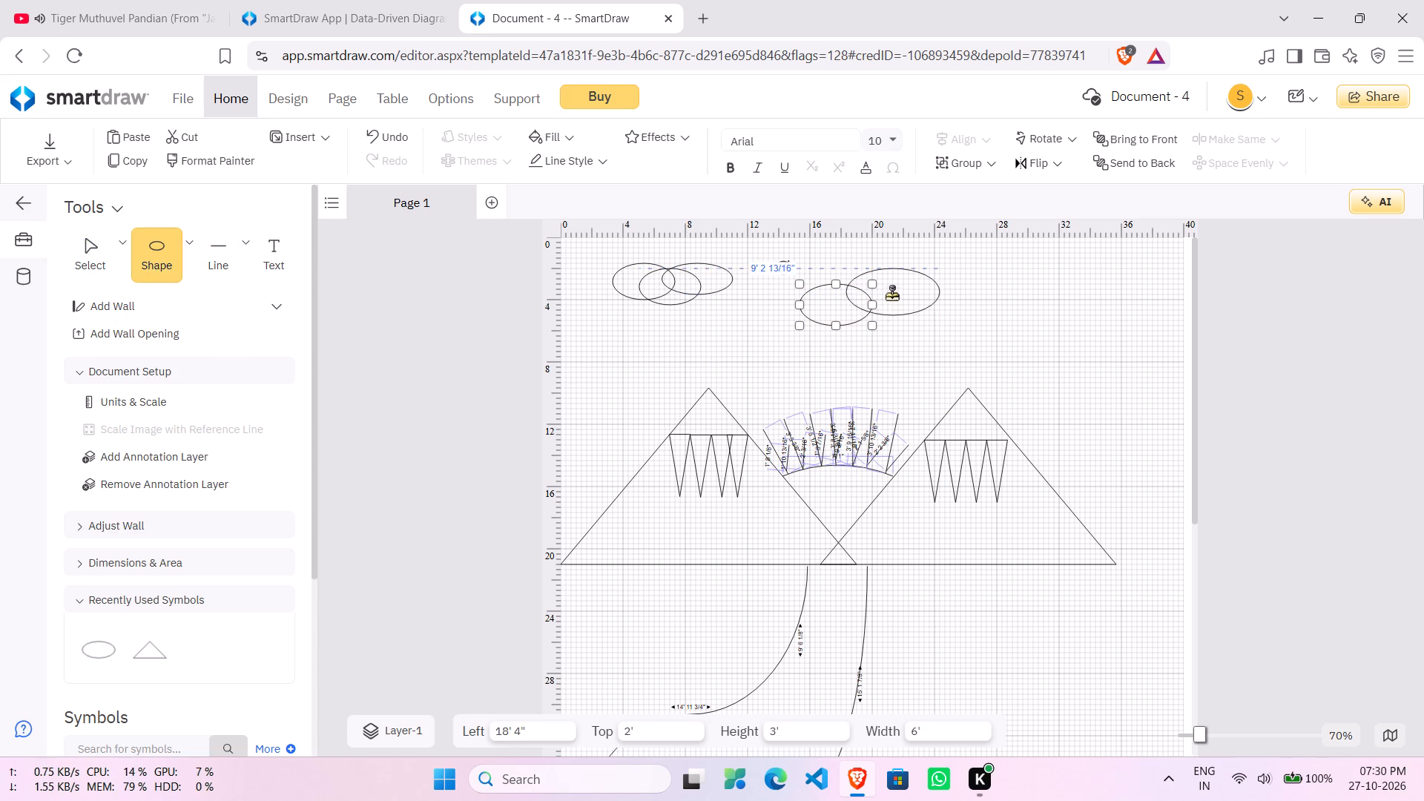
{"action": "left_click_drag", "start_coordinate": [891, 294], "coordinate": [889, 289]}
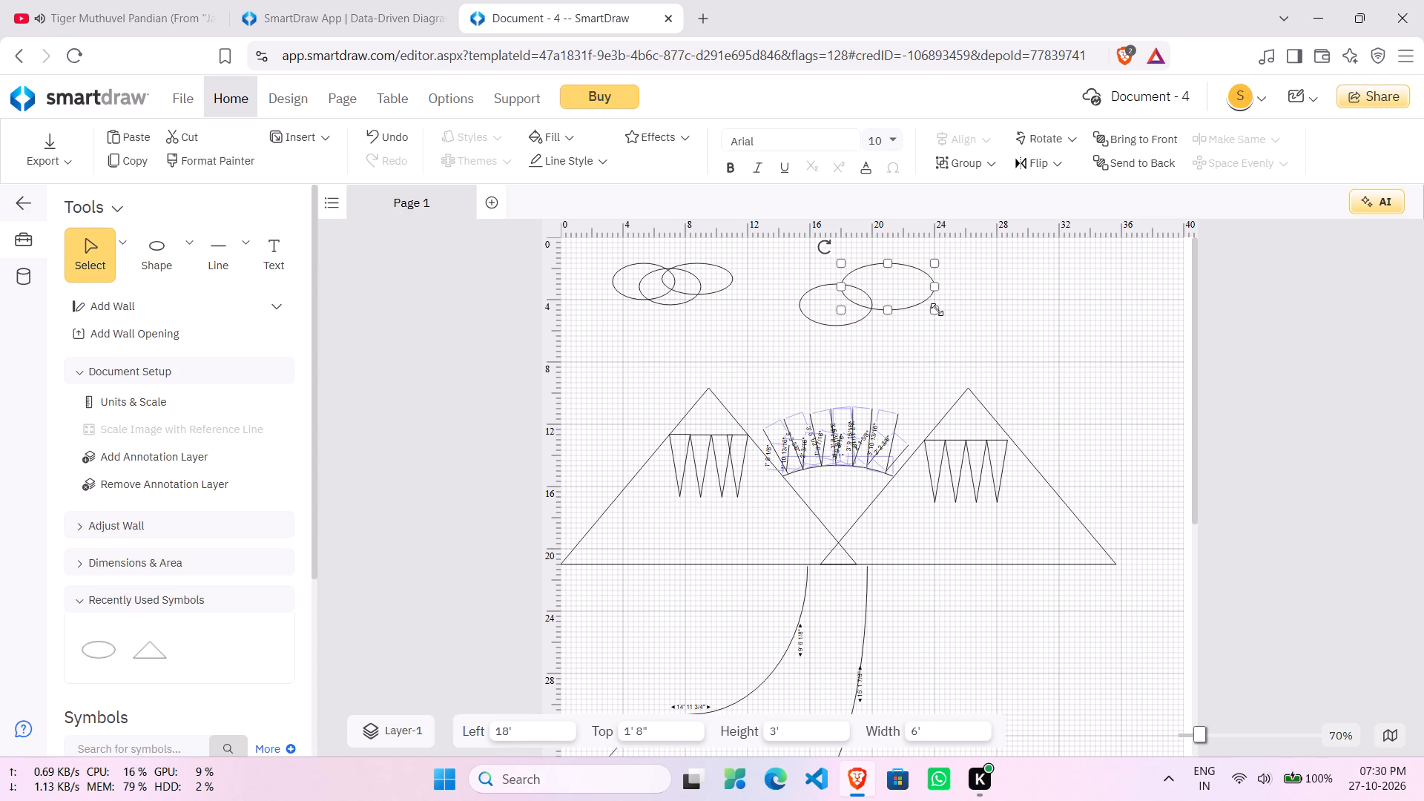
{"action": "left_click_drag", "start_coordinate": [937, 309], "coordinate": [900, 307]}
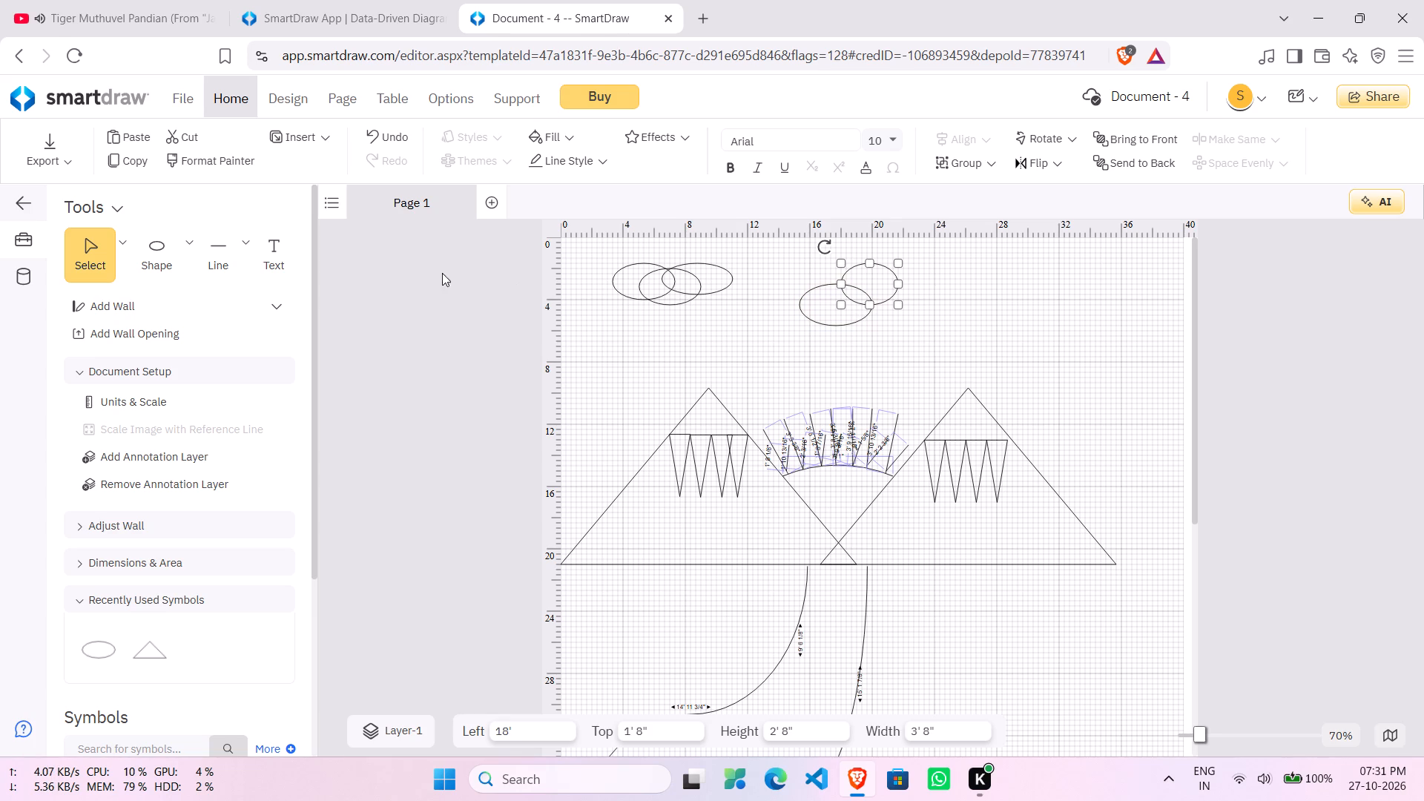
Add a third ellipse overlapping the other two on their lower right, about 18' 8 1/2" from the left and 2' 8" from the top.
{"action": "left_click_drag", "start_coordinate": [171, 261], "coordinate": [929, 318]}
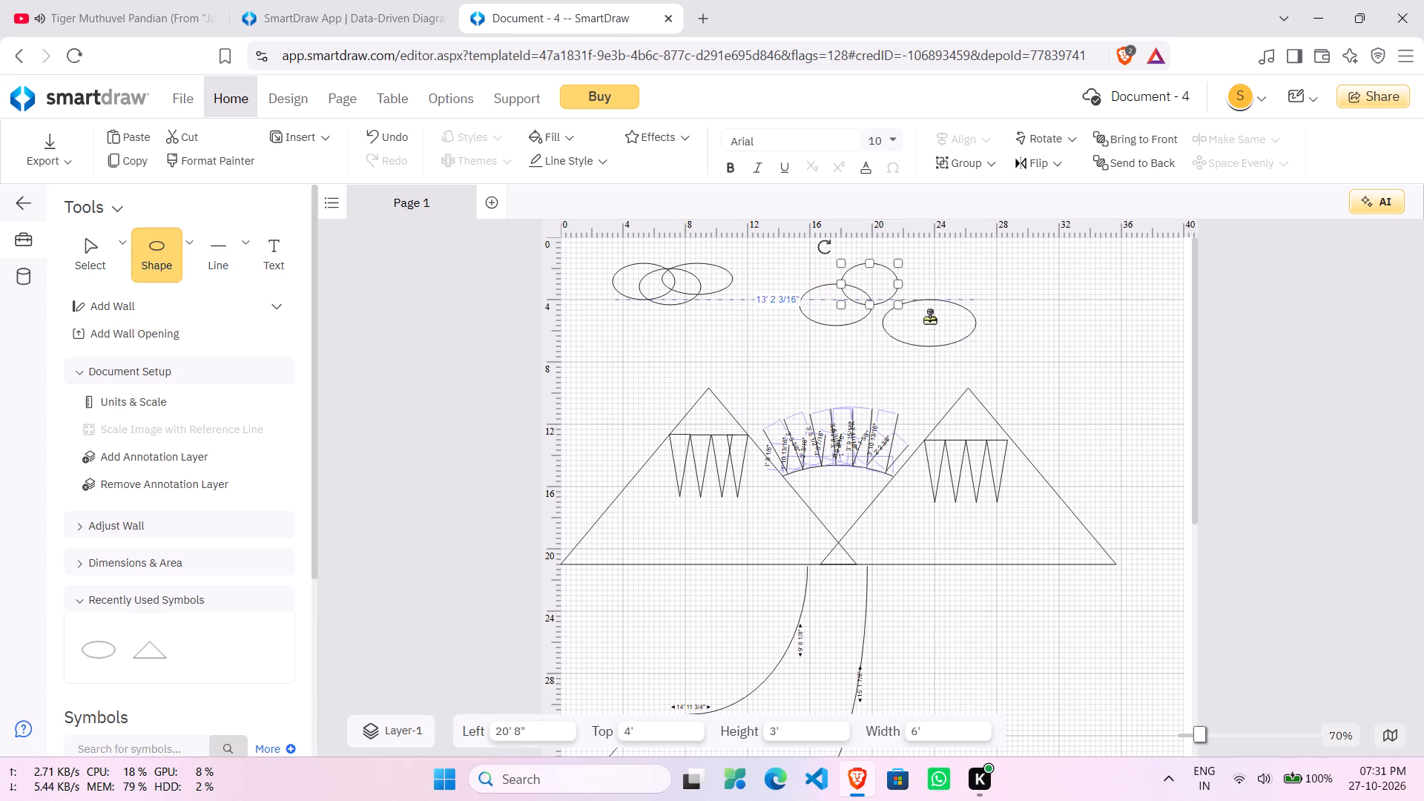
{"action": "left_click_drag", "start_coordinate": [929, 318], "coordinate": [903, 306]}
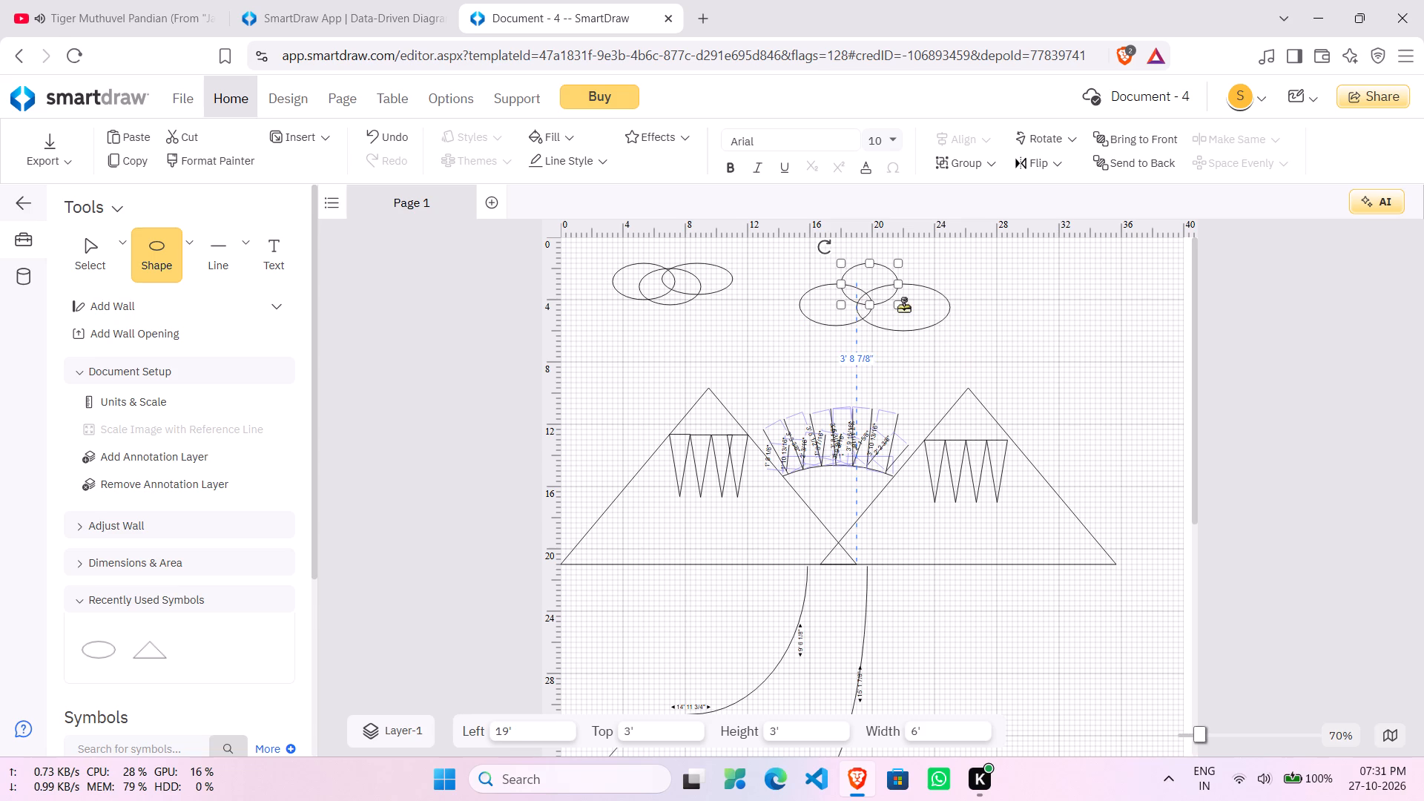
{"action": "left_click_drag", "start_coordinate": [903, 306], "coordinate": [901, 303]}
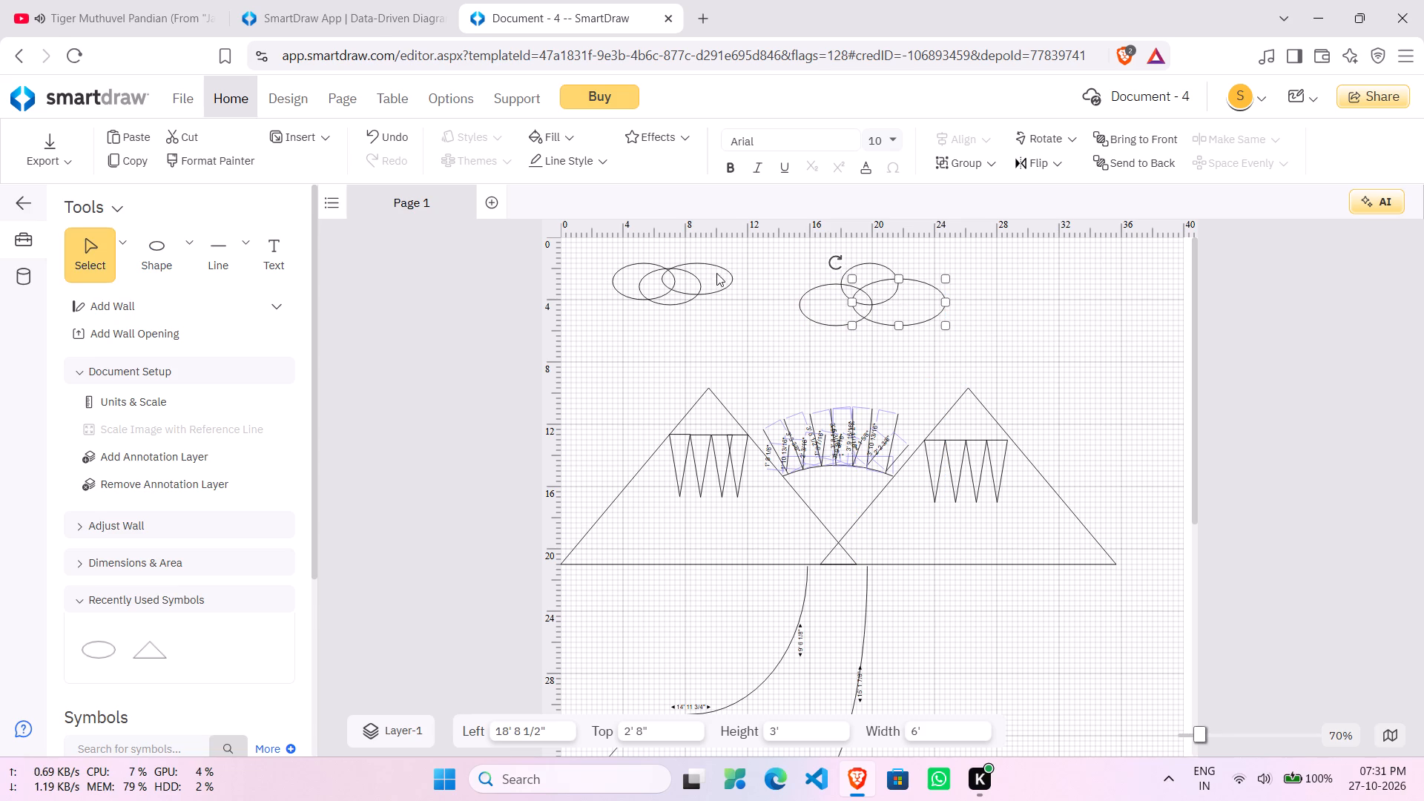
Move the two upper ellipses of the left cloud up to 1' from the top.
{"action": "left_click_drag", "start_coordinate": [706, 266], "coordinate": [706, 258]}
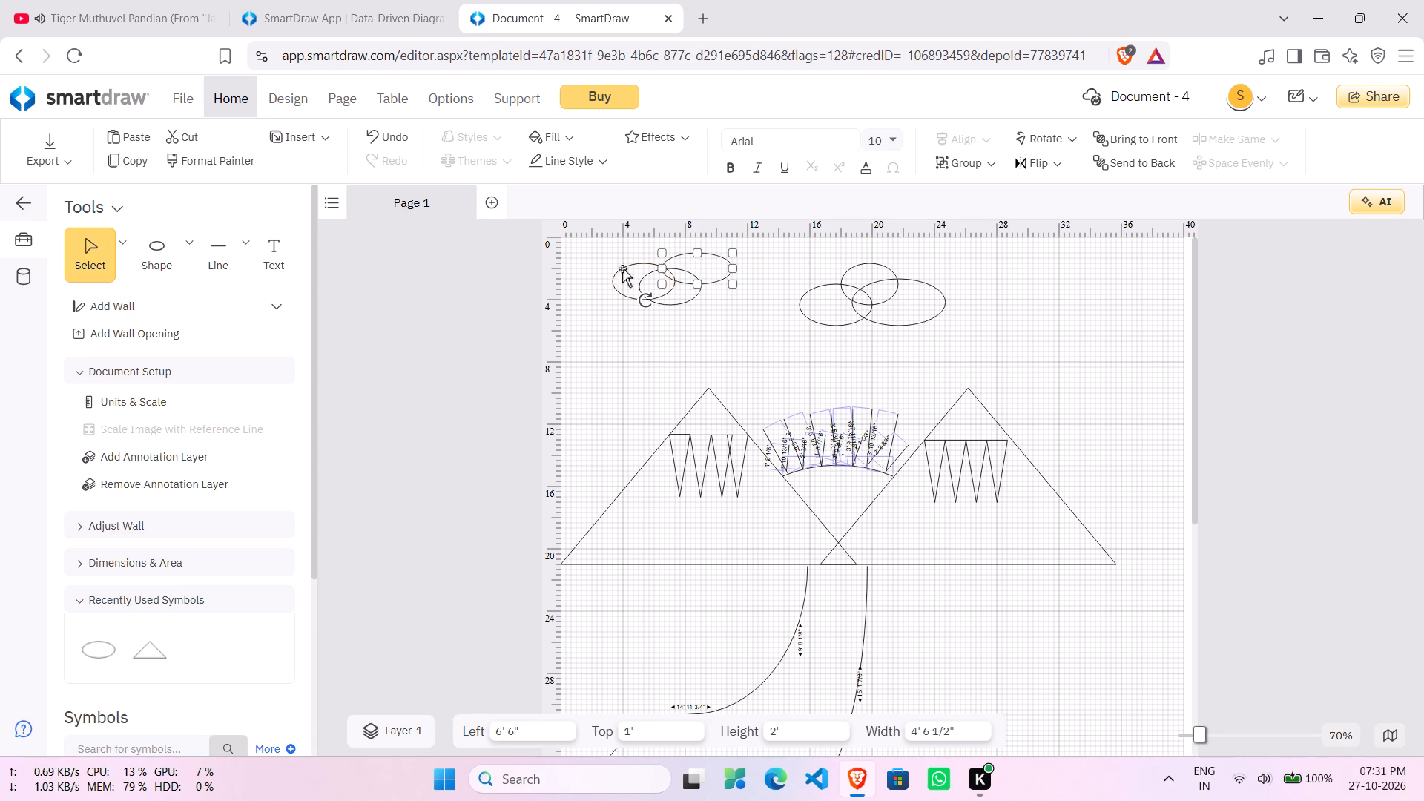
{"action": "left_click_drag", "start_coordinate": [622, 267], "coordinate": [622, 255]}
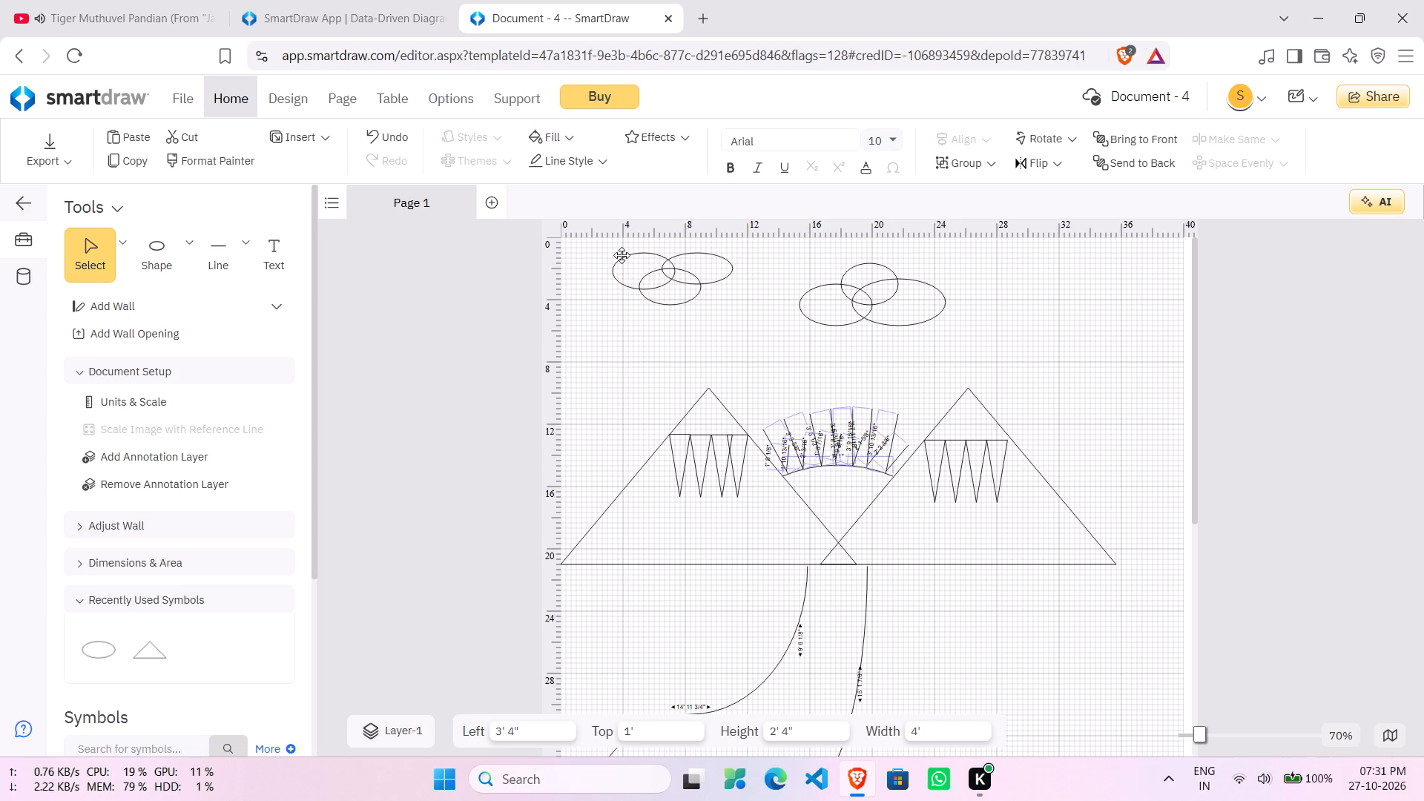
{"action": "left_click_drag", "start_coordinate": [622, 255], "coordinate": [621, 255]}
{"action": "left_click", "coordinate": [691, 359]}
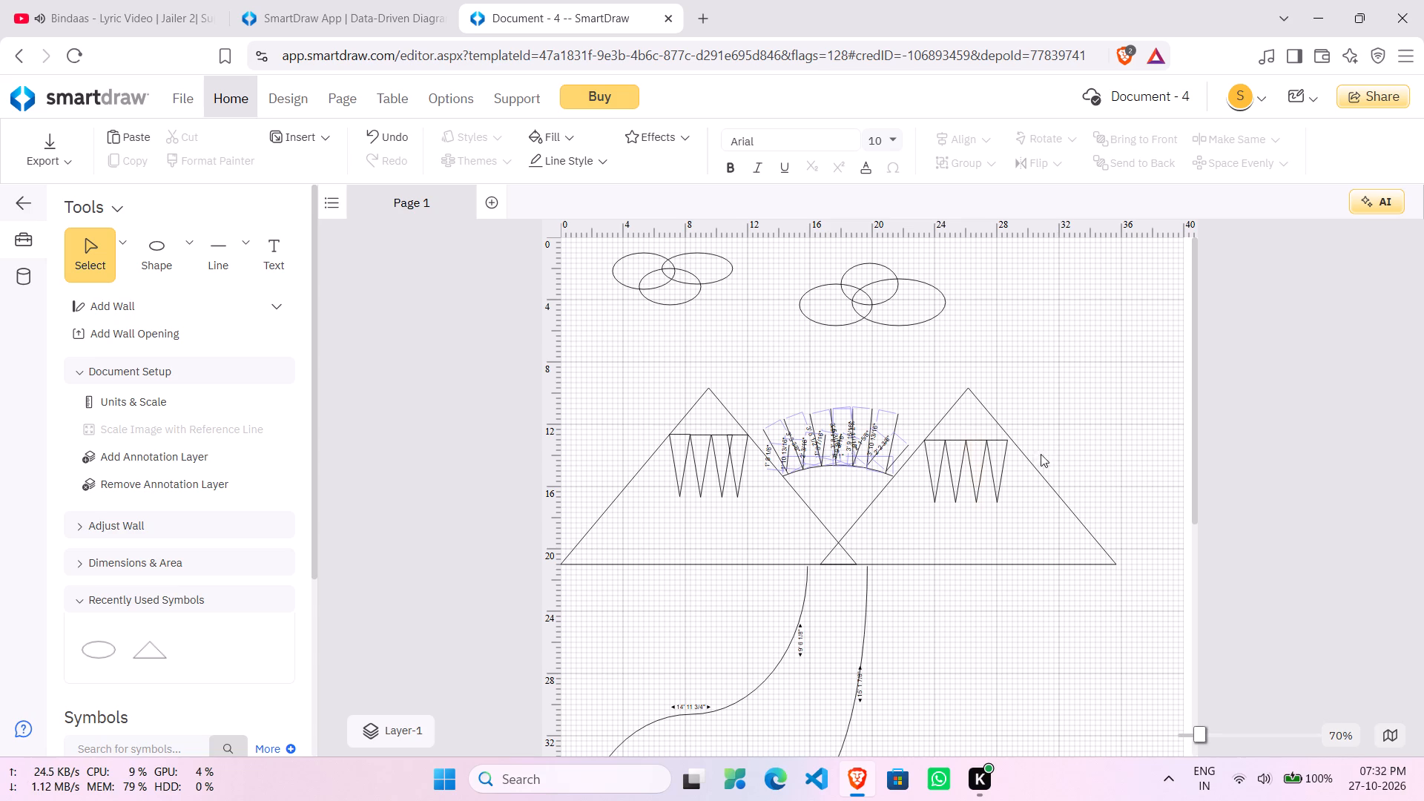
Narrow the rightmost ellipse of the right cloud to about 5' 7 1/2" wide.
{"action": "left_click", "coordinate": [916, 309]}
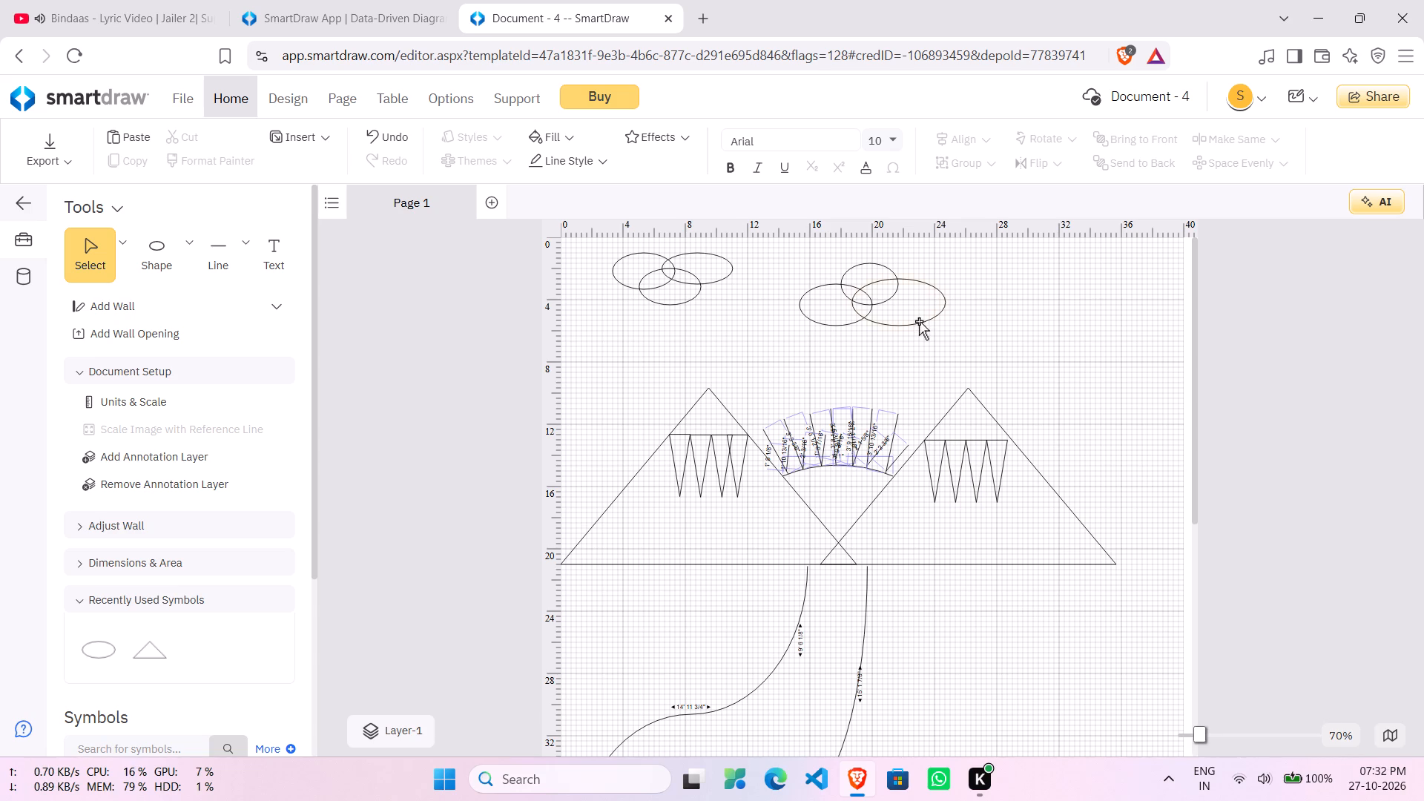
{"action": "left_click", "coordinate": [919, 321]}
{"action": "left_click", "coordinate": [945, 303]}
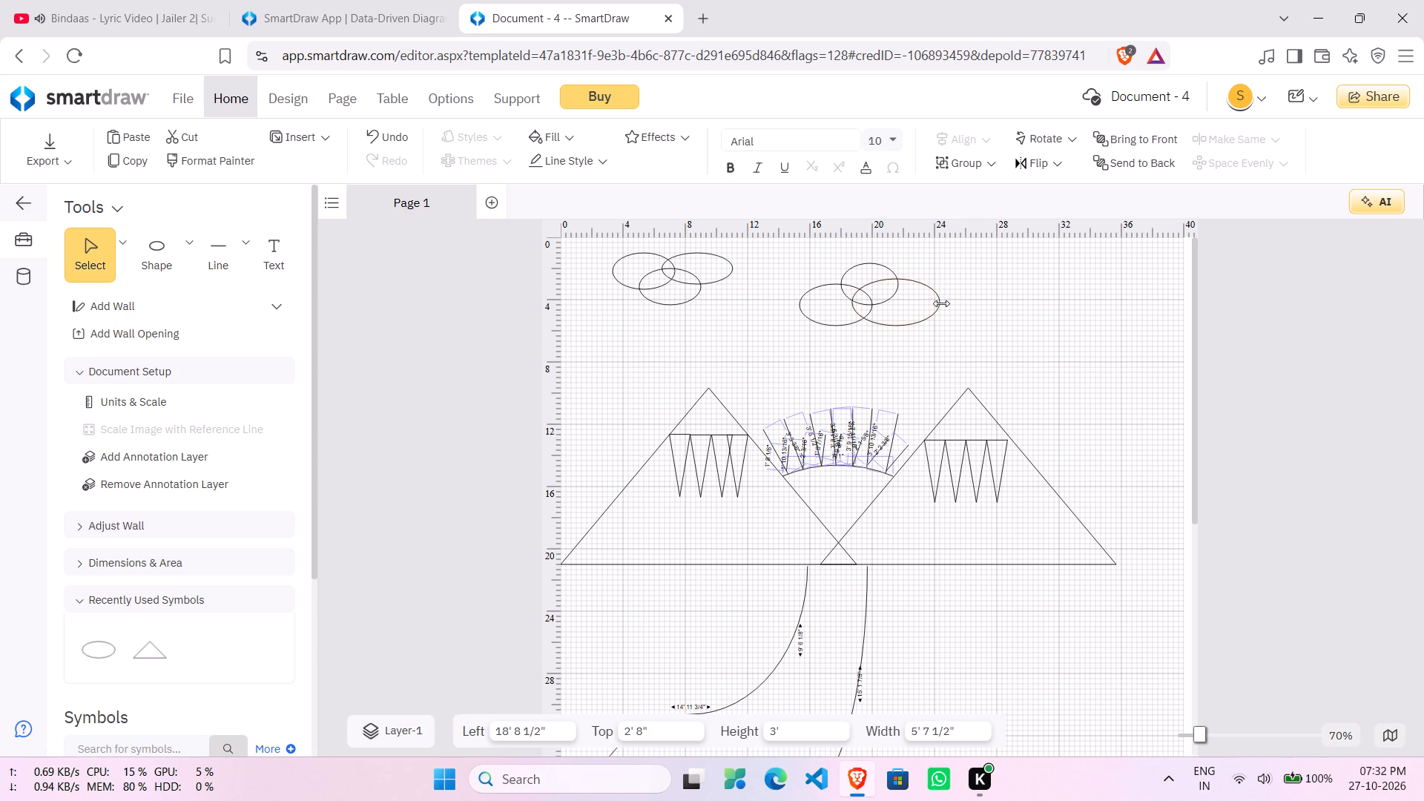
{"action": "left_click", "coordinate": [1015, 321]}
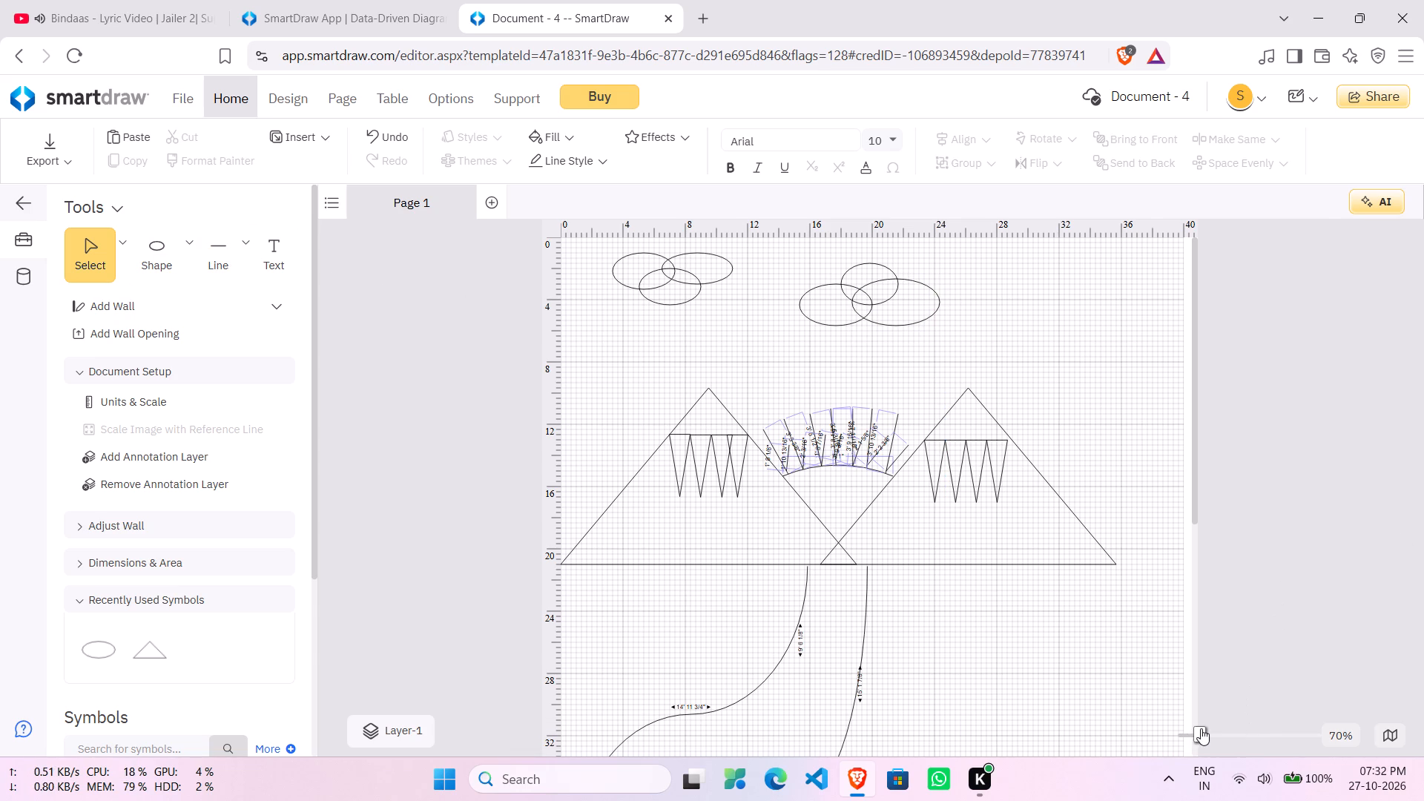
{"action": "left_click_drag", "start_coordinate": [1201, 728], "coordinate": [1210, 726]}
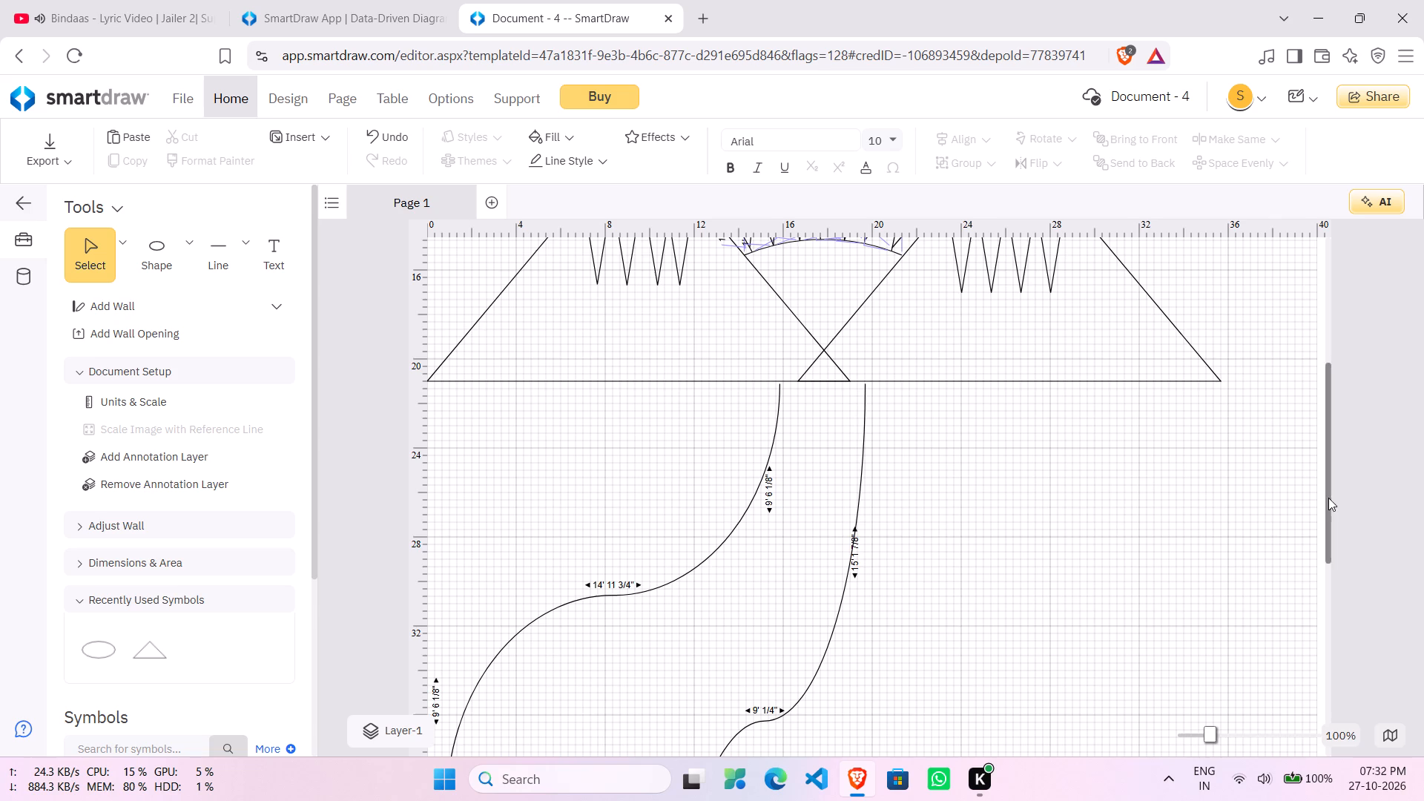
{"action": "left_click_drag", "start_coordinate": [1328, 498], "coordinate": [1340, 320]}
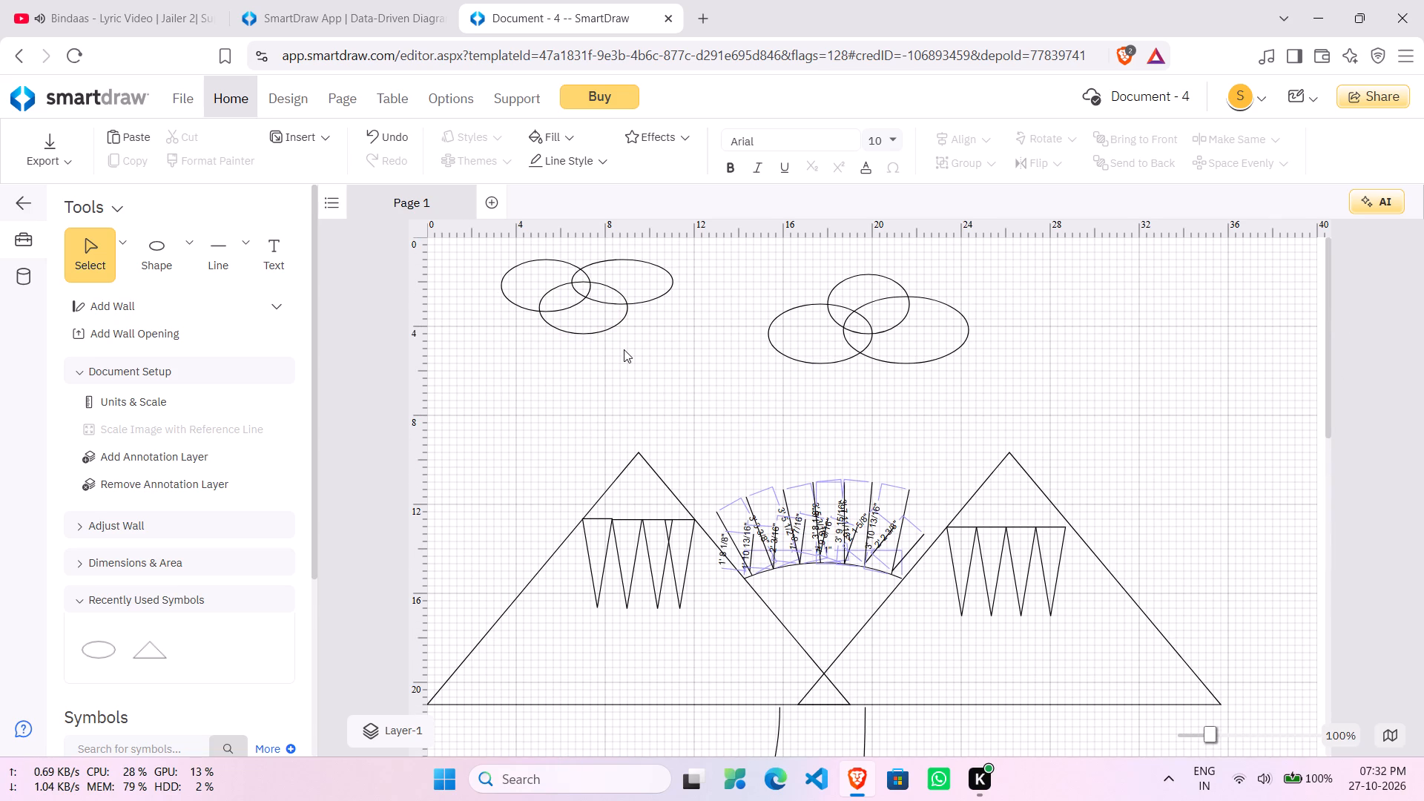
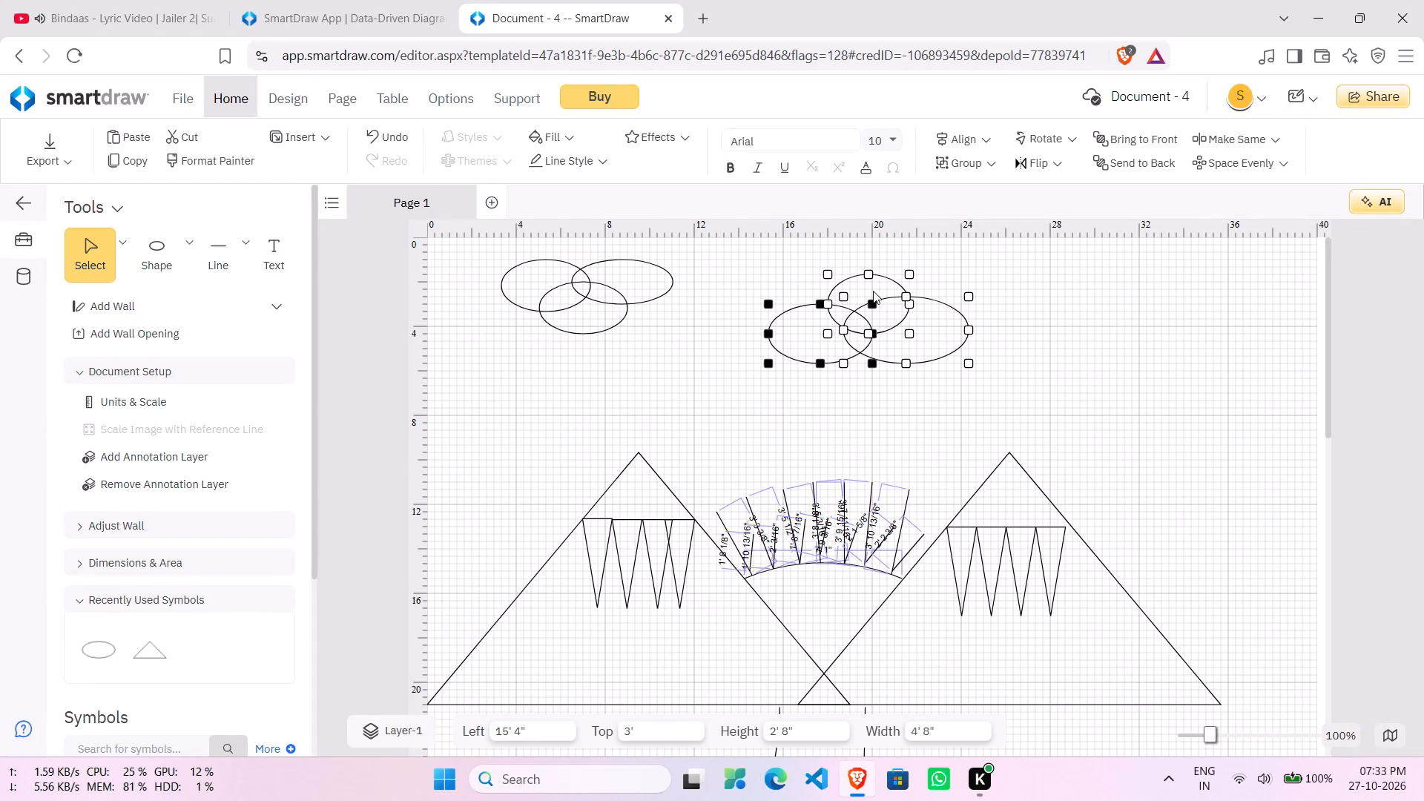
Move the right cloud's three ellipses up together until the leftmost ellipse is about 1' 10 9/16" from the top.
{"action": "key", "text": "Up"}
{"action": "key", "text": "Up"}
{"action": "key", "text": "Up"}
{"action": "key", "text": "Up"}
{"action": "key", "text": "Up"}
{"action": "key", "text": "Up"}
{"action": "key", "text": "Up"}
{"action": "key", "text": "Up"}
{"action": "key", "text": "Up"}
{"action": "key", "text": "Up"}
{"action": "key", "text": "Up"}
{"action": "key", "text": "Up"}
{"action": "key", "text": "Up"}
{"action": "key", "text": "Up"}
{"action": "key", "text": "Up"}
{"action": "key", "text": "Up"}
{"action": "key", "text": "Up"}
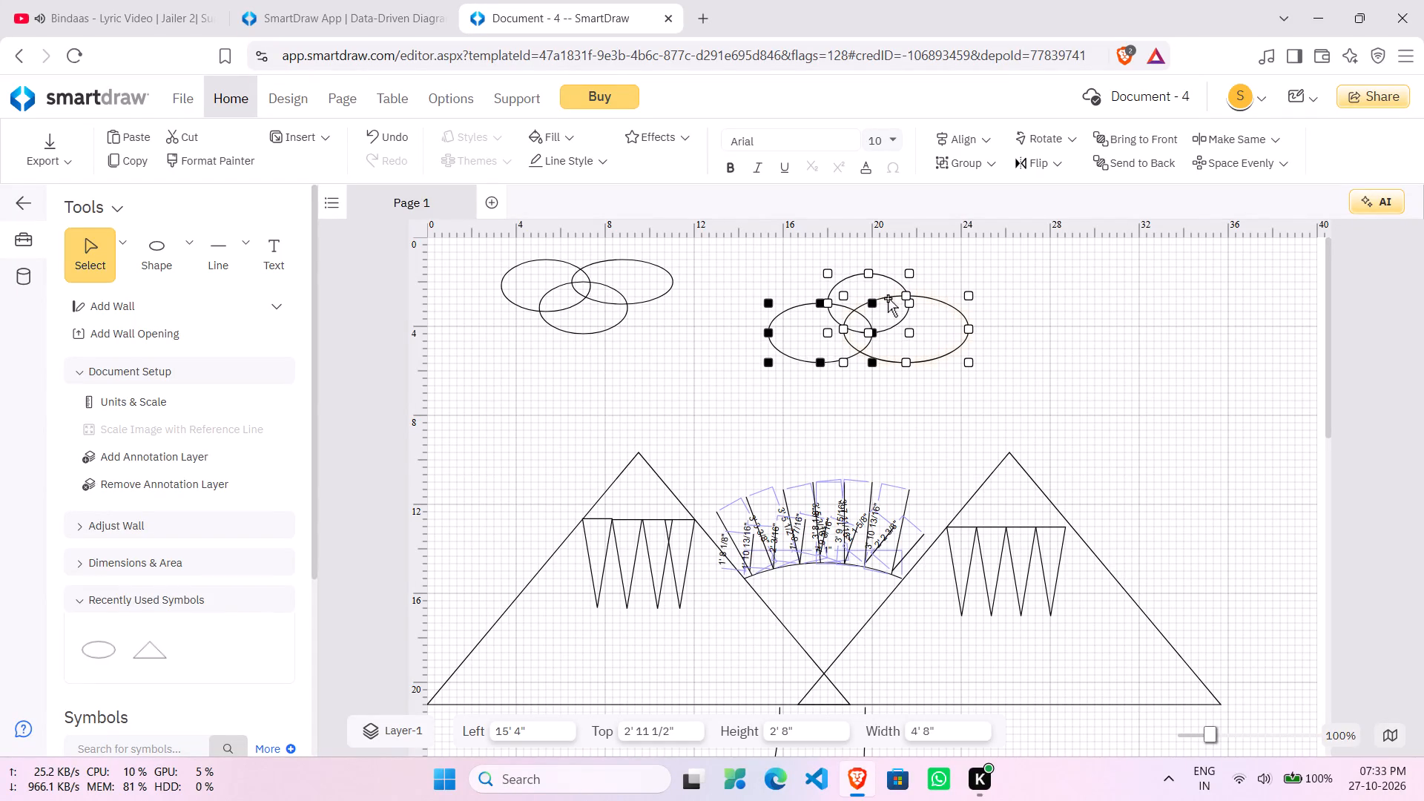
{"action": "key", "text": "Up"}
{"action": "key", "text": "Up"}
{"action": "key", "text": "Up"}
{"action": "key", "text": "Up"}
{"action": "key", "text": "Up"}
{"action": "key", "text": "Up"}
{"action": "key", "text": "Up"}
{"action": "key", "text": "Up"}
{"action": "key", "text": "Up"}
{"action": "key", "text": "Up"}
{"action": "key", "text": "Up"}
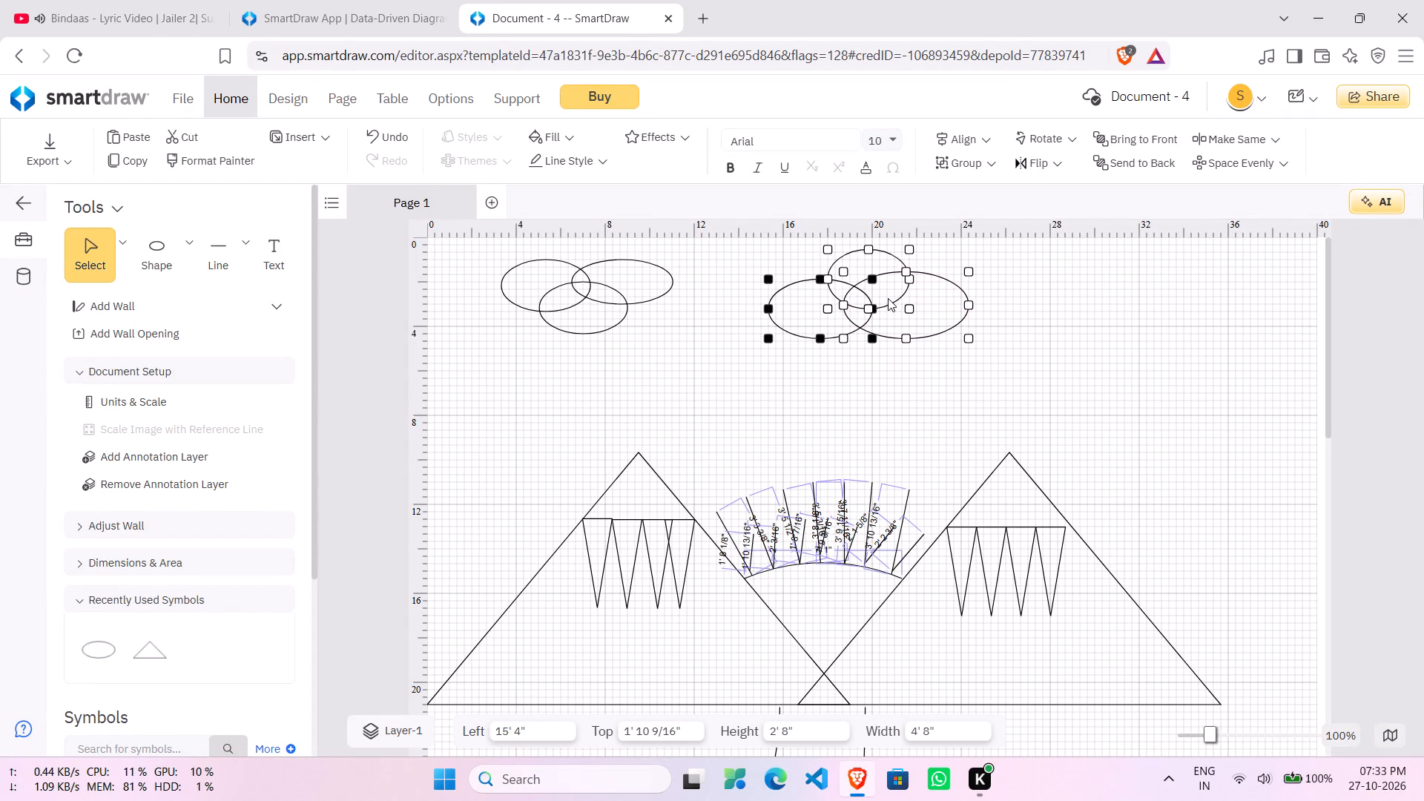
{"action": "left_click", "coordinate": [644, 409]}
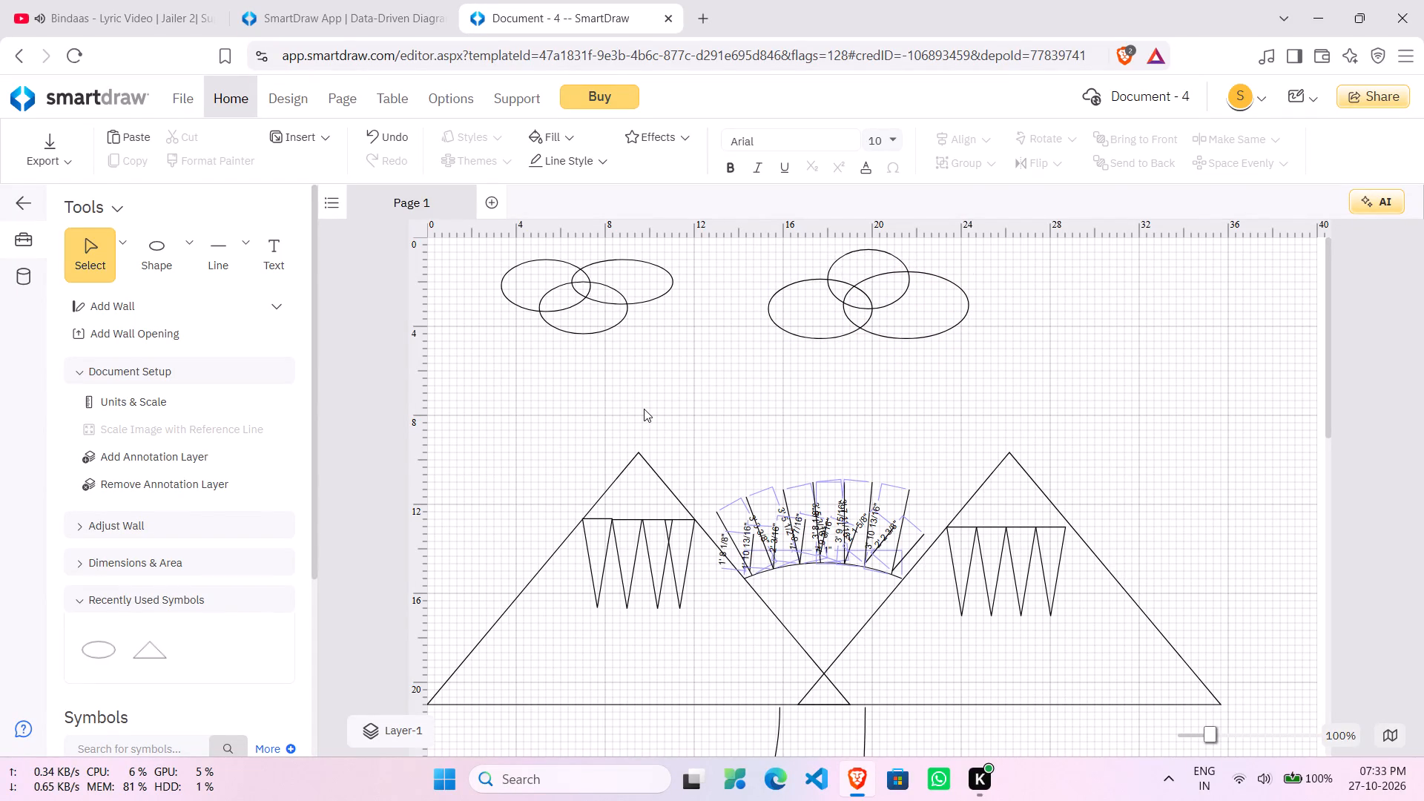
Draw a V-shaped bird from two curved lines, about 1' 5" and 1' 2 3/8" long, just below and beyond the left cloud's right side.
{"action": "left_click", "coordinate": [247, 240]}
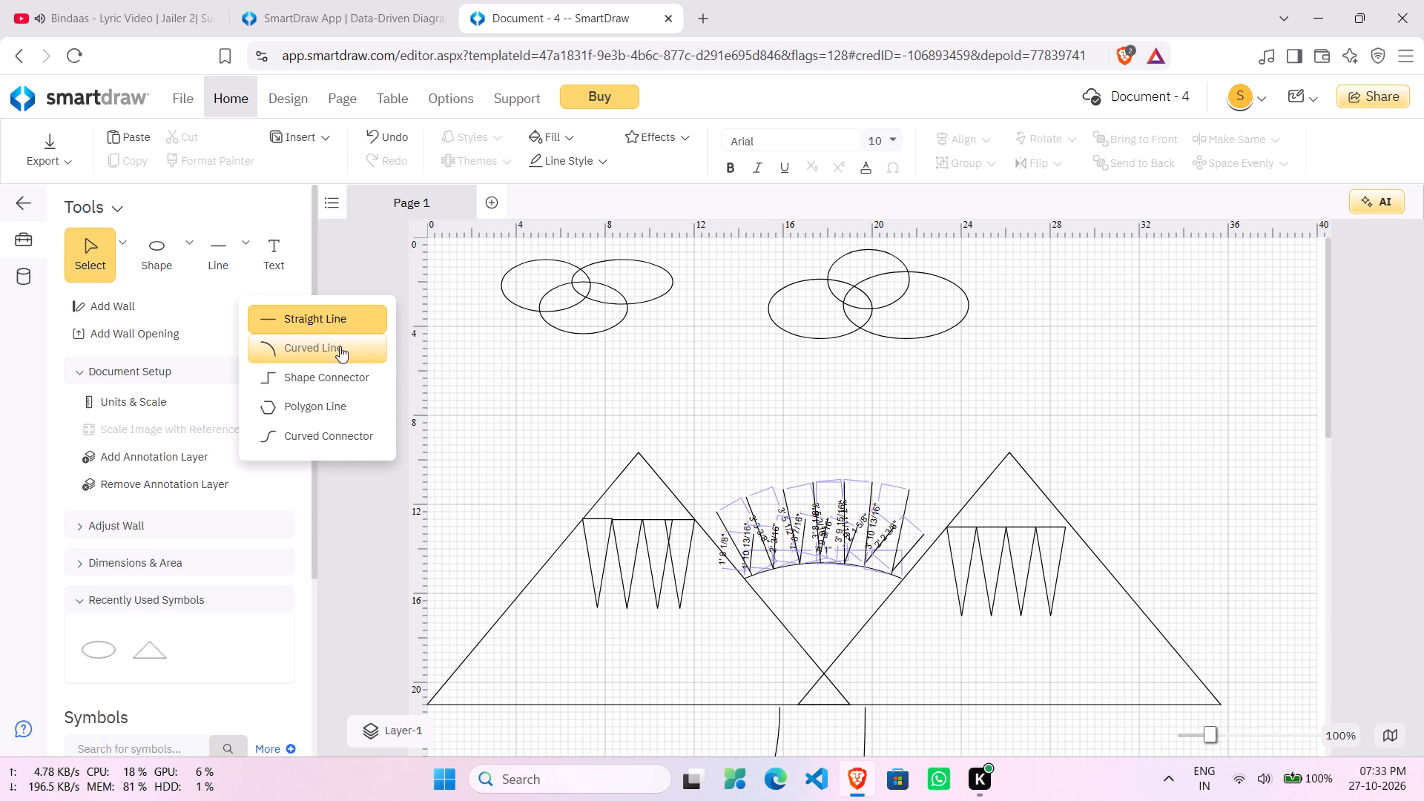
{"action": "left_click", "coordinate": [340, 346]}
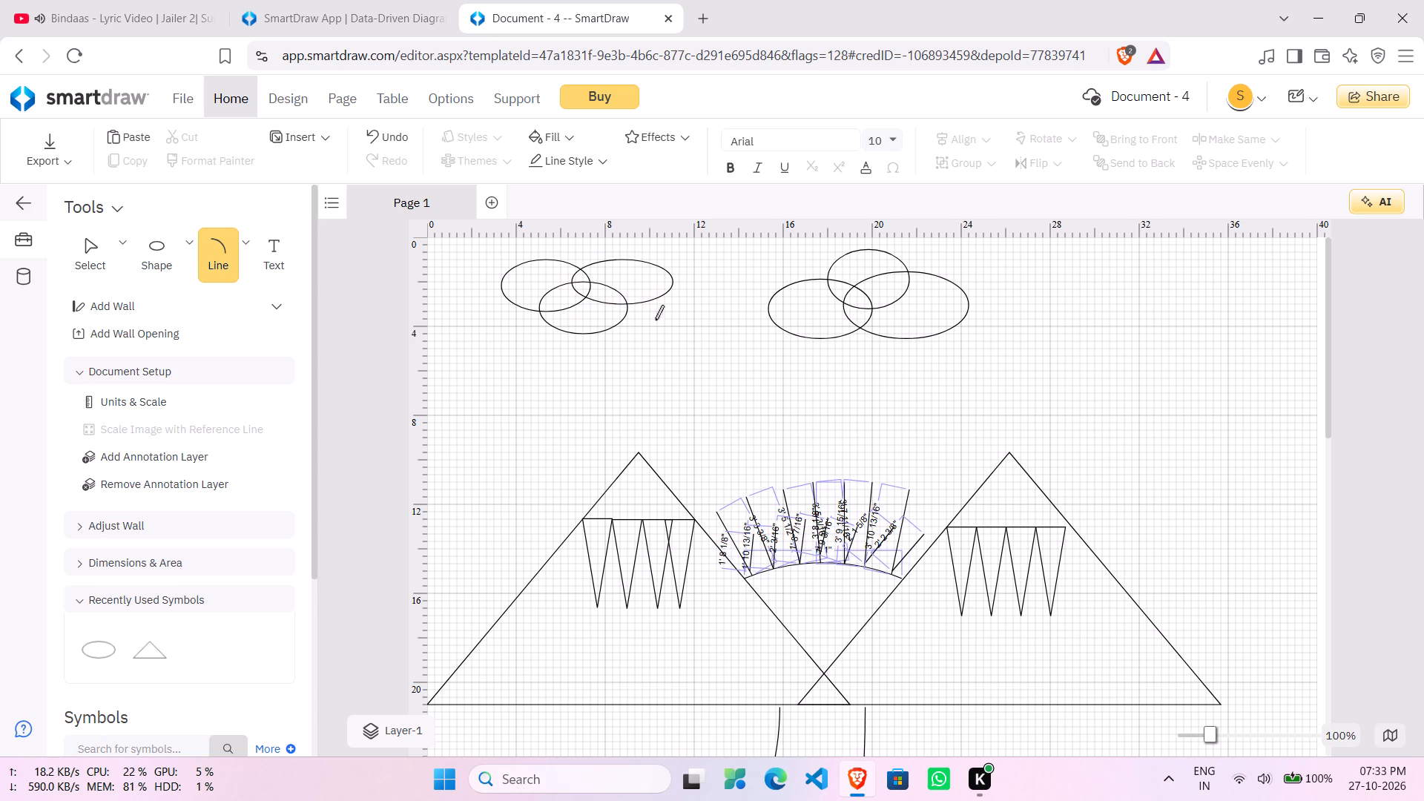
{"action": "left_click_drag", "start_coordinate": [670, 328], "coordinate": [682, 340]}
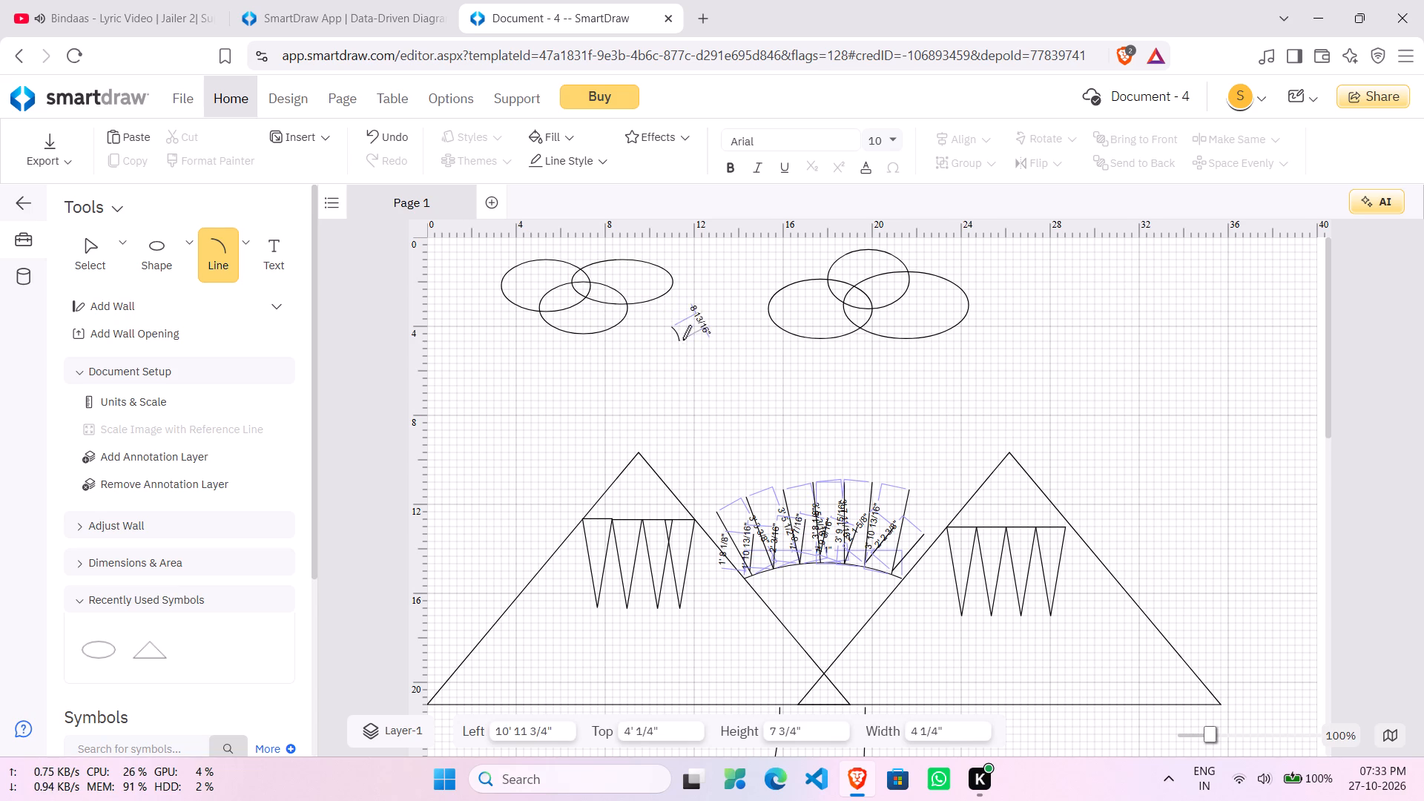
{"action": "left_click_drag", "start_coordinate": [682, 340], "coordinate": [696, 350]}
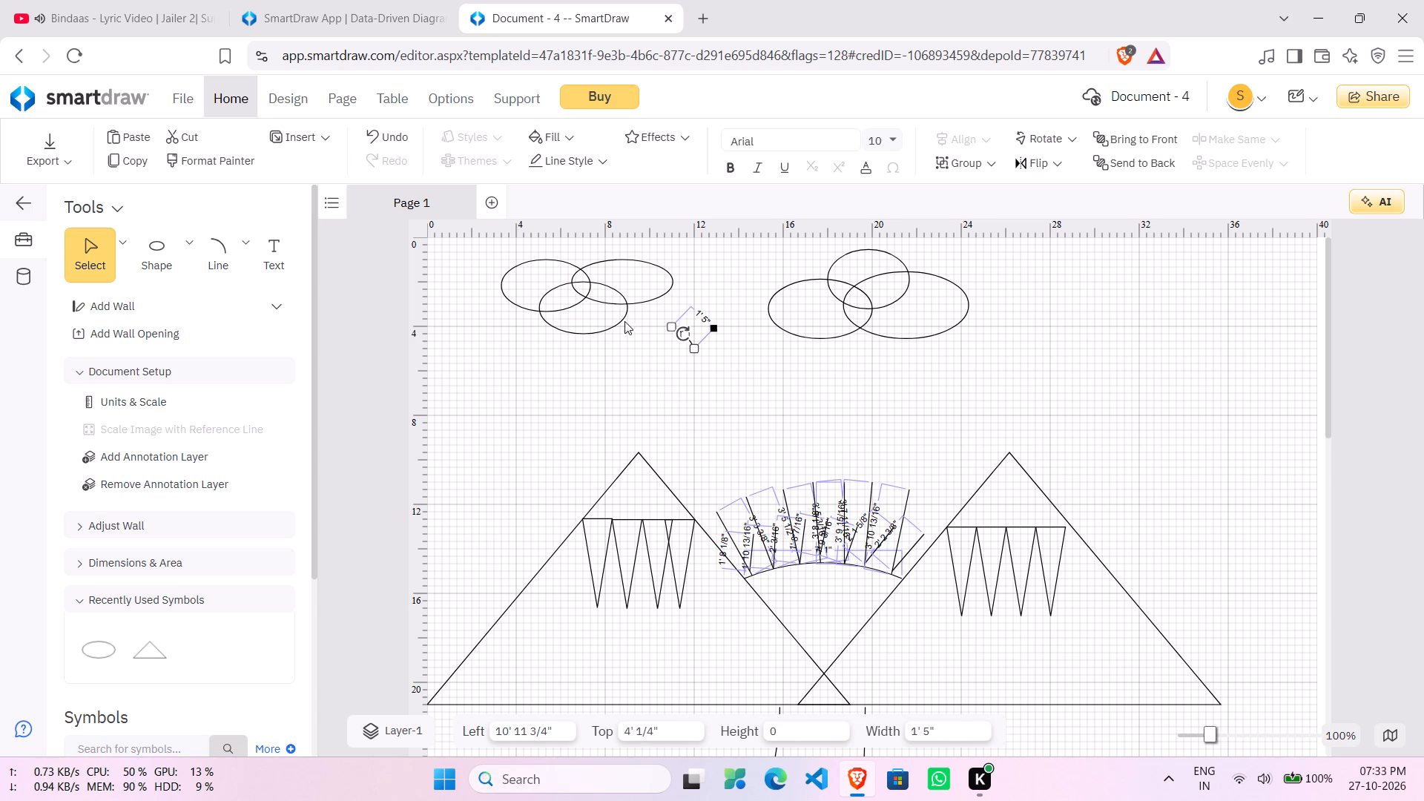
{"action": "left_click", "coordinate": [217, 260]}
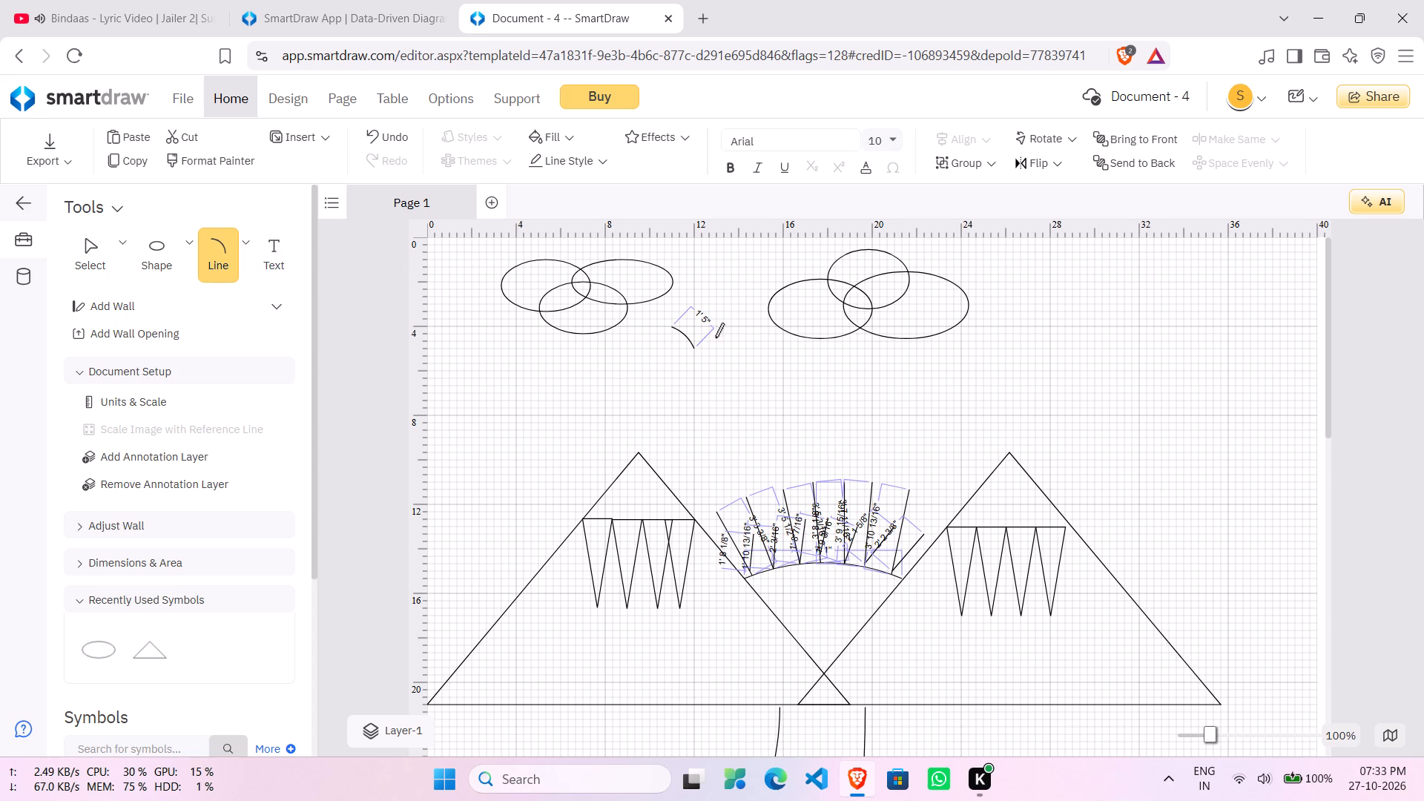
{"action": "left_click_drag", "start_coordinate": [693, 348], "coordinate": [710, 326]}
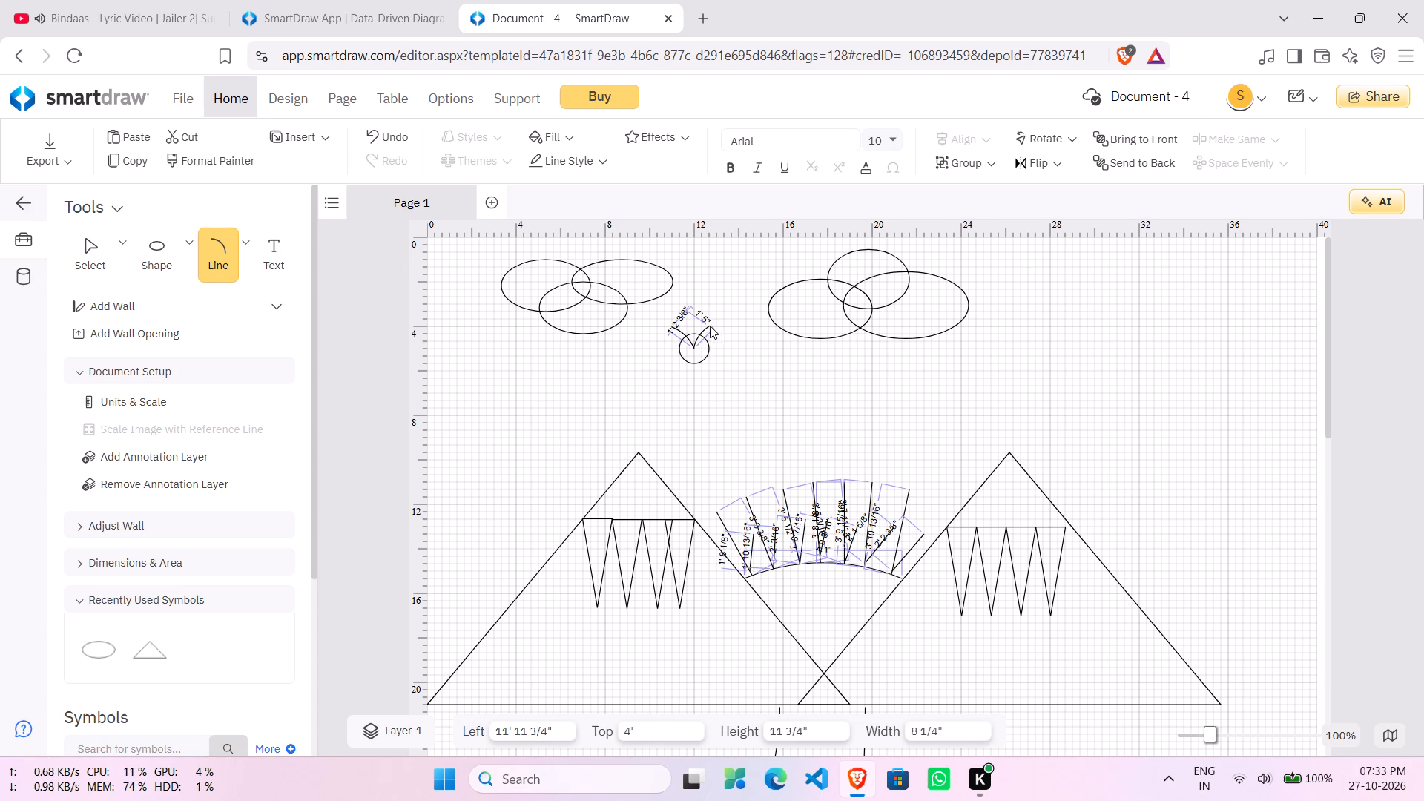
{"action": "left_click_drag", "start_coordinate": [710, 326], "coordinate": [712, 325]}
Draw a second curved-line bird lower left of the first, with wings about 1' 2 1/16" and 1' 5 5/16" long.
{"action": "left_click", "coordinate": [226, 244]}
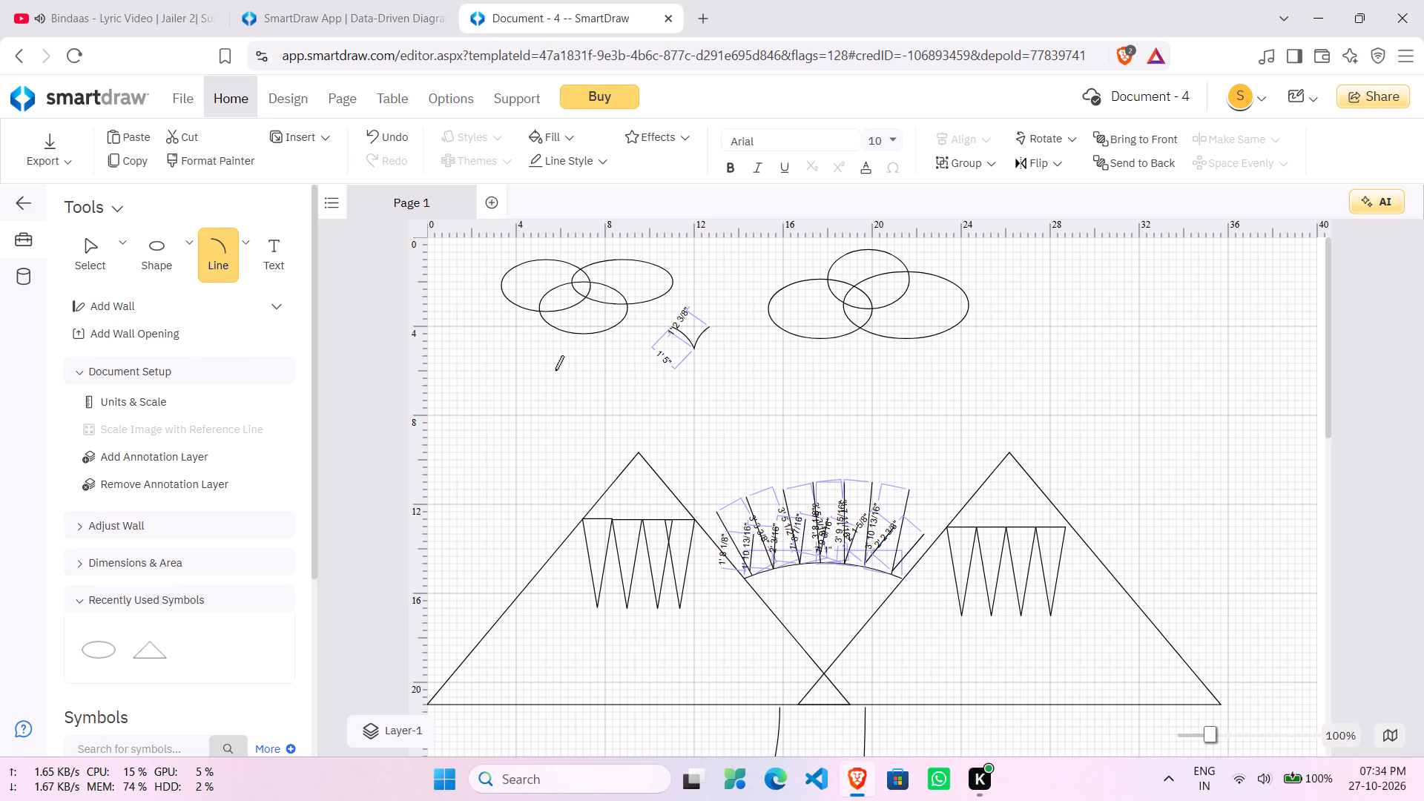
{"action": "left_click_drag", "start_coordinate": [639, 349], "coordinate": [656, 360]}
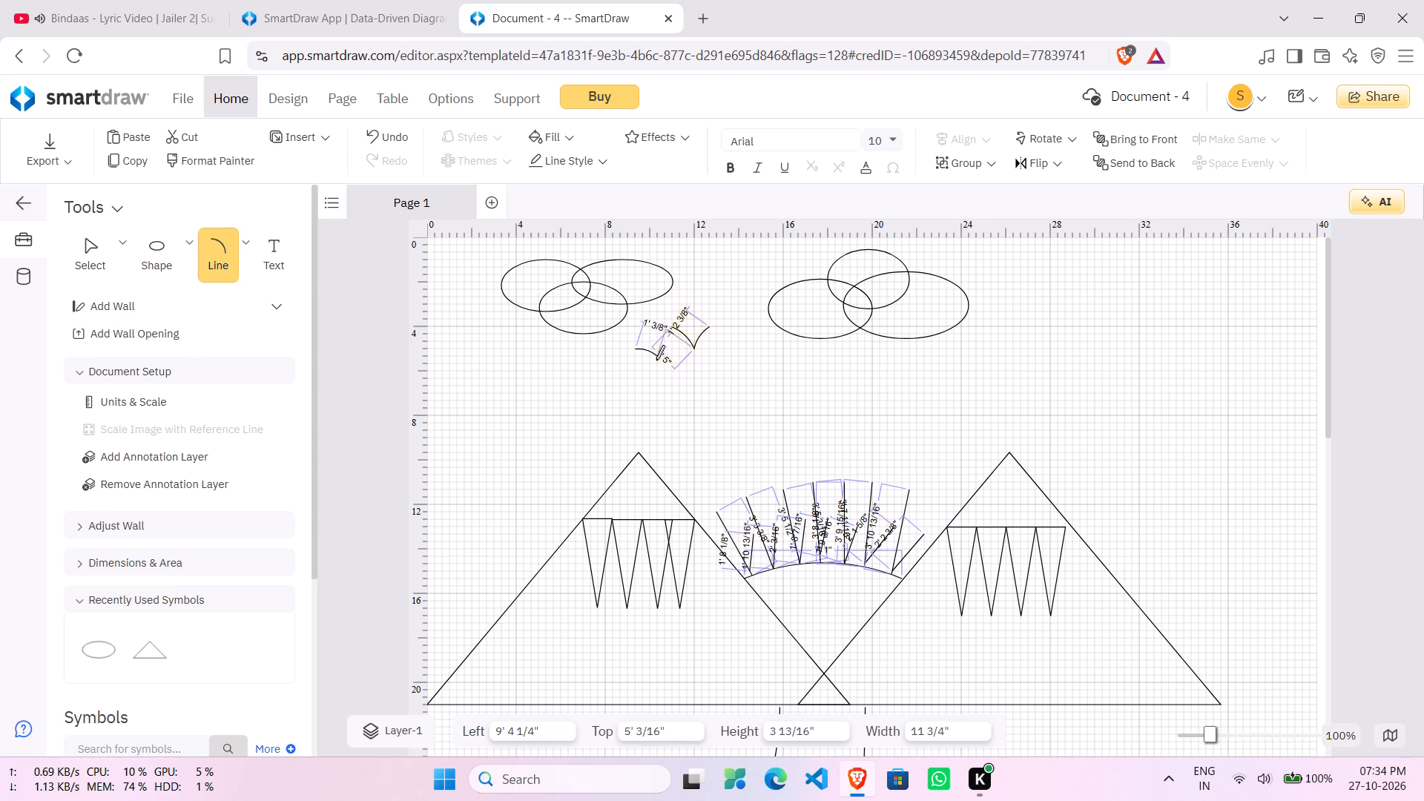
{"action": "left_click_drag", "start_coordinate": [656, 360], "coordinate": [651, 366]}
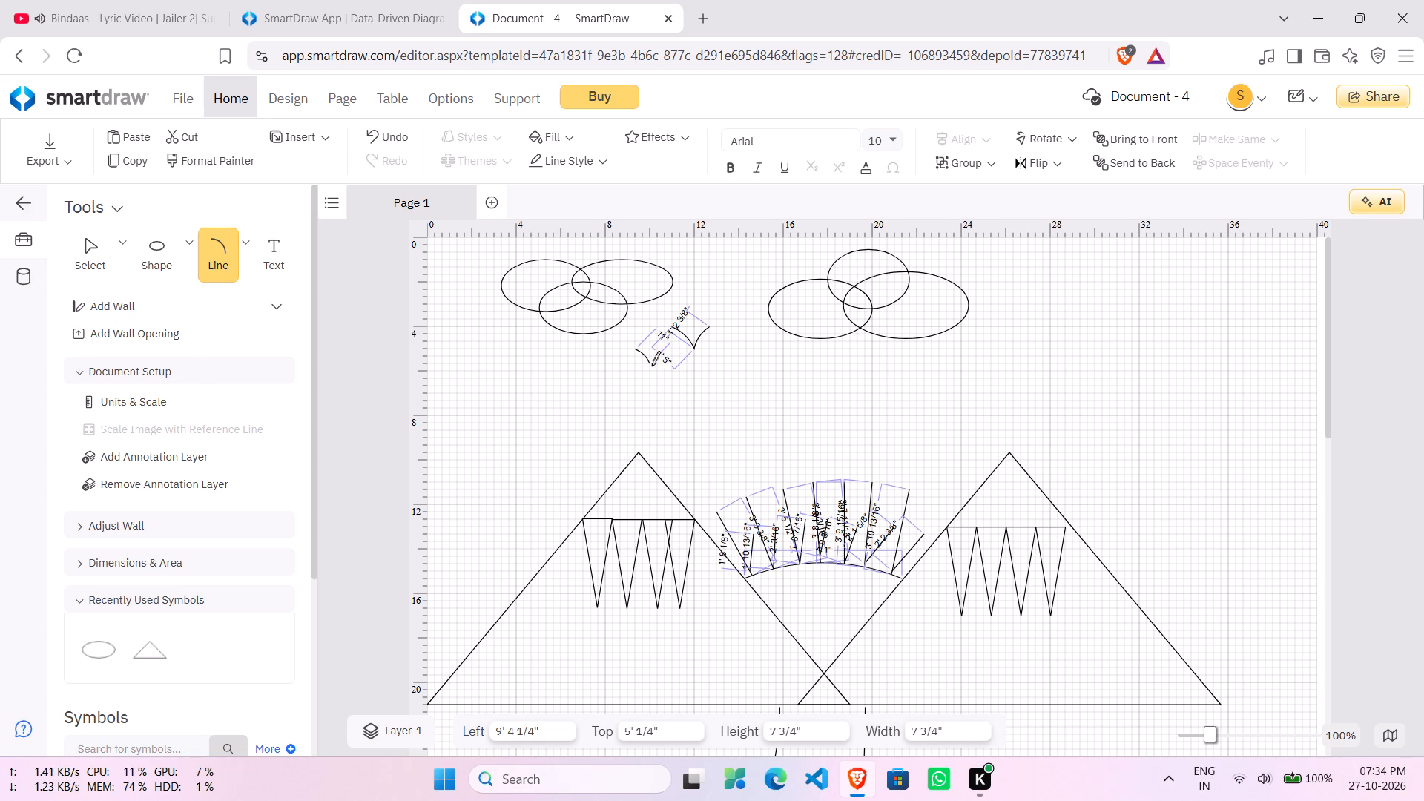
{"action": "left_click_drag", "start_coordinate": [651, 366], "coordinate": [650, 367]}
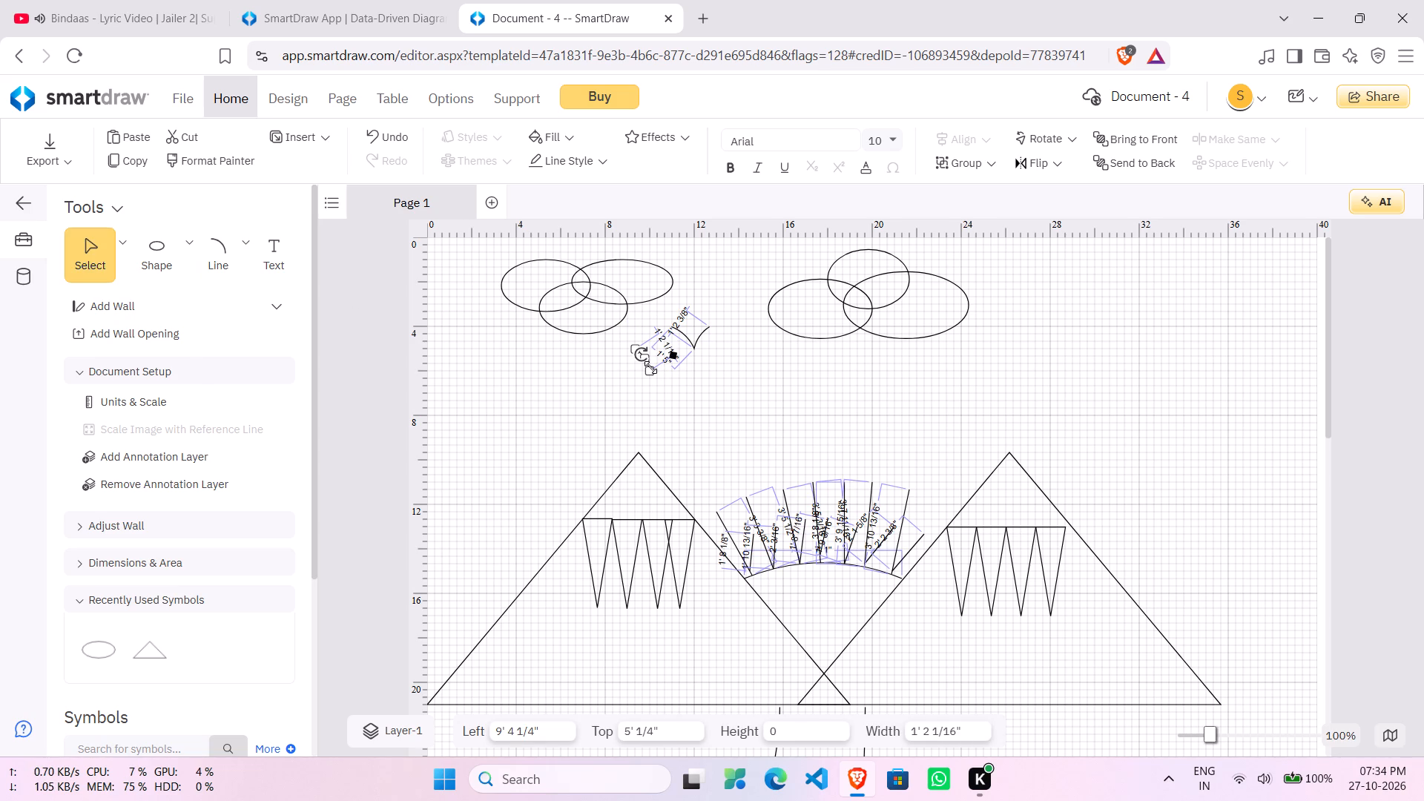
{"action": "left_click", "coordinate": [211, 263]}
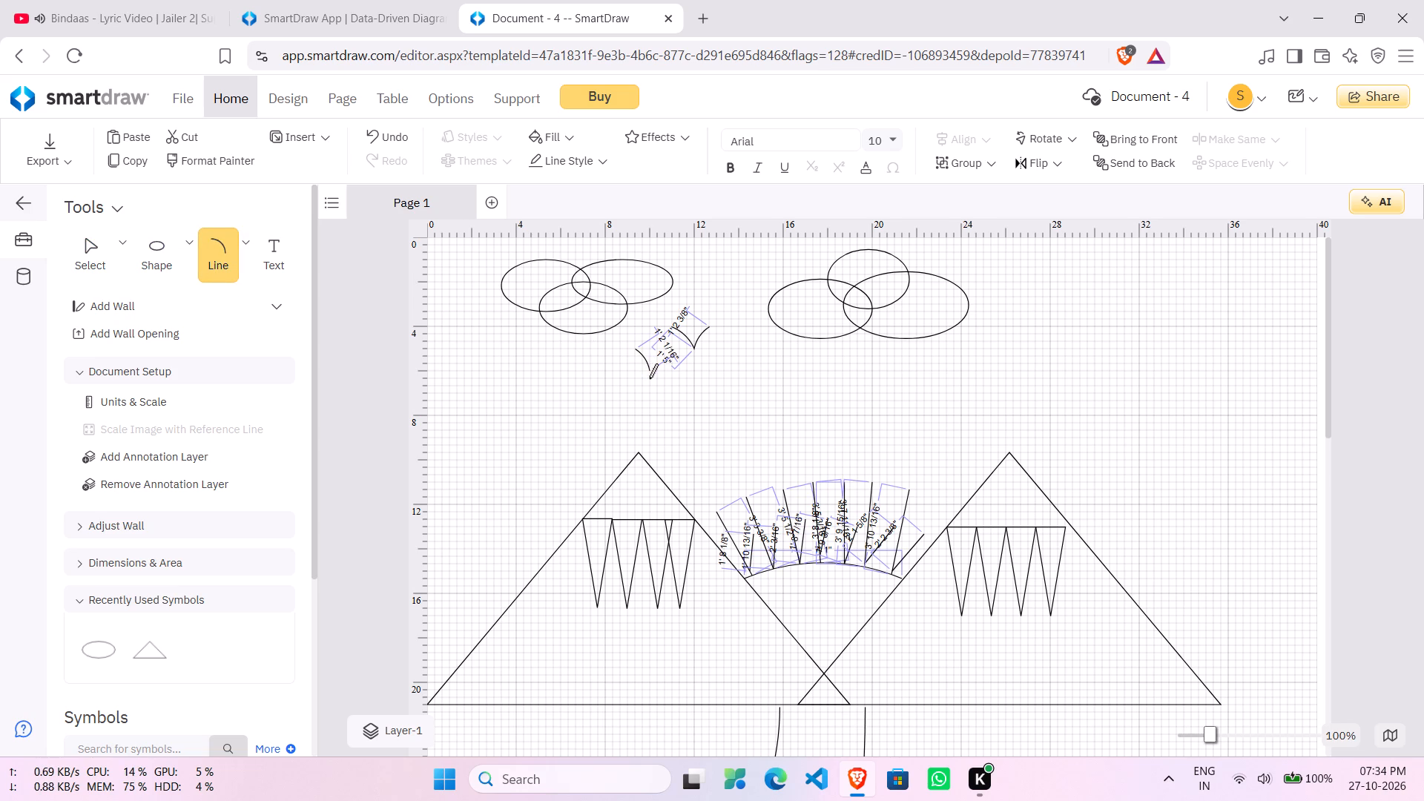
{"action": "left_click_drag", "start_coordinate": [648, 372], "coordinate": [667, 347]}
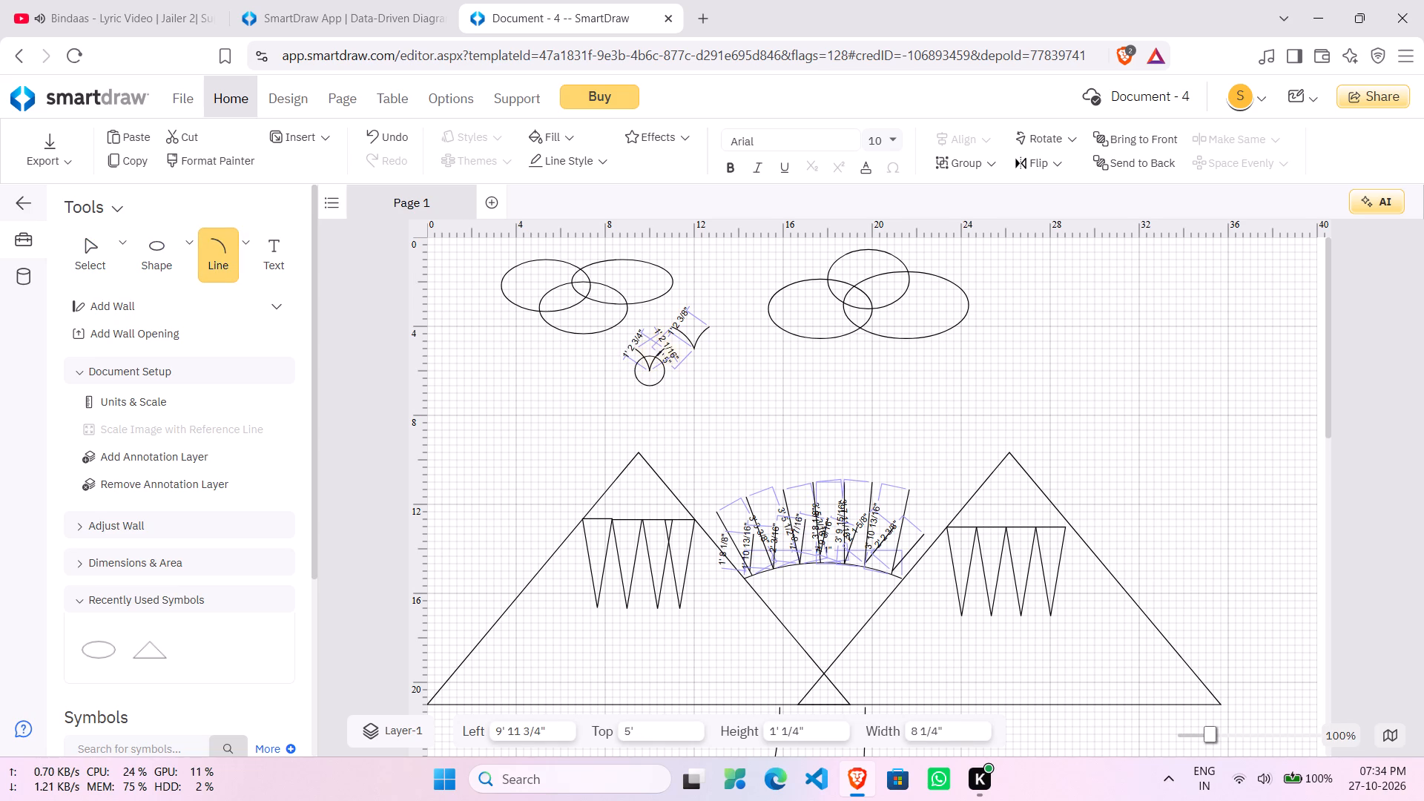
{"action": "left_click_drag", "start_coordinate": [667, 347], "coordinate": [669, 352]}
{"action": "left_click", "coordinate": [683, 404]}
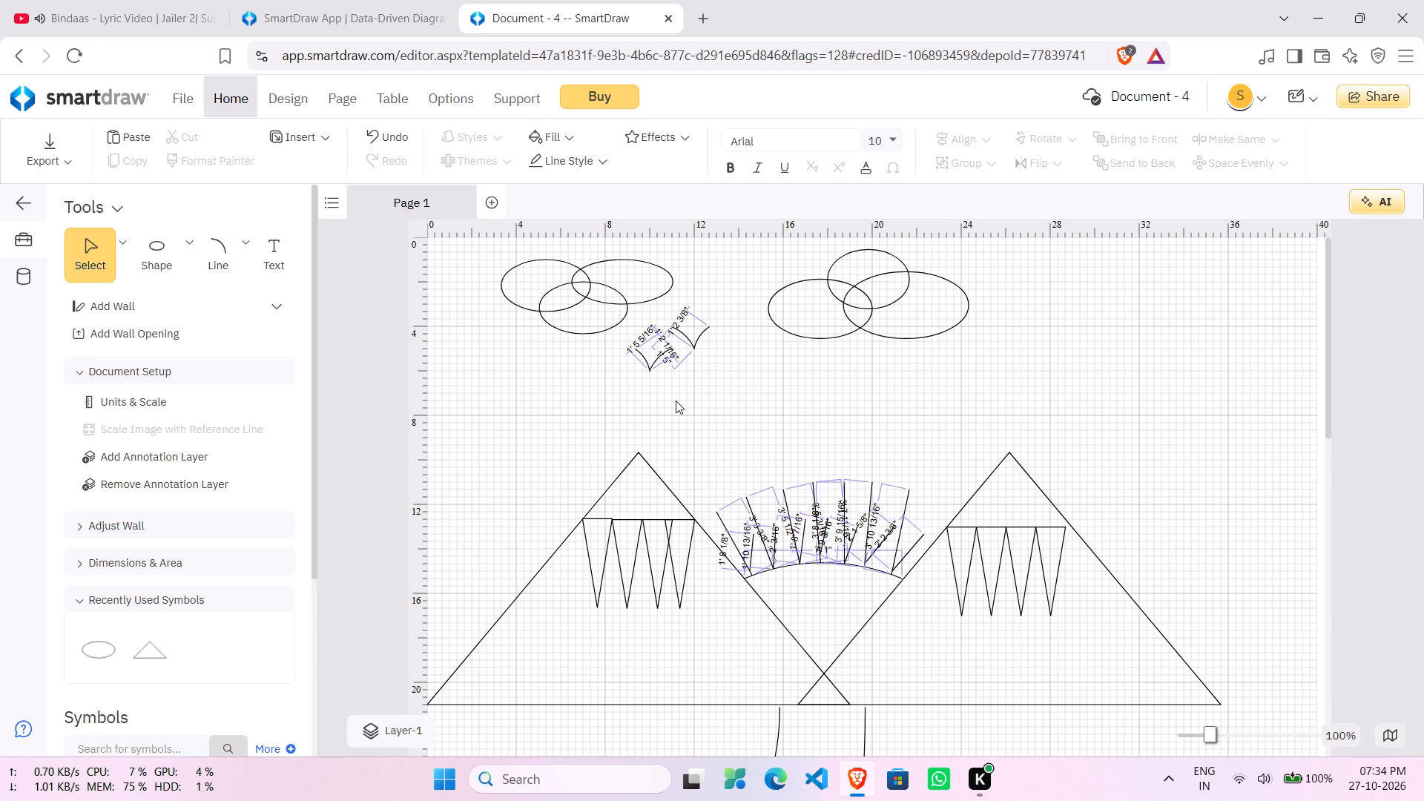
Draw a third bird lower right of the first from two curved lines, each about 1' 7 15/16" long, meeting at the bottom.
{"action": "left_click", "coordinate": [231, 266]}
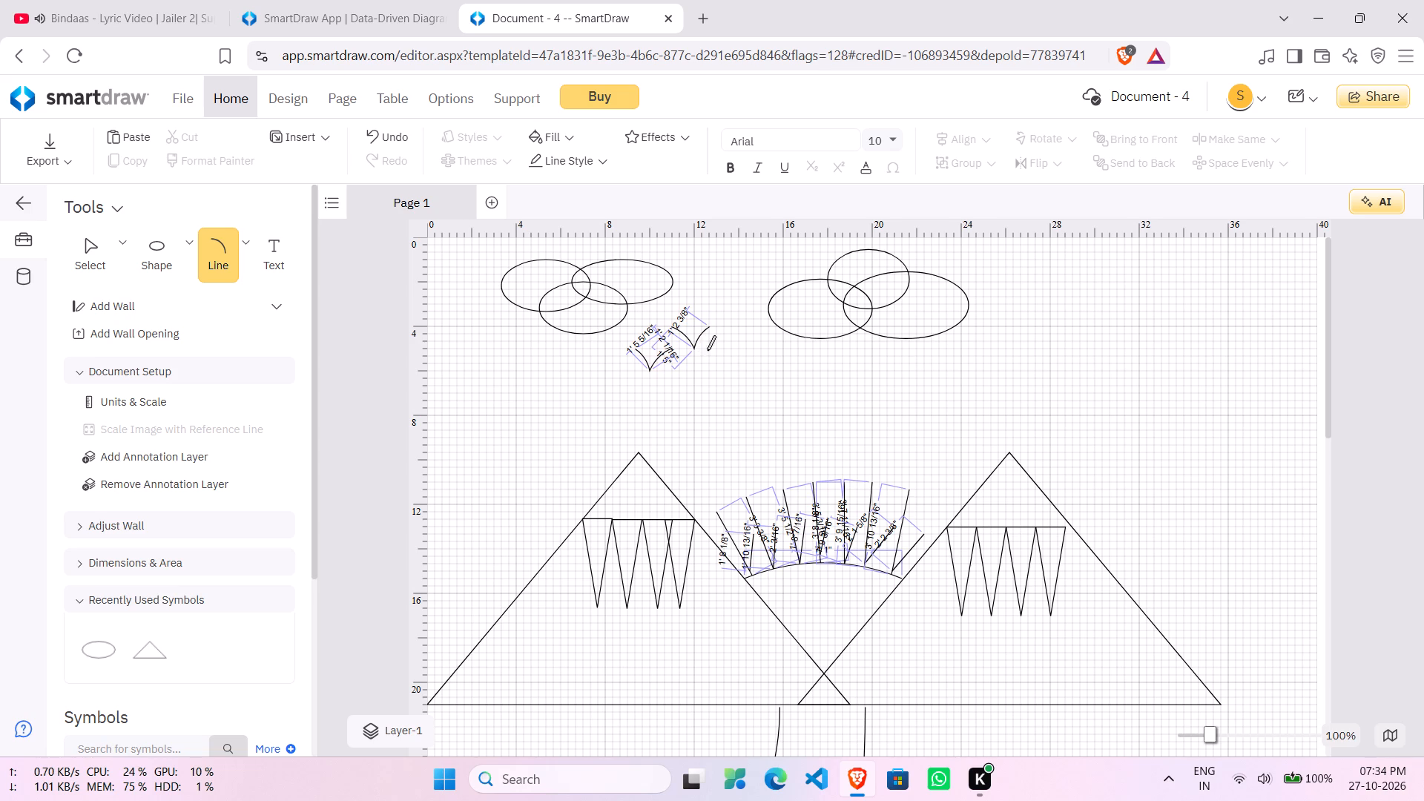
{"action": "left_click_drag", "start_coordinate": [706, 349], "coordinate": [728, 375]}
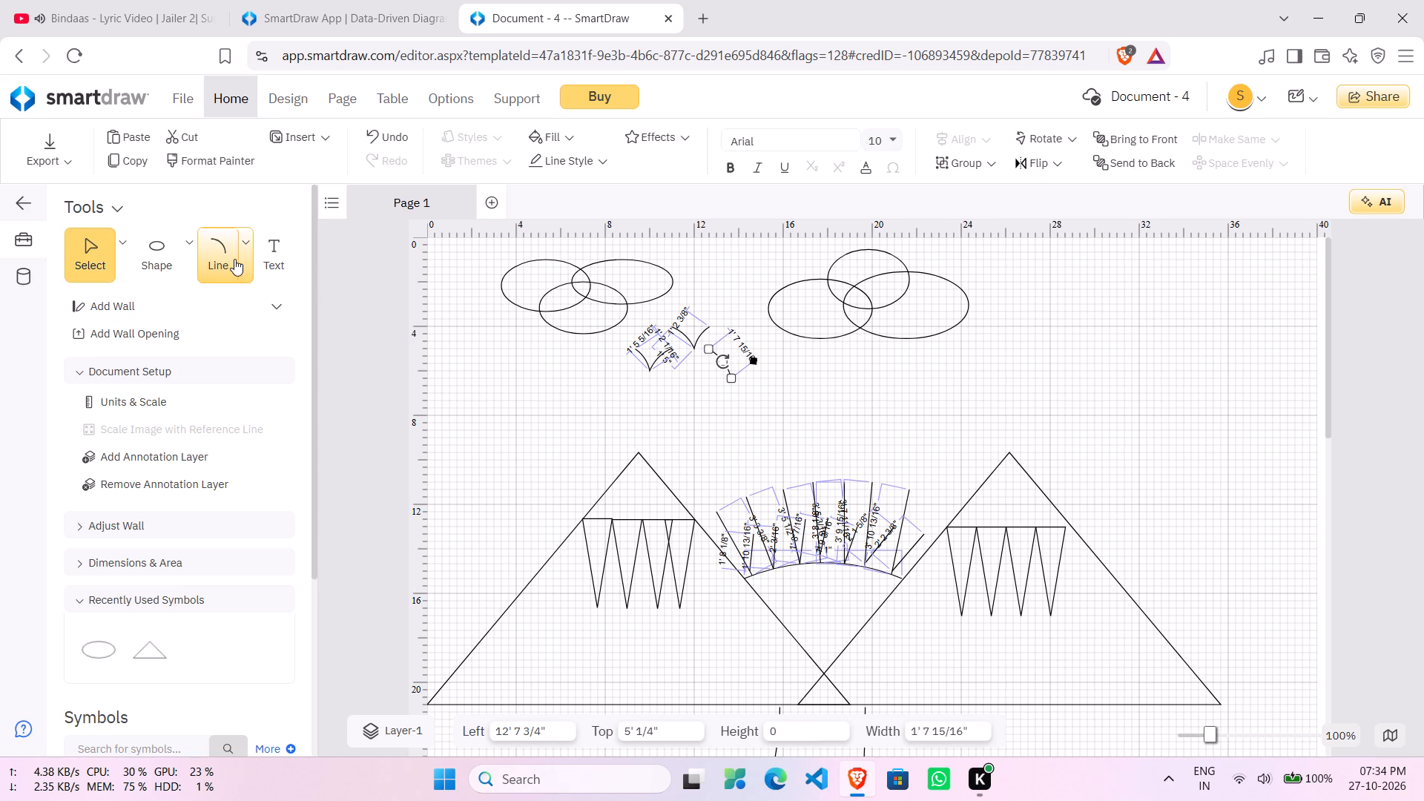
{"action": "left_click", "coordinate": [234, 260]}
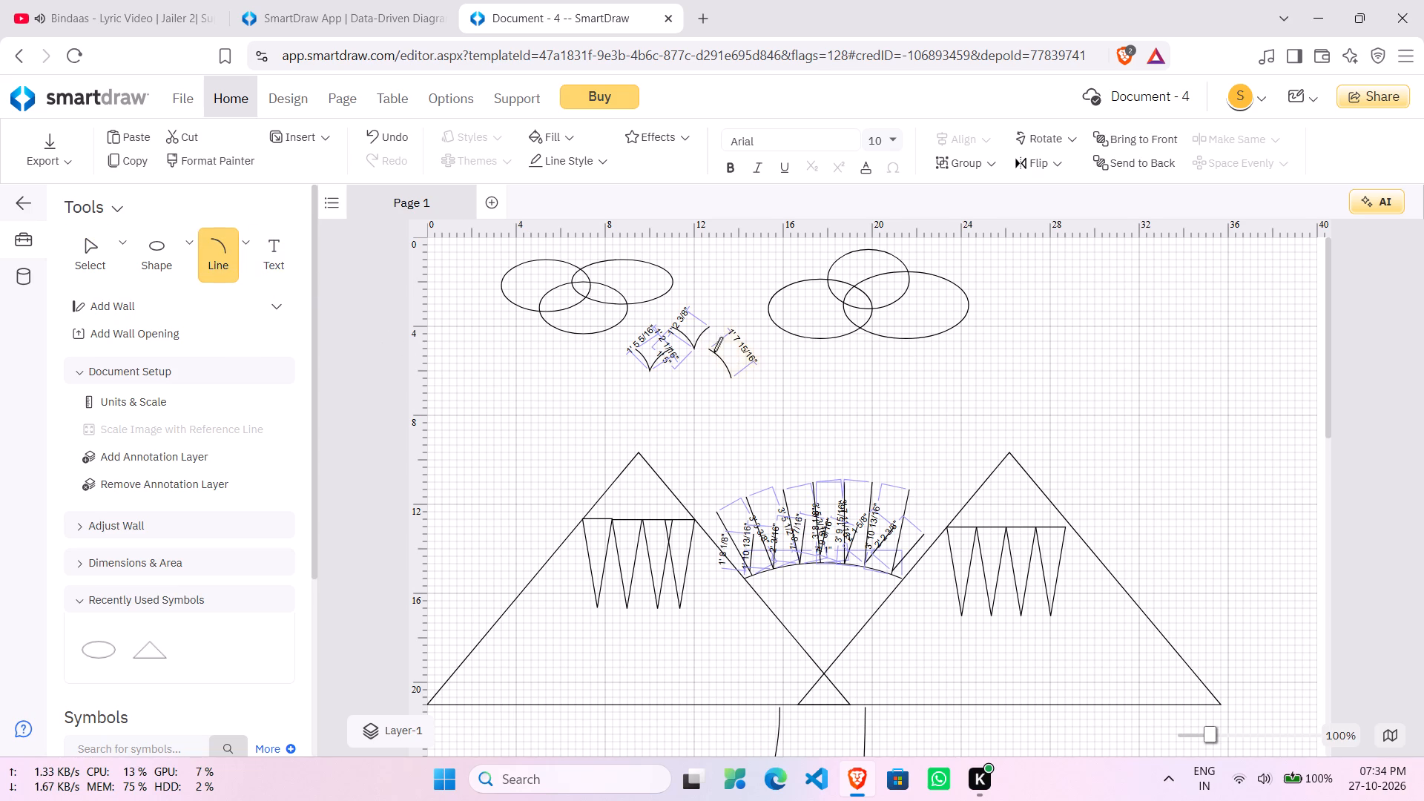
{"action": "left_click_drag", "start_coordinate": [729, 377], "coordinate": [792, 403]}
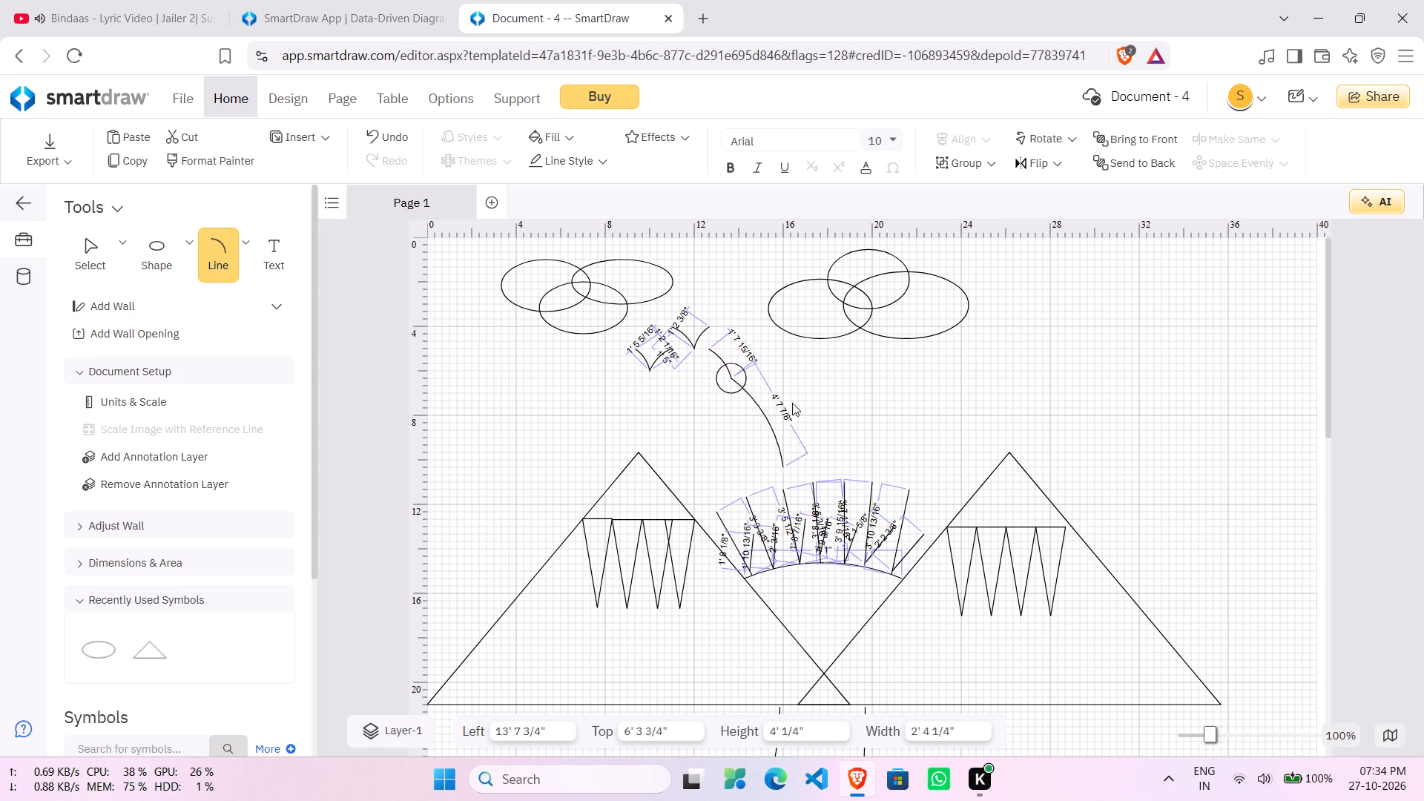
{"action": "left_click_drag", "start_coordinate": [792, 403], "coordinate": [810, 398]}
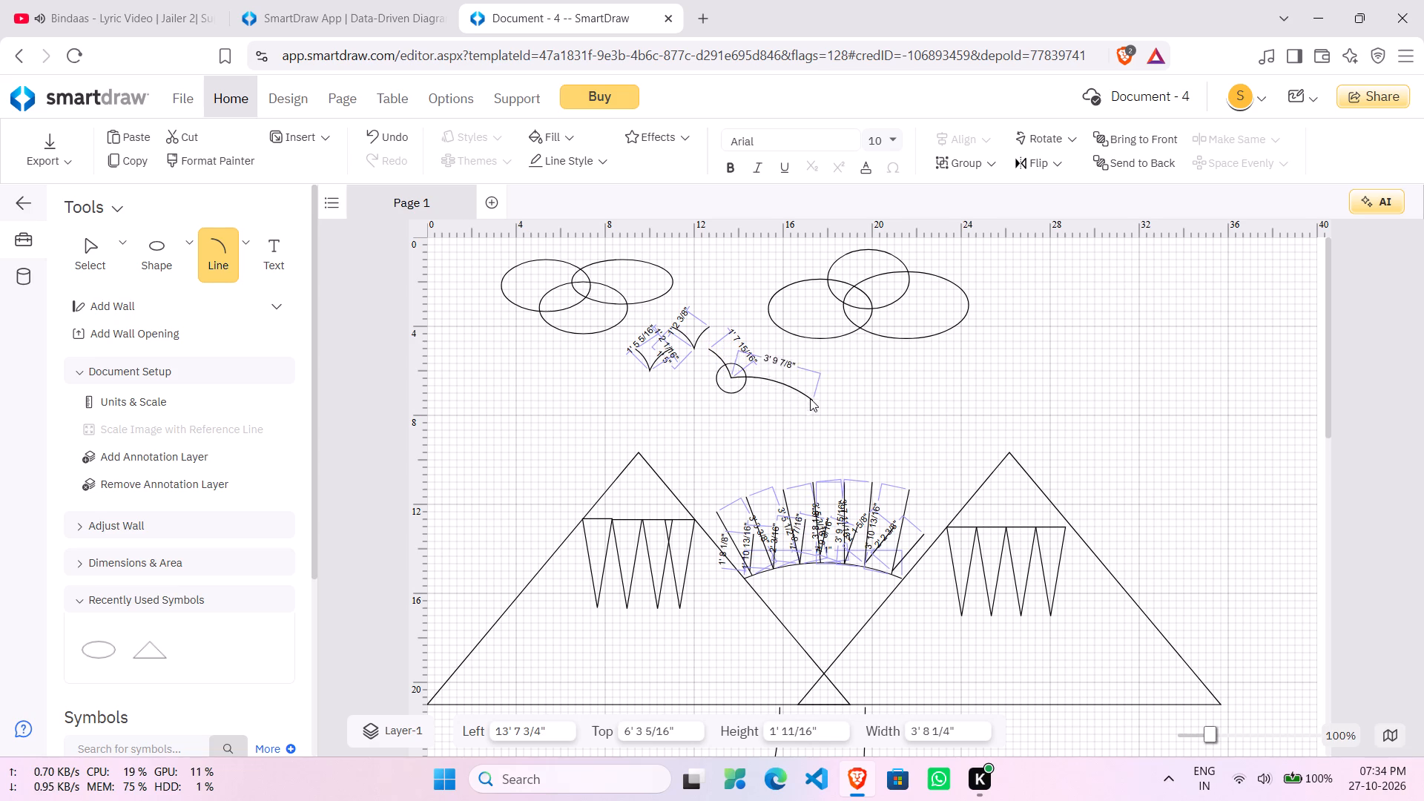
{"action": "left_click_drag", "start_coordinate": [810, 398], "coordinate": [811, 375]}
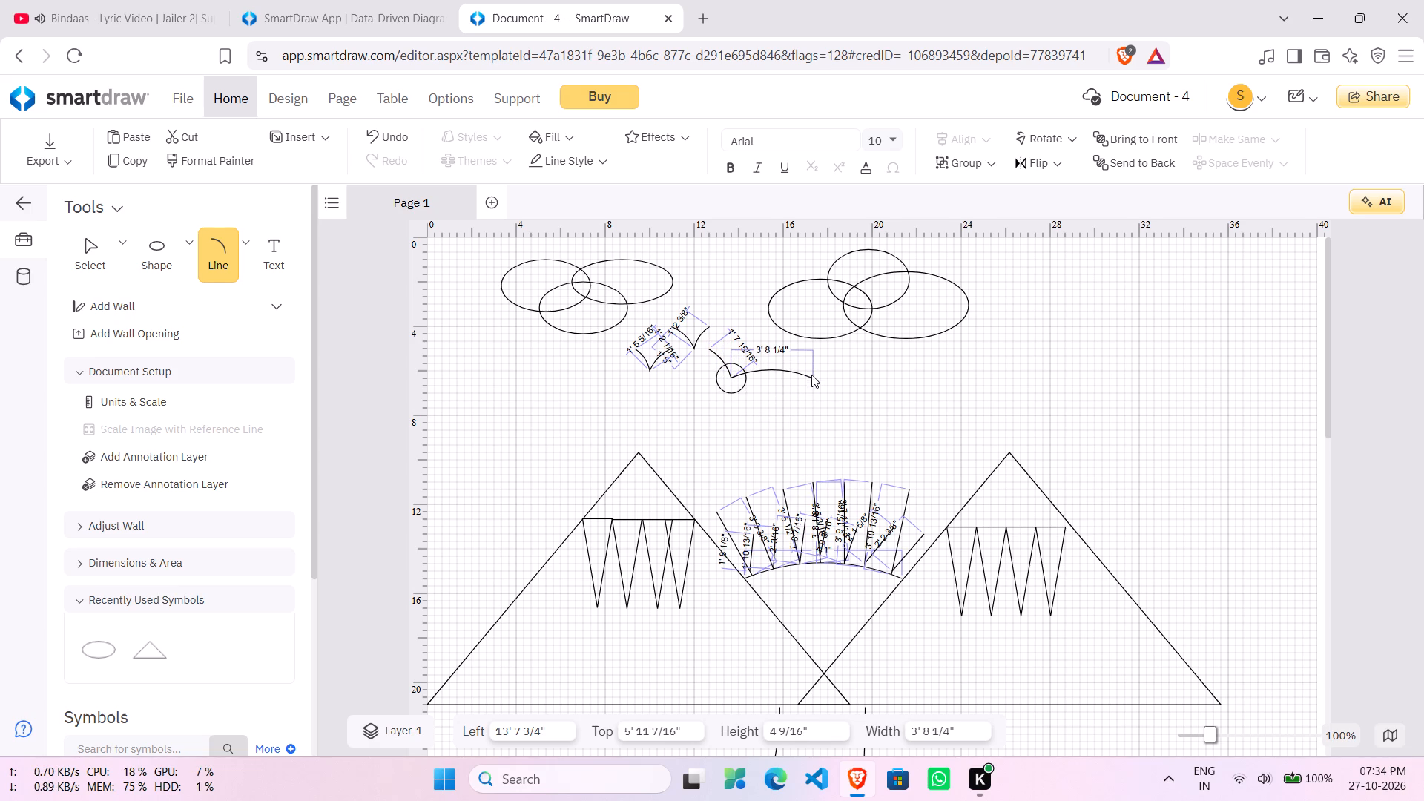
{"action": "left_click_drag", "start_coordinate": [811, 375], "coordinate": [810, 340]}
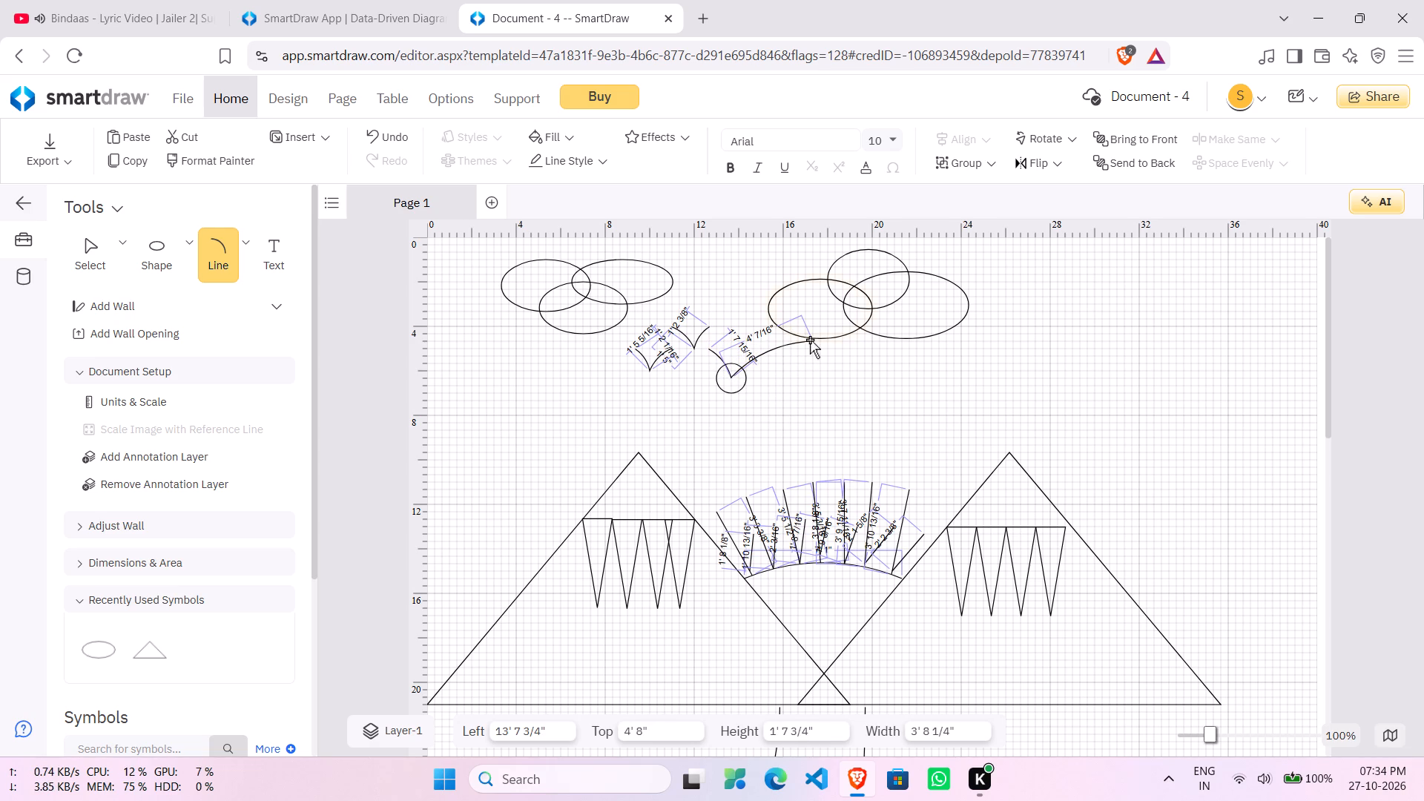
{"action": "left_click_drag", "start_coordinate": [810, 340], "coordinate": [810, 338]}
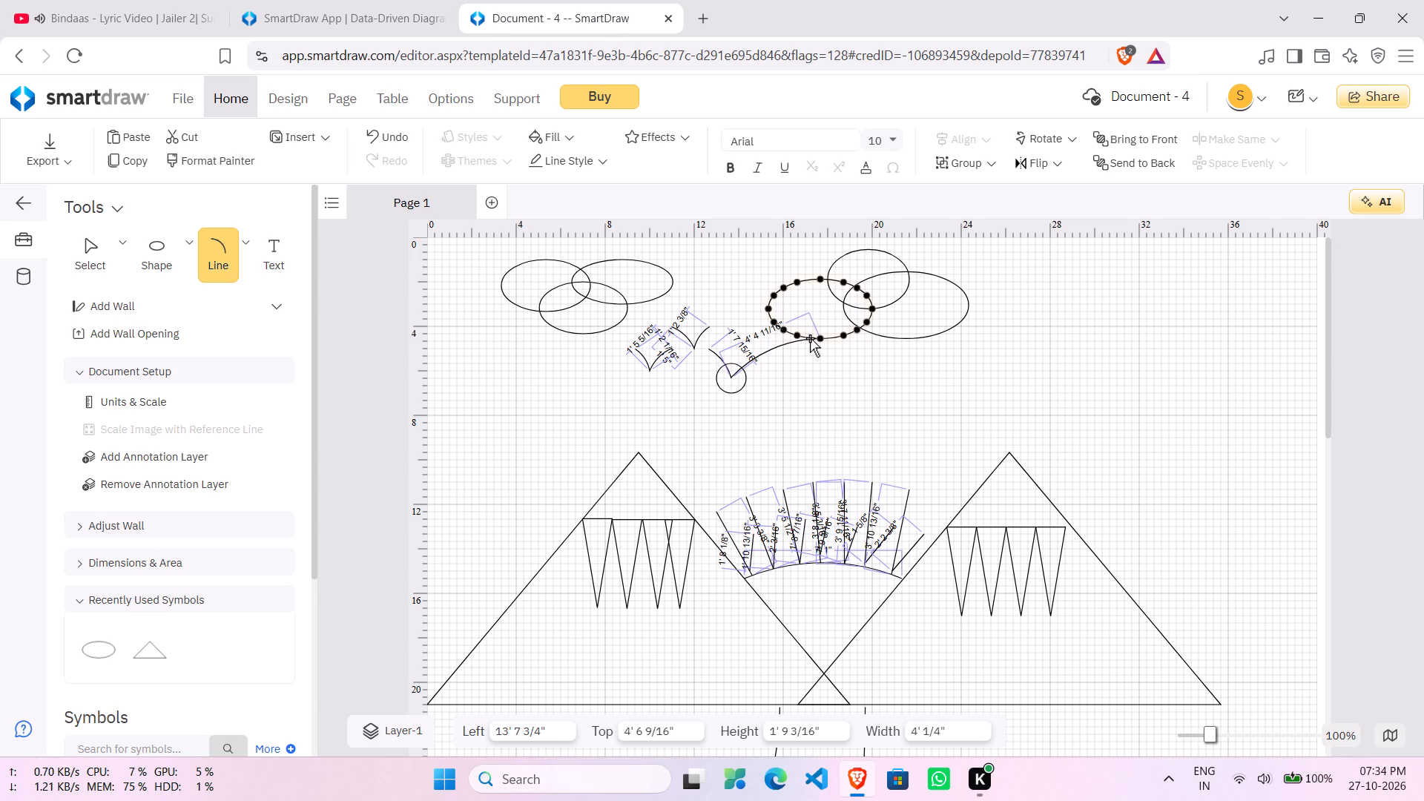
{"action": "left_click_drag", "start_coordinate": [810, 338], "coordinate": [806, 360]}
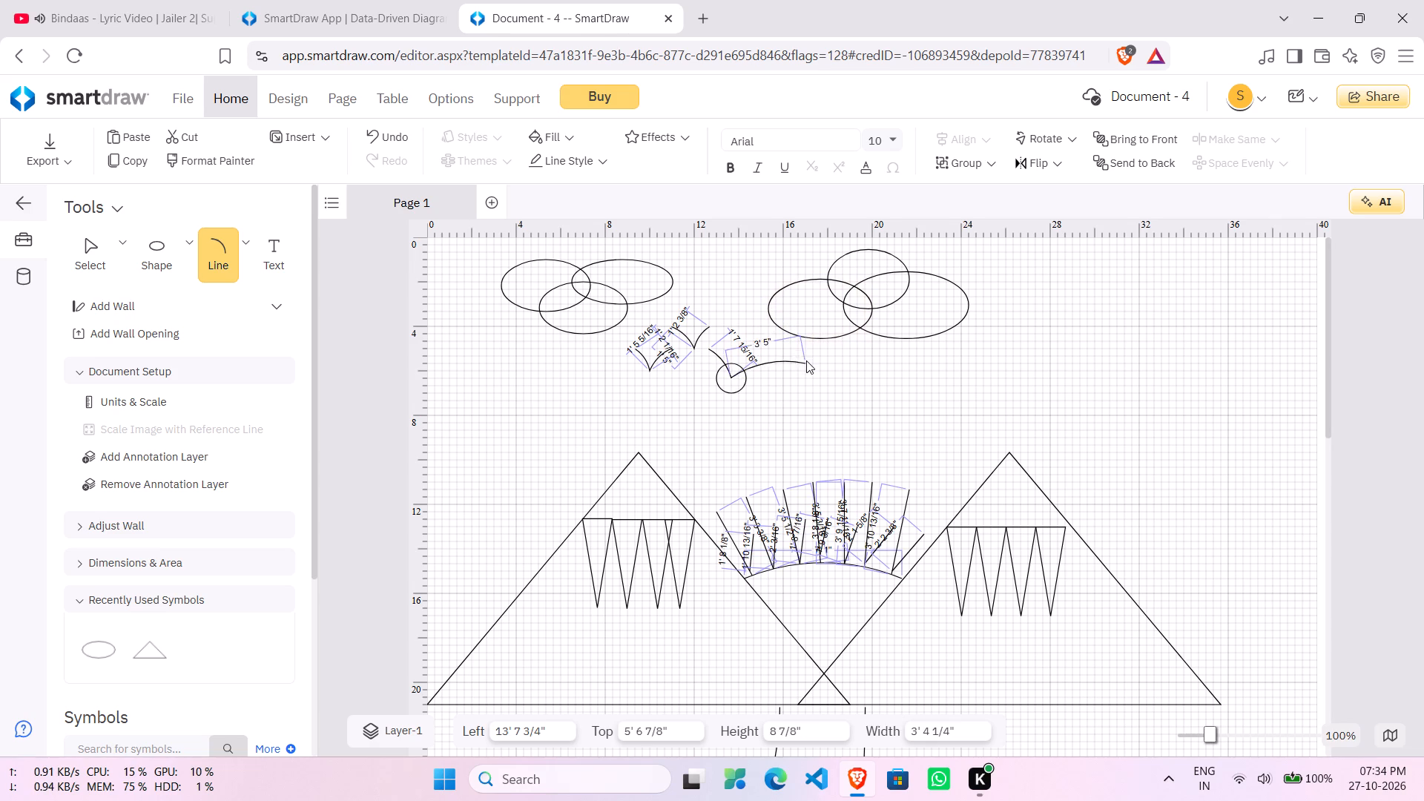
{"action": "left_click_drag", "start_coordinate": [806, 360], "coordinate": [707, 344]}
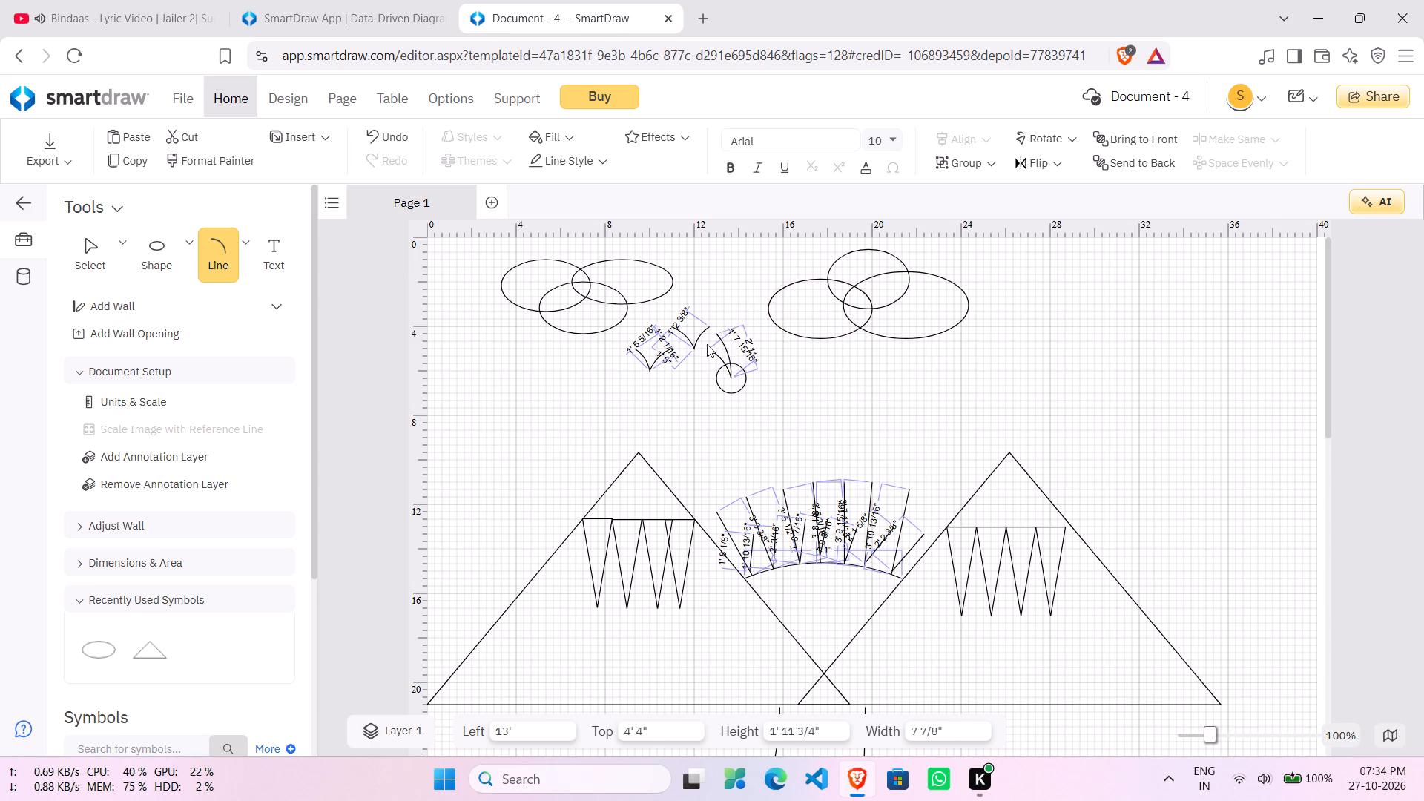
{"action": "left_click_drag", "start_coordinate": [707, 344], "coordinate": [759, 481]}
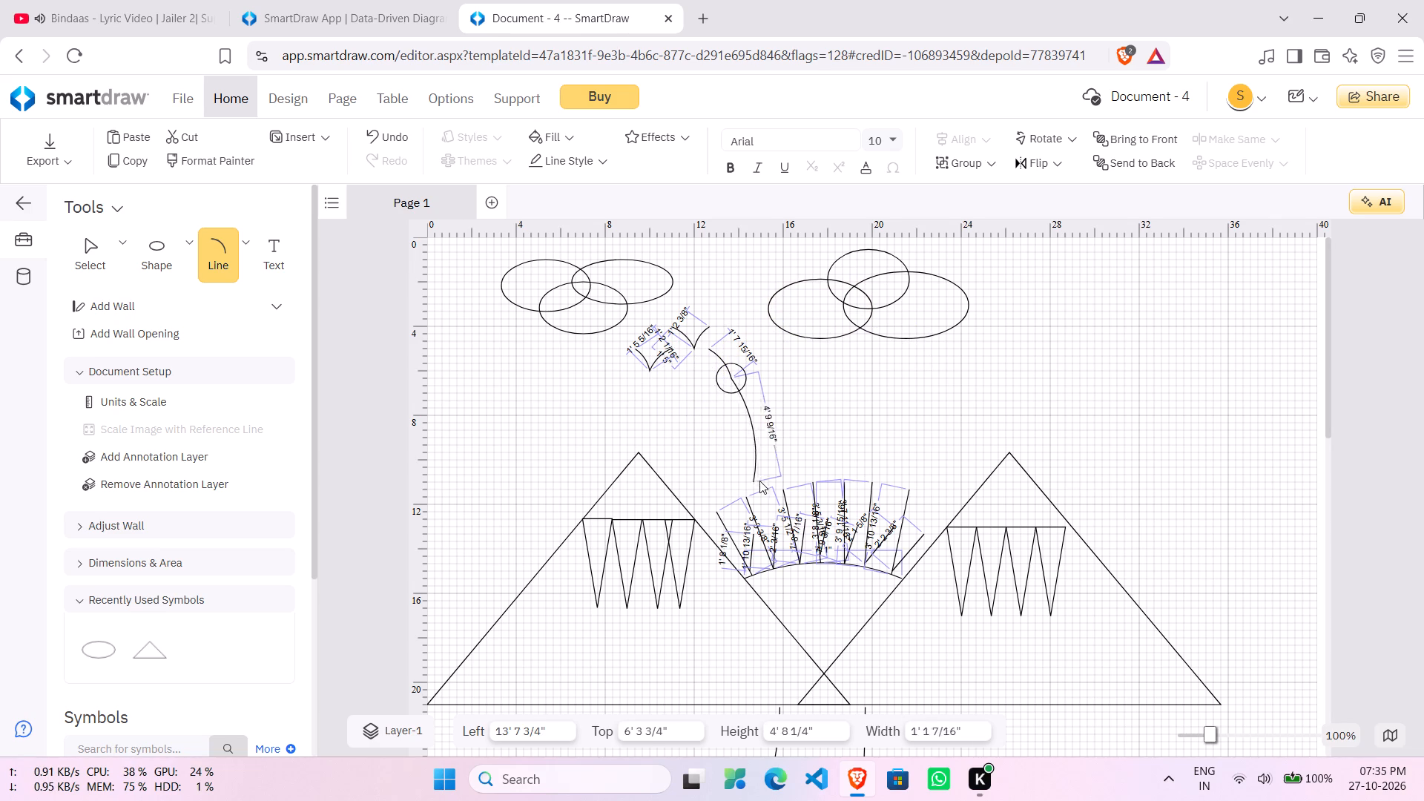
{"action": "left_click_drag", "start_coordinate": [759, 481], "coordinate": [797, 371]}
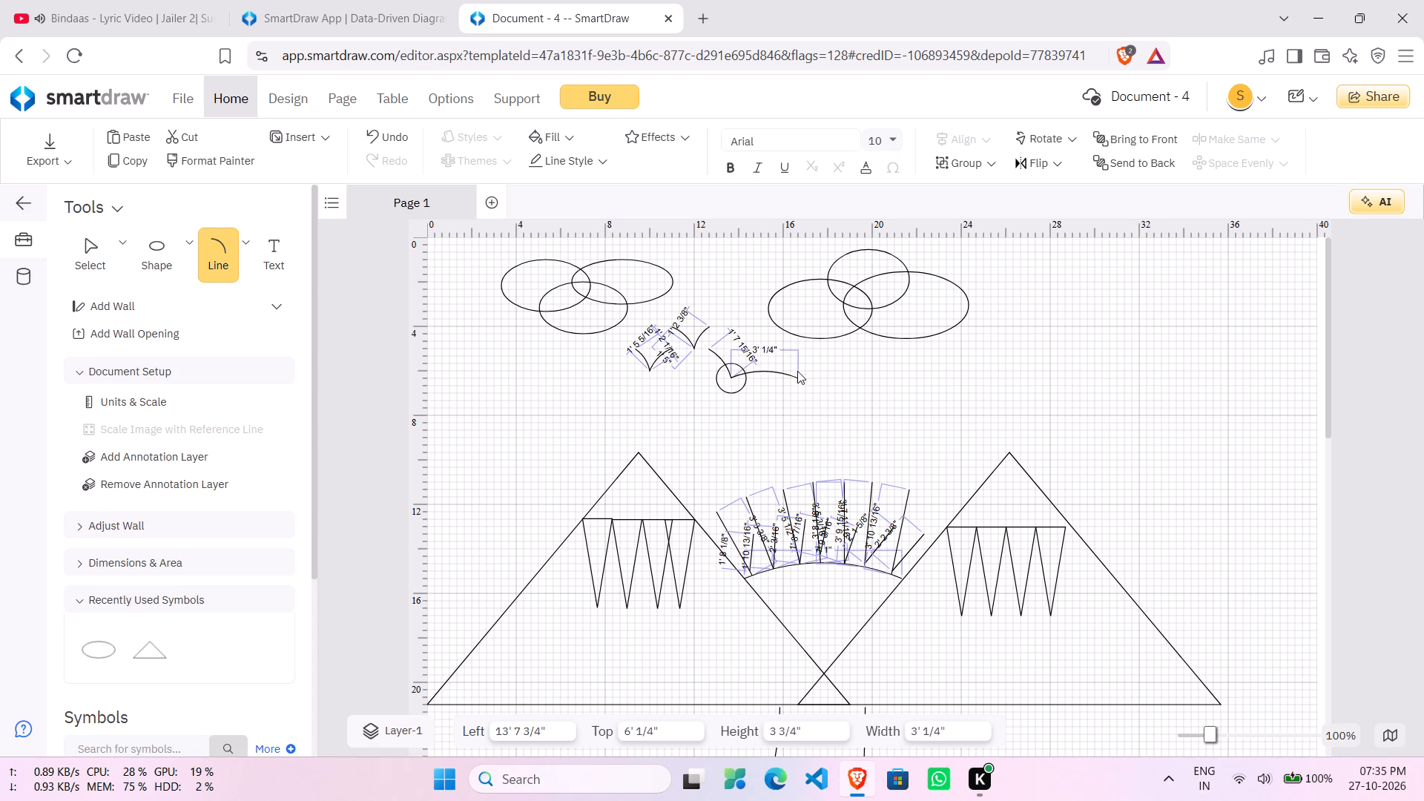
{"action": "left_click_drag", "start_coordinate": [797, 371], "coordinate": [765, 348]}
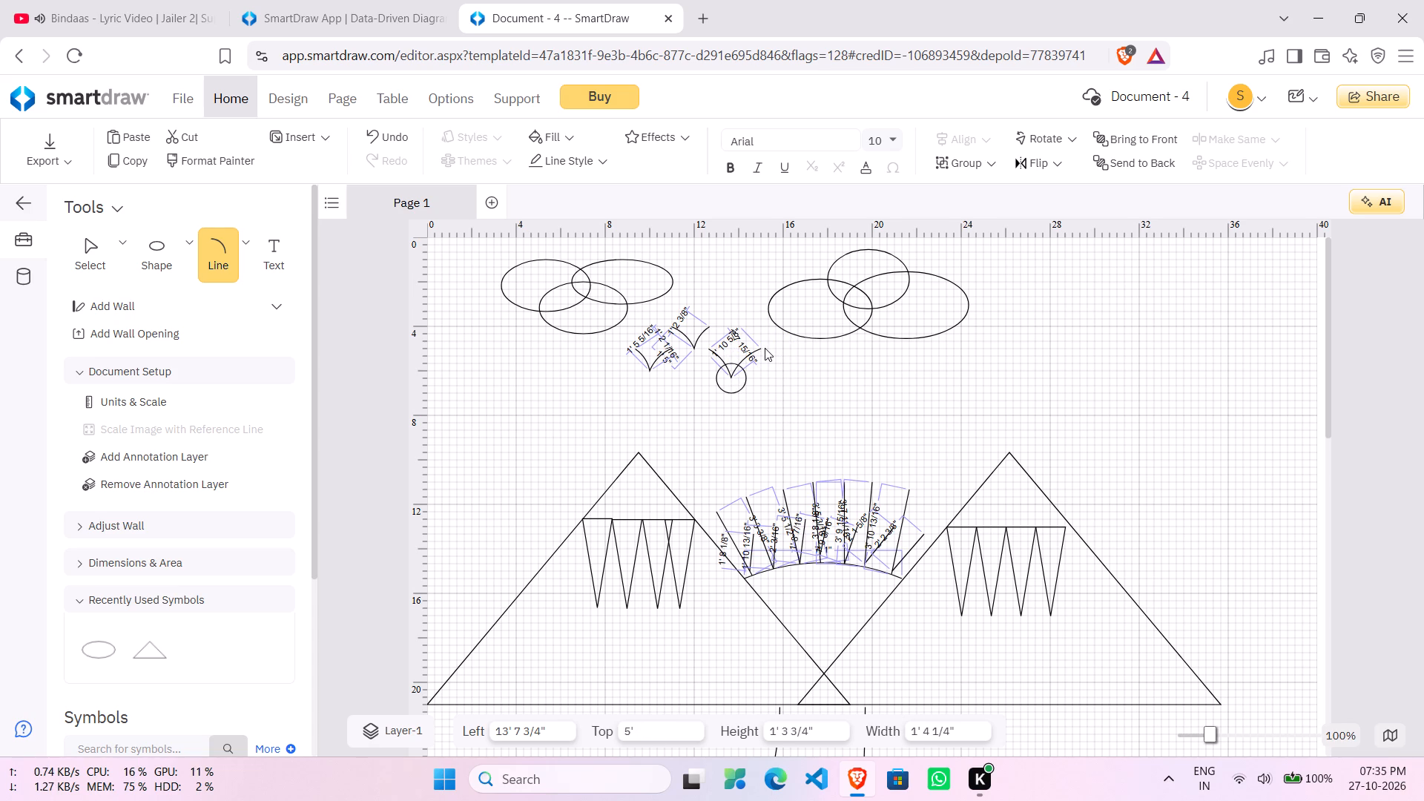
{"action": "left_click_drag", "start_coordinate": [765, 348], "coordinate": [754, 349]}
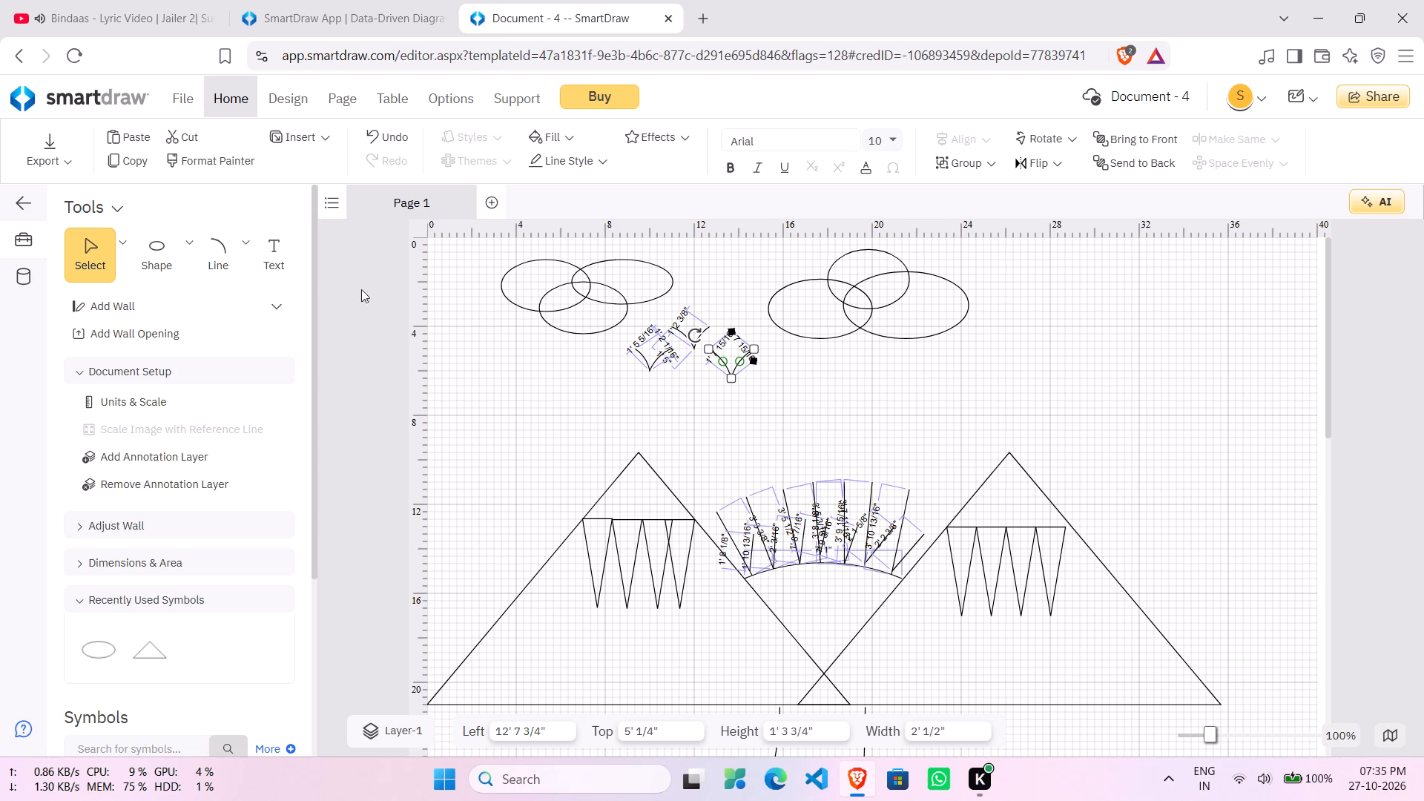
Draw a fourth curved-line bird between the second and third, about 1' 8 1/4" wide and 1' 4 1/8" high overall.
{"action": "left_click", "coordinate": [220, 259]}
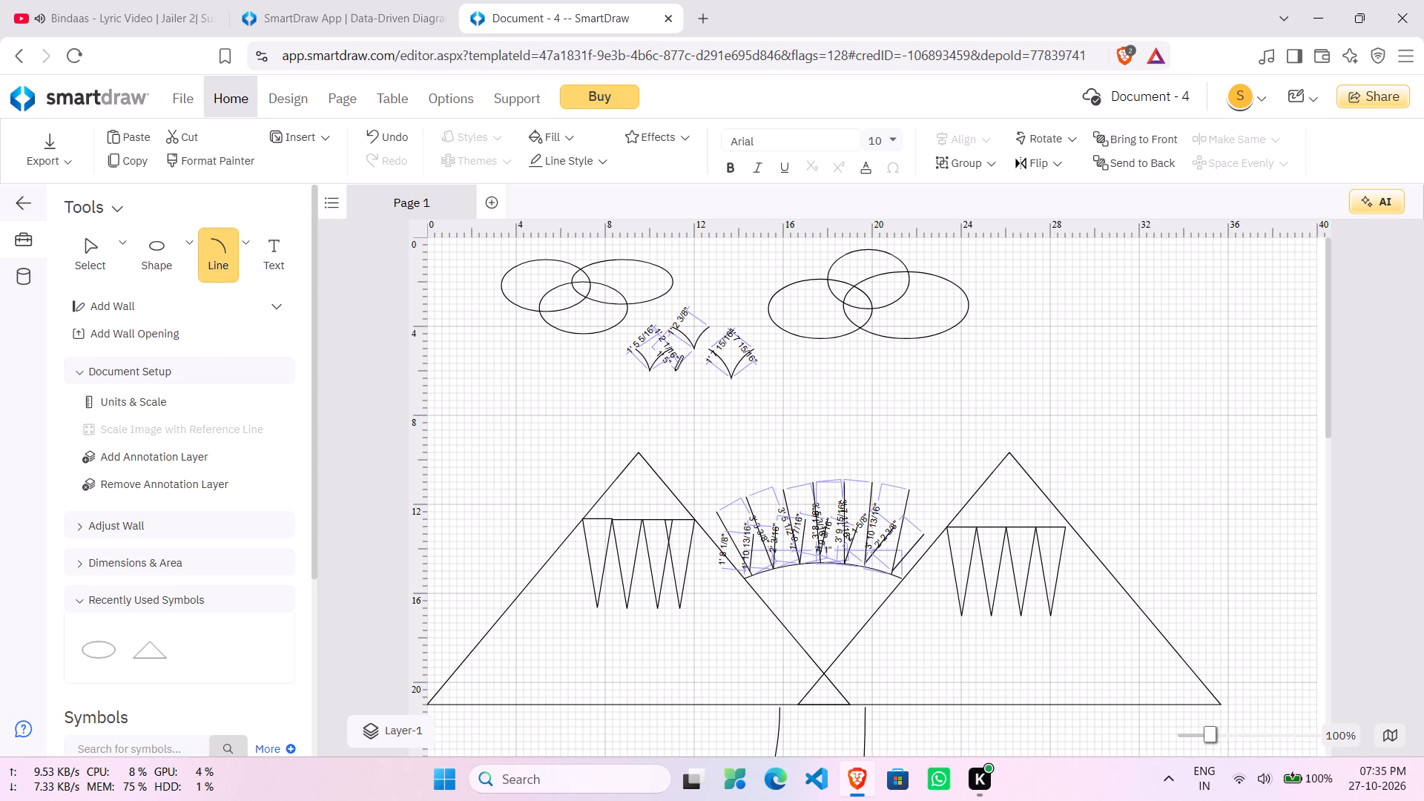
{"action": "left_click_drag", "start_coordinate": [673, 360], "coordinate": [683, 366]}
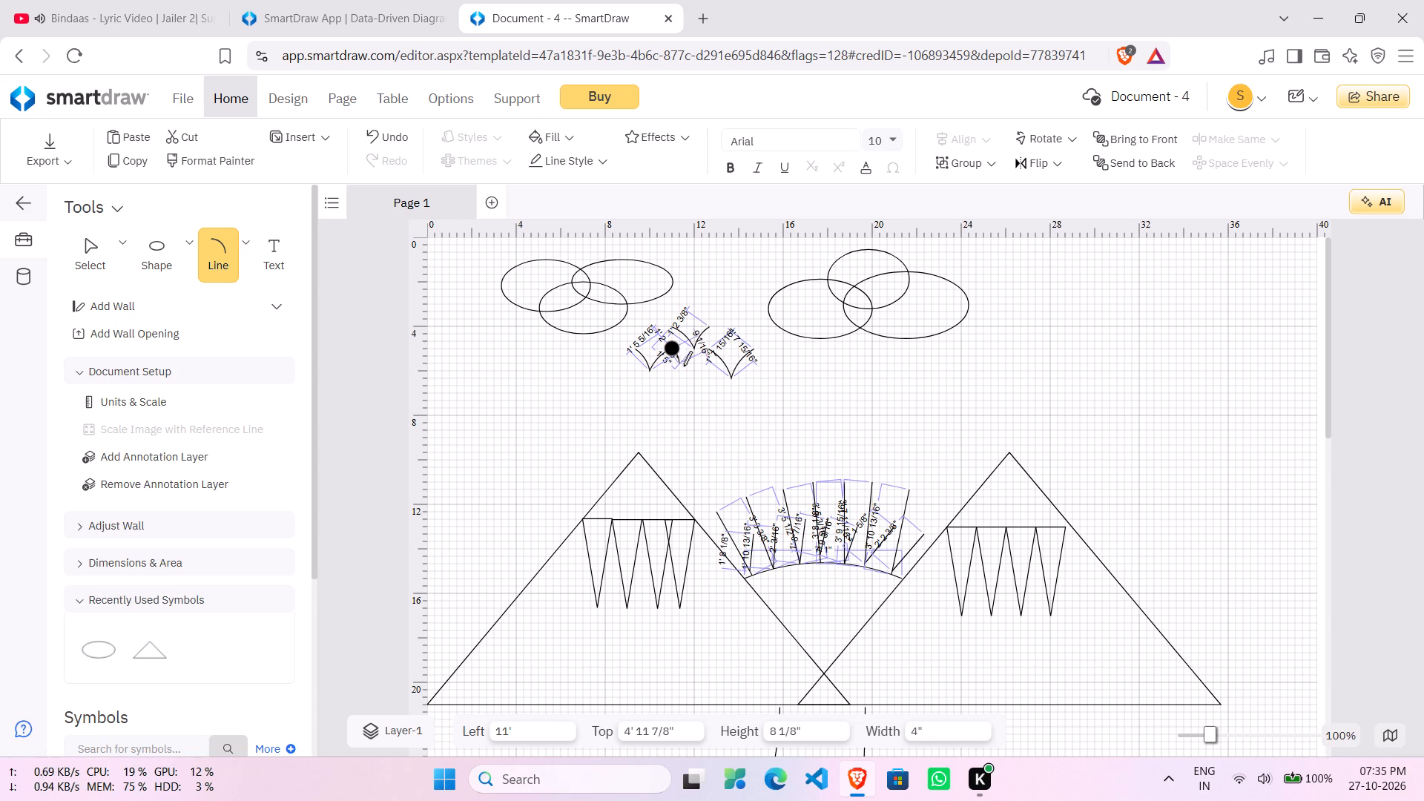
{"action": "left_click_drag", "start_coordinate": [683, 366], "coordinate": [688, 378]}
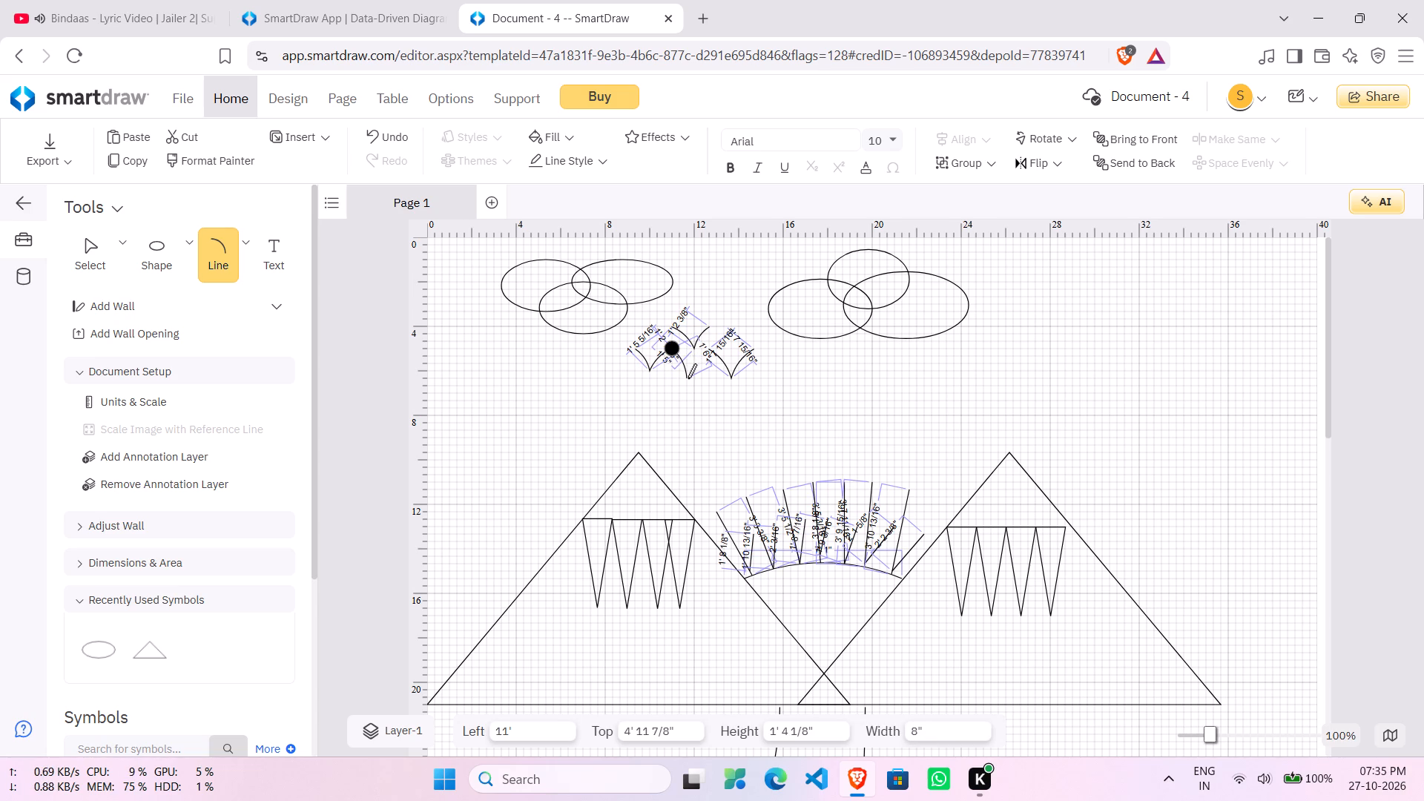
{"action": "left_click_drag", "start_coordinate": [688, 378], "coordinate": [688, 379]}
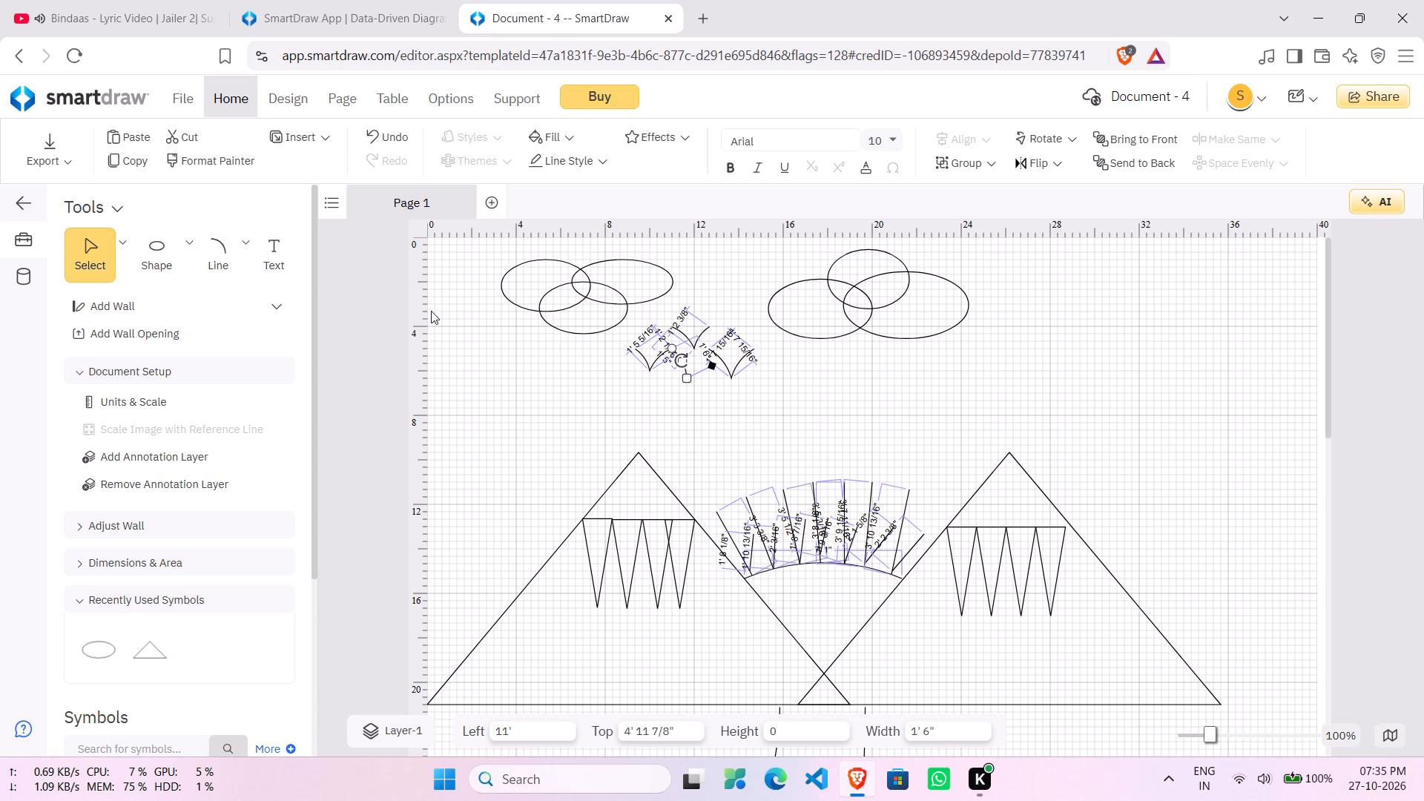
{"action": "left_click", "coordinate": [218, 245]}
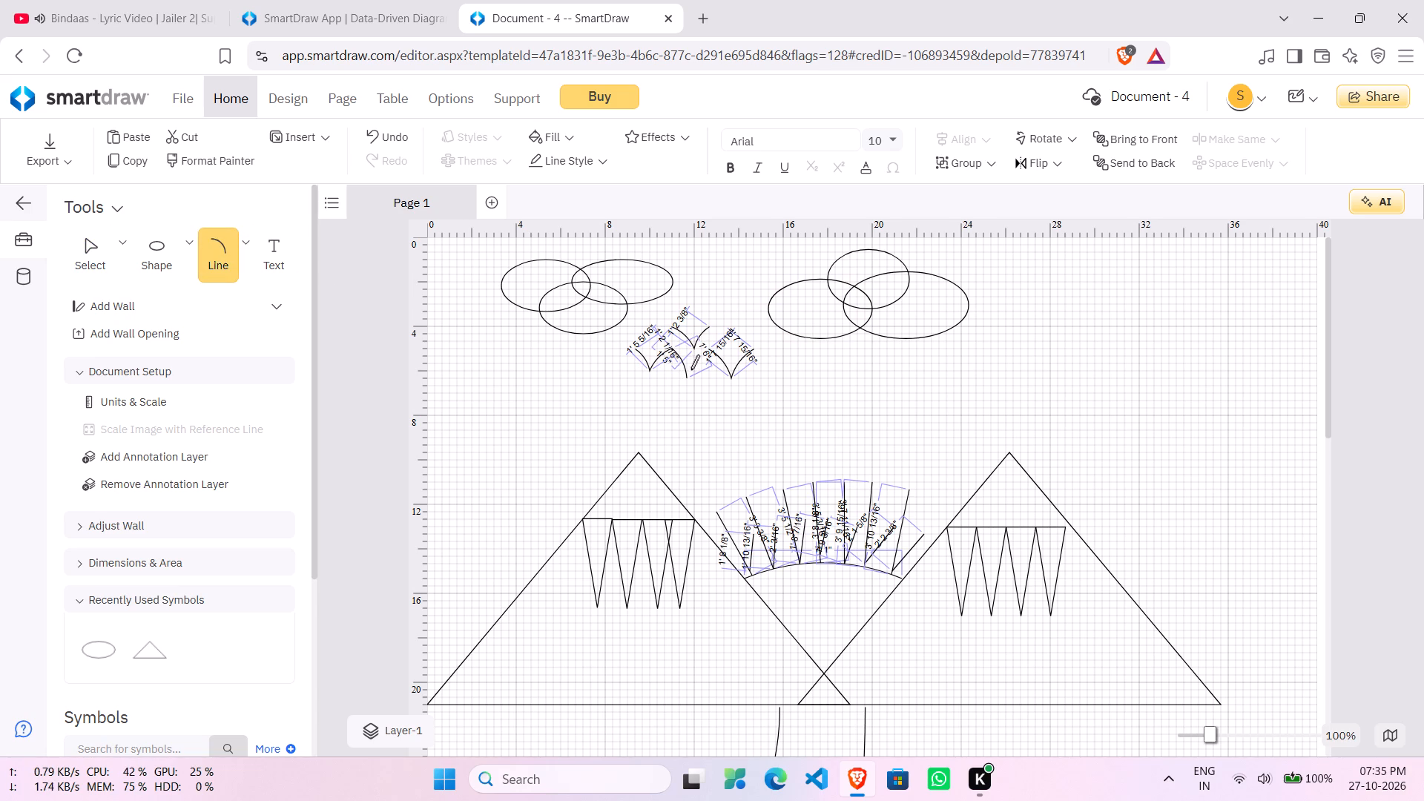
{"action": "left_click_drag", "start_coordinate": [687, 377], "coordinate": [696, 359]}
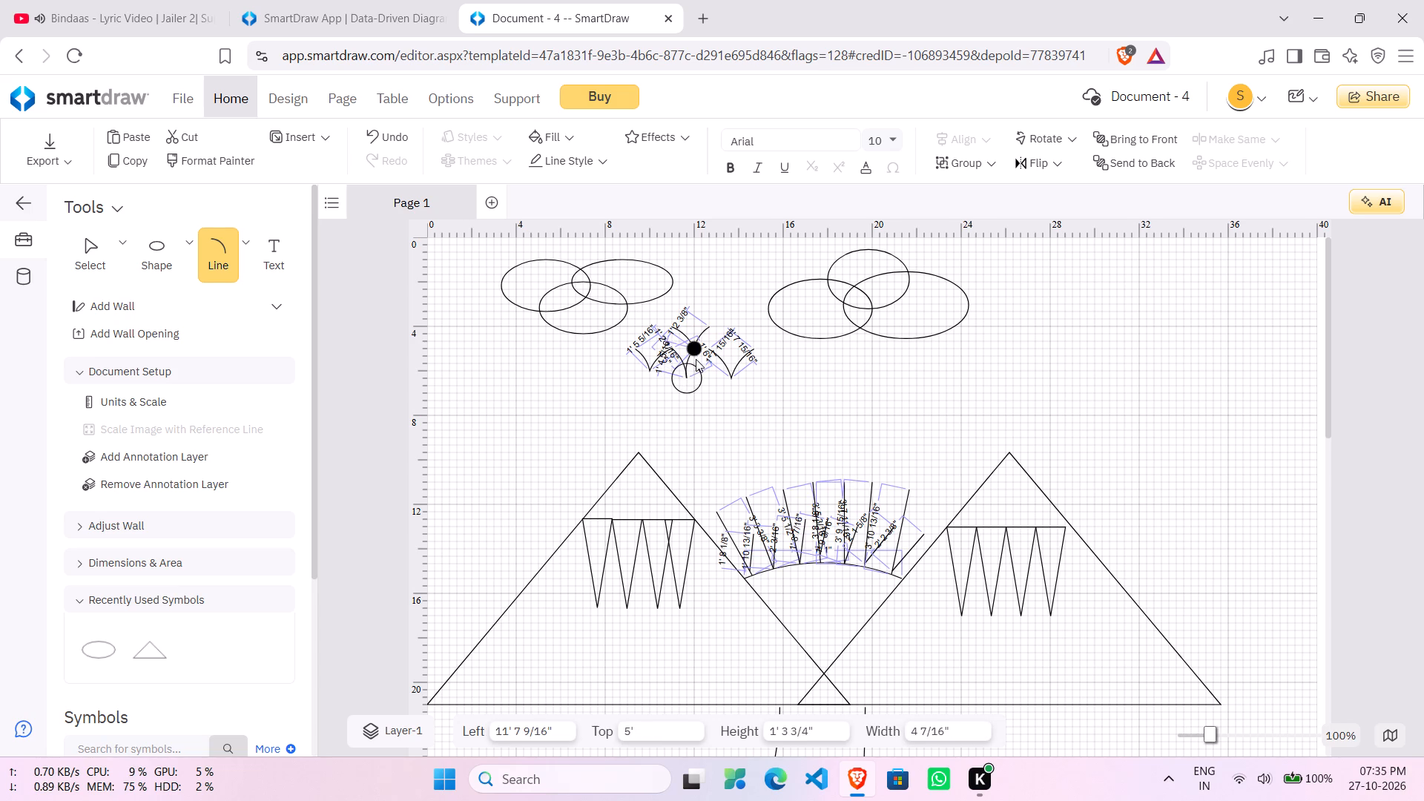
{"action": "left_click_drag", "start_coordinate": [696, 359], "coordinate": [698, 356]}
{"action": "left_click_drag", "start_coordinate": [698, 356], "coordinate": [705, 357]}
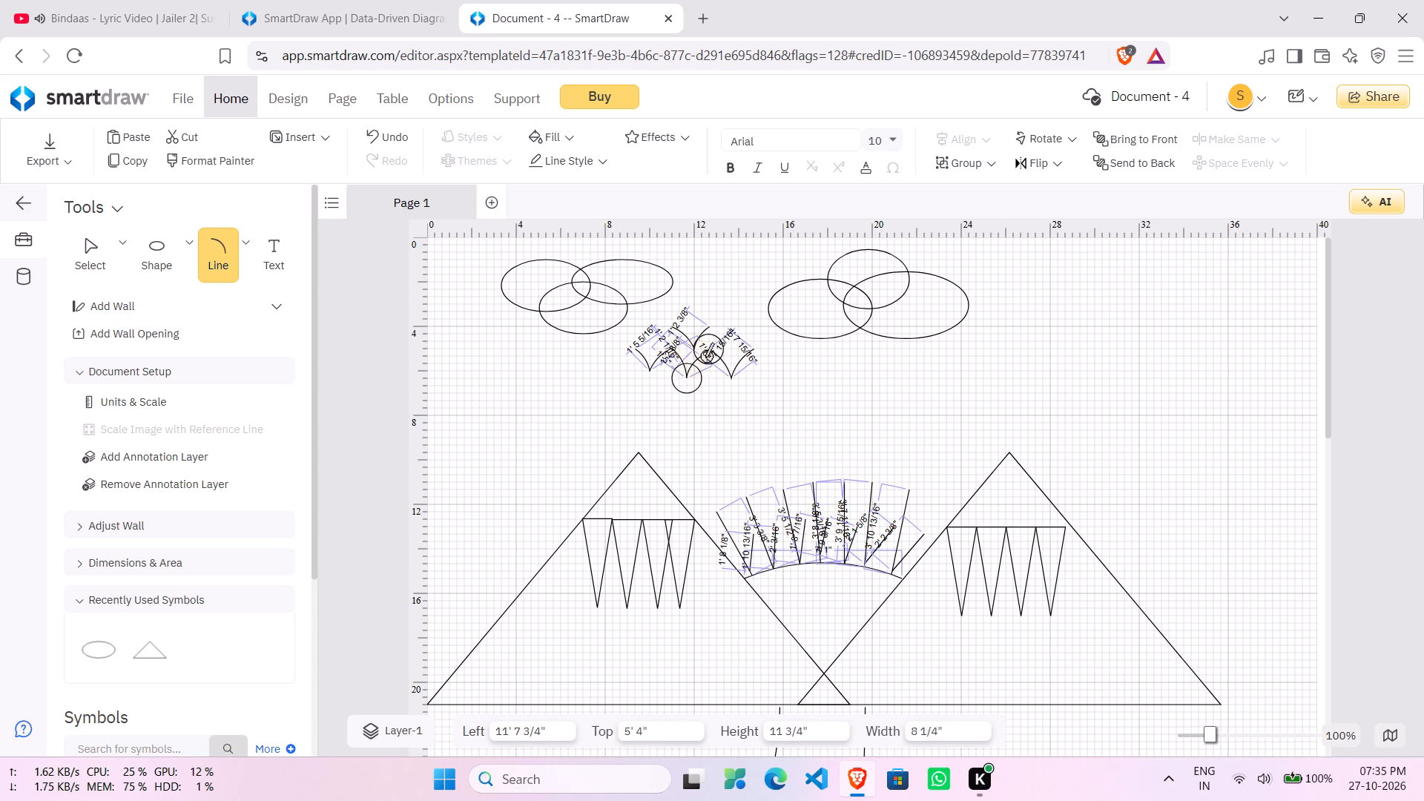
{"action": "left_click_drag", "start_coordinate": [705, 357], "coordinate": [707, 360]}
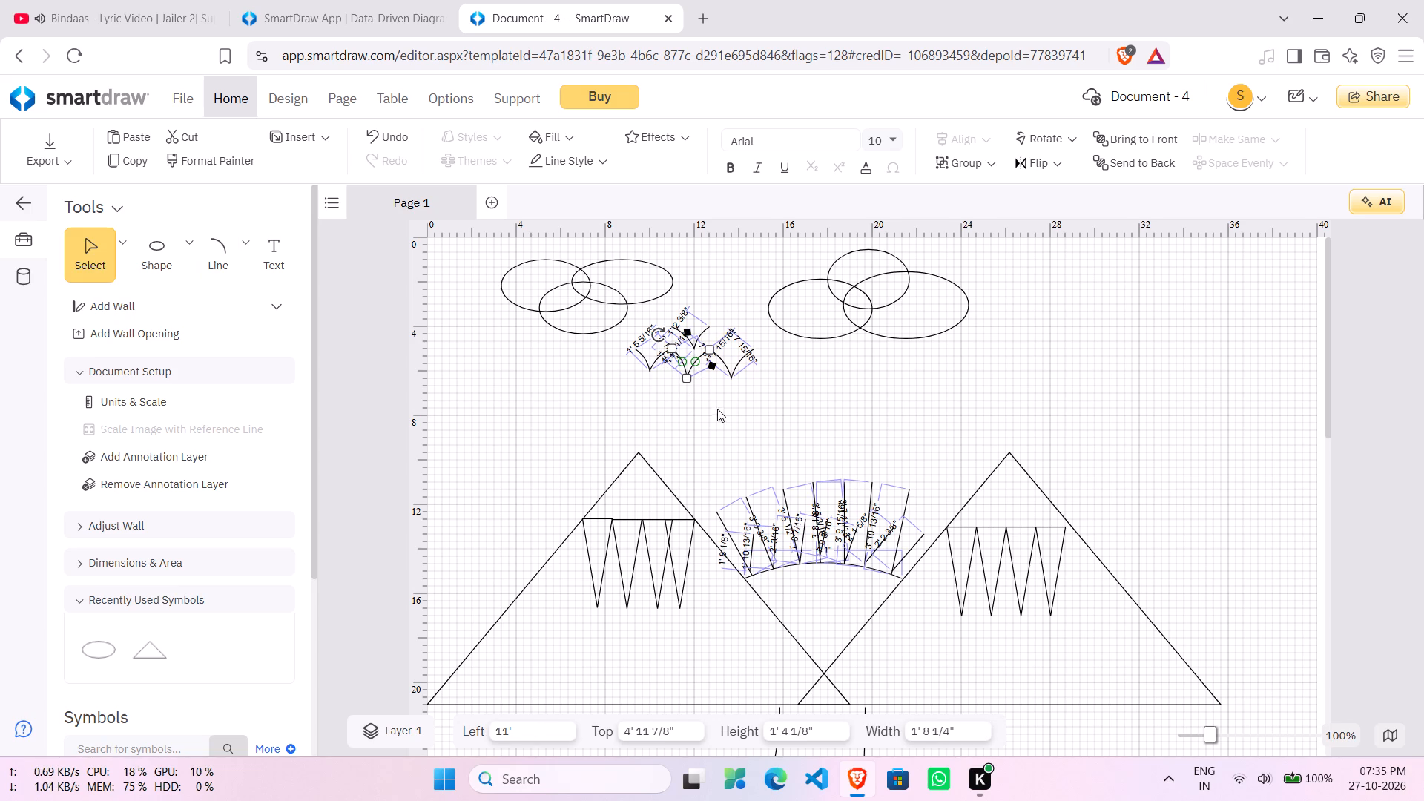
{"action": "left_click", "coordinate": [716, 421]}
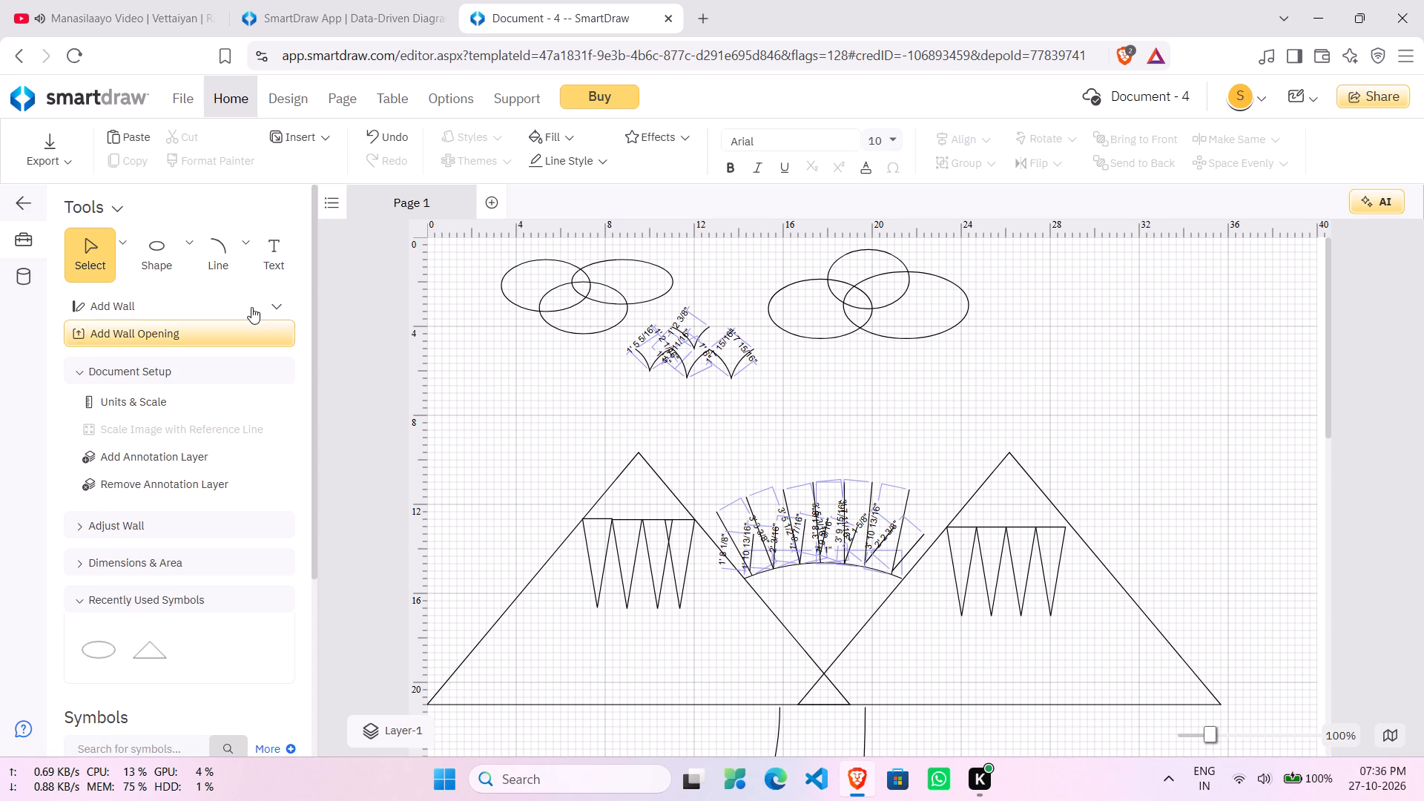
Draw a fifth bird below the second and fourth from two curved lines, about 1' 2 3/8" and 1' 2 1/16" long.
{"action": "left_click", "coordinate": [207, 257]}
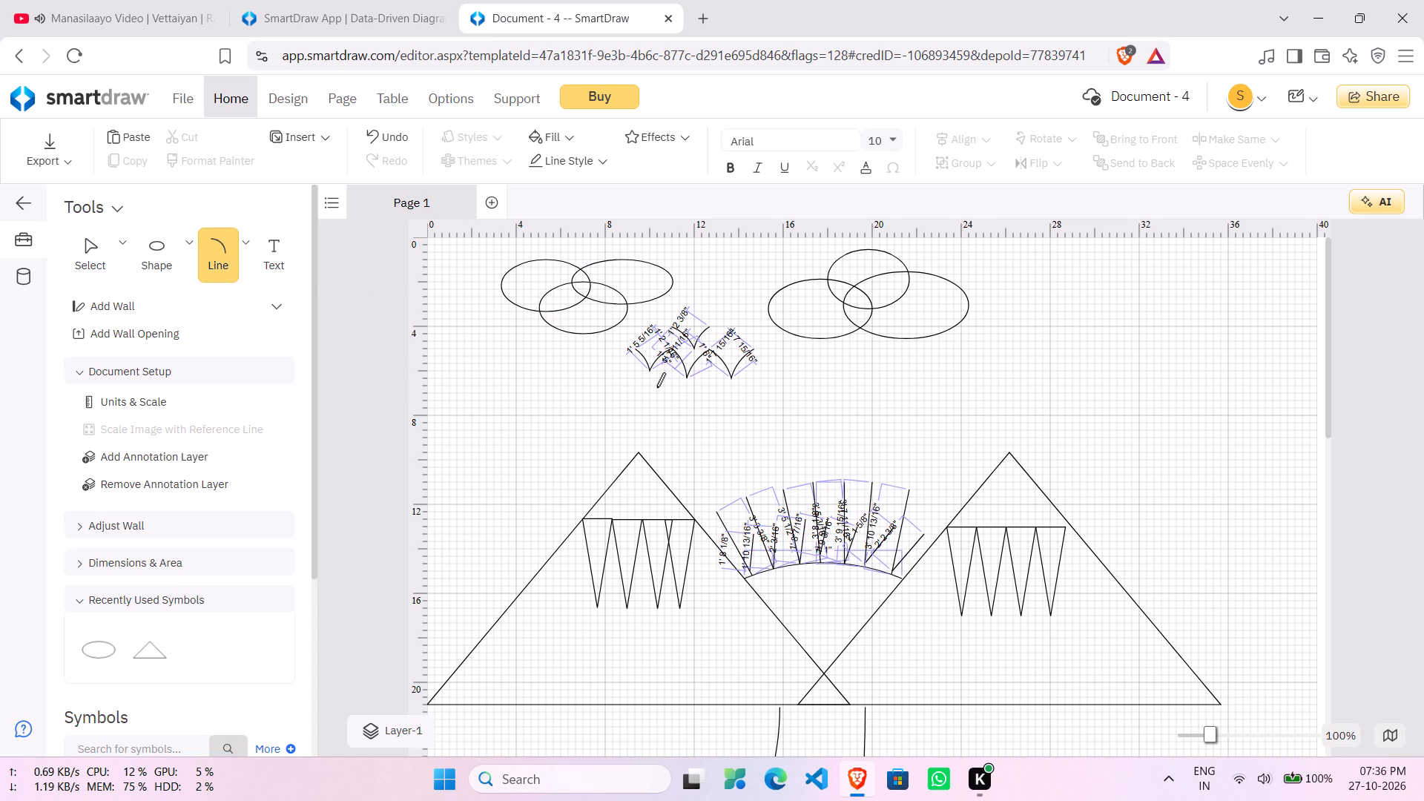
{"action": "left_click_drag", "start_coordinate": [647, 386], "coordinate": [650, 385]}
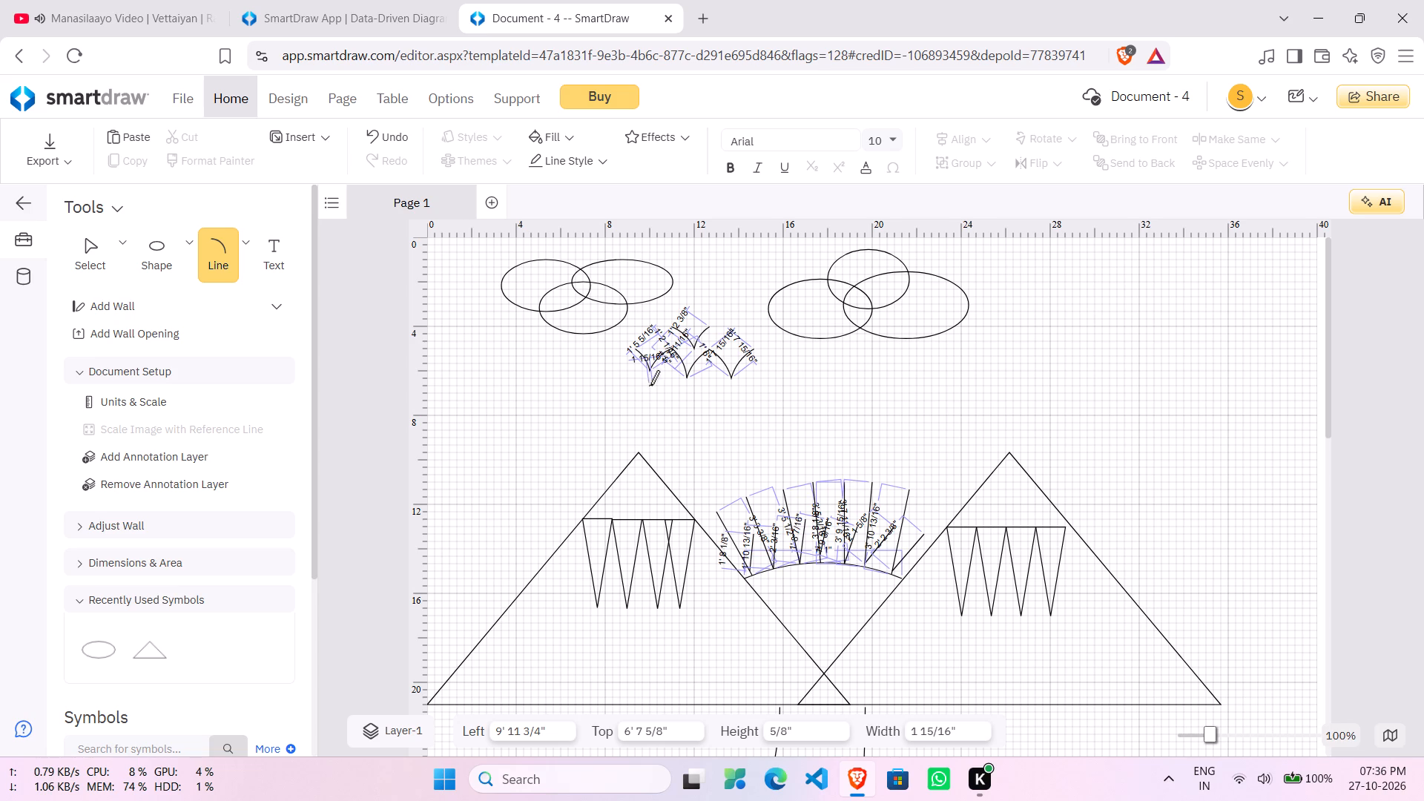
{"action": "left_click_drag", "start_coordinate": [650, 385], "coordinate": [664, 404]}
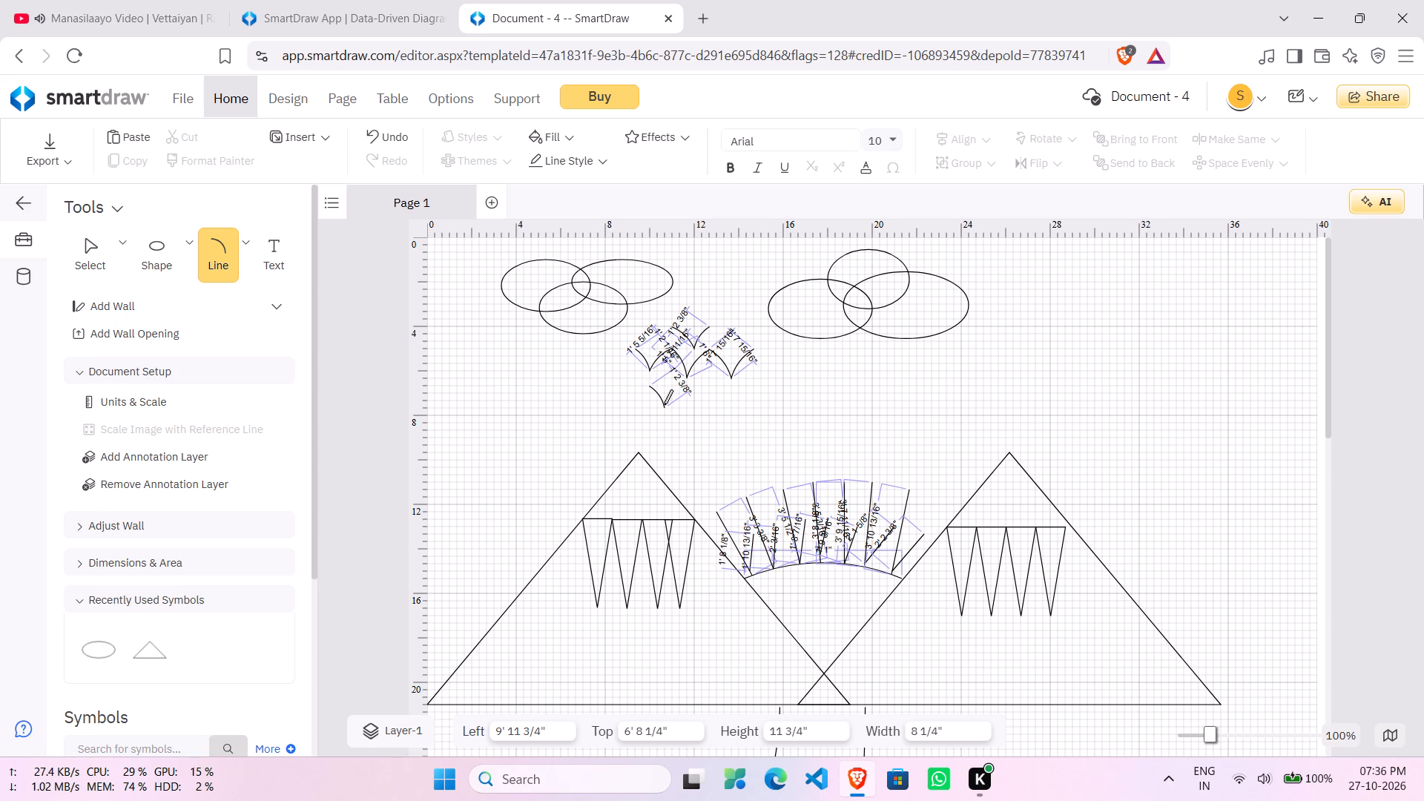
{"action": "left_click_drag", "start_coordinate": [664, 404], "coordinate": [667, 409]}
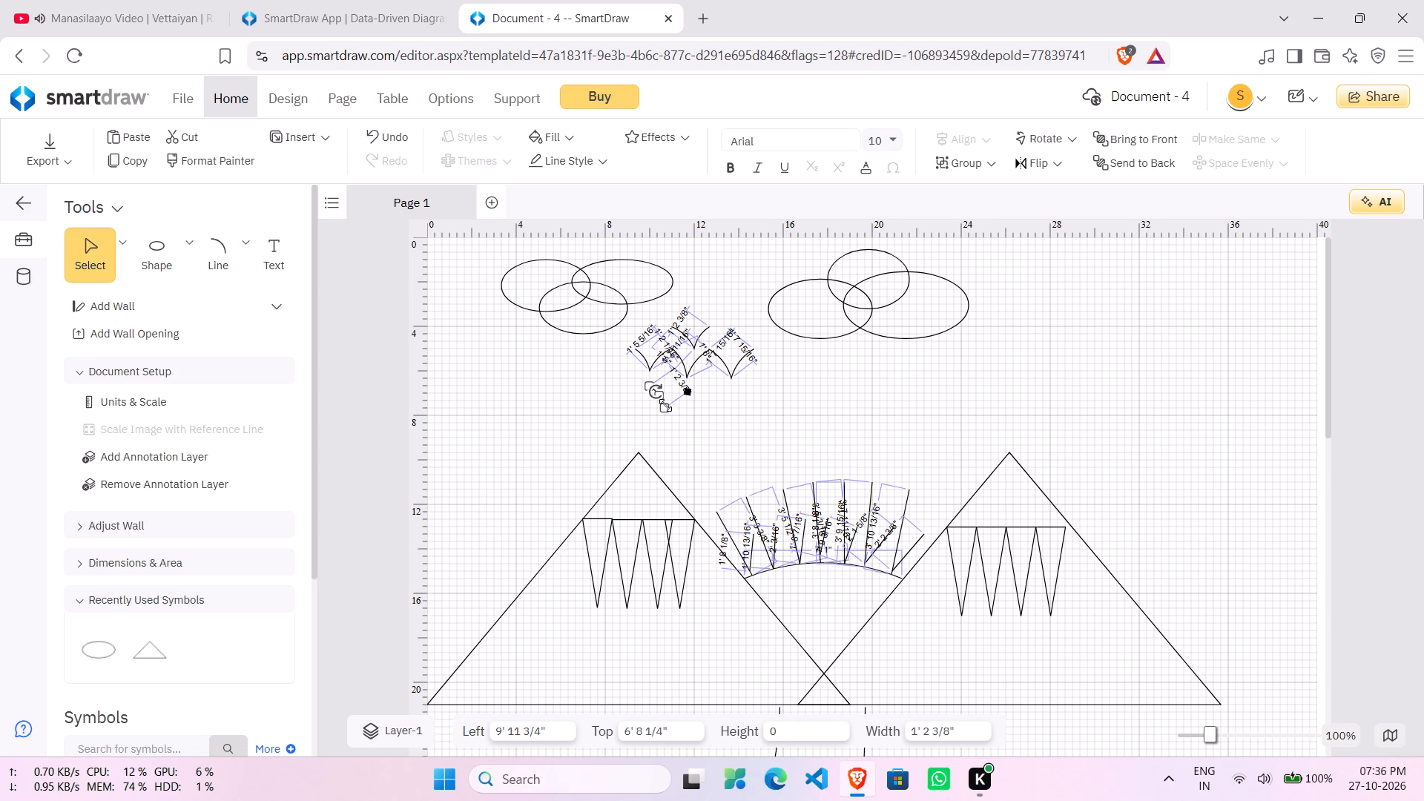
{"action": "left_click", "coordinate": [205, 254]}
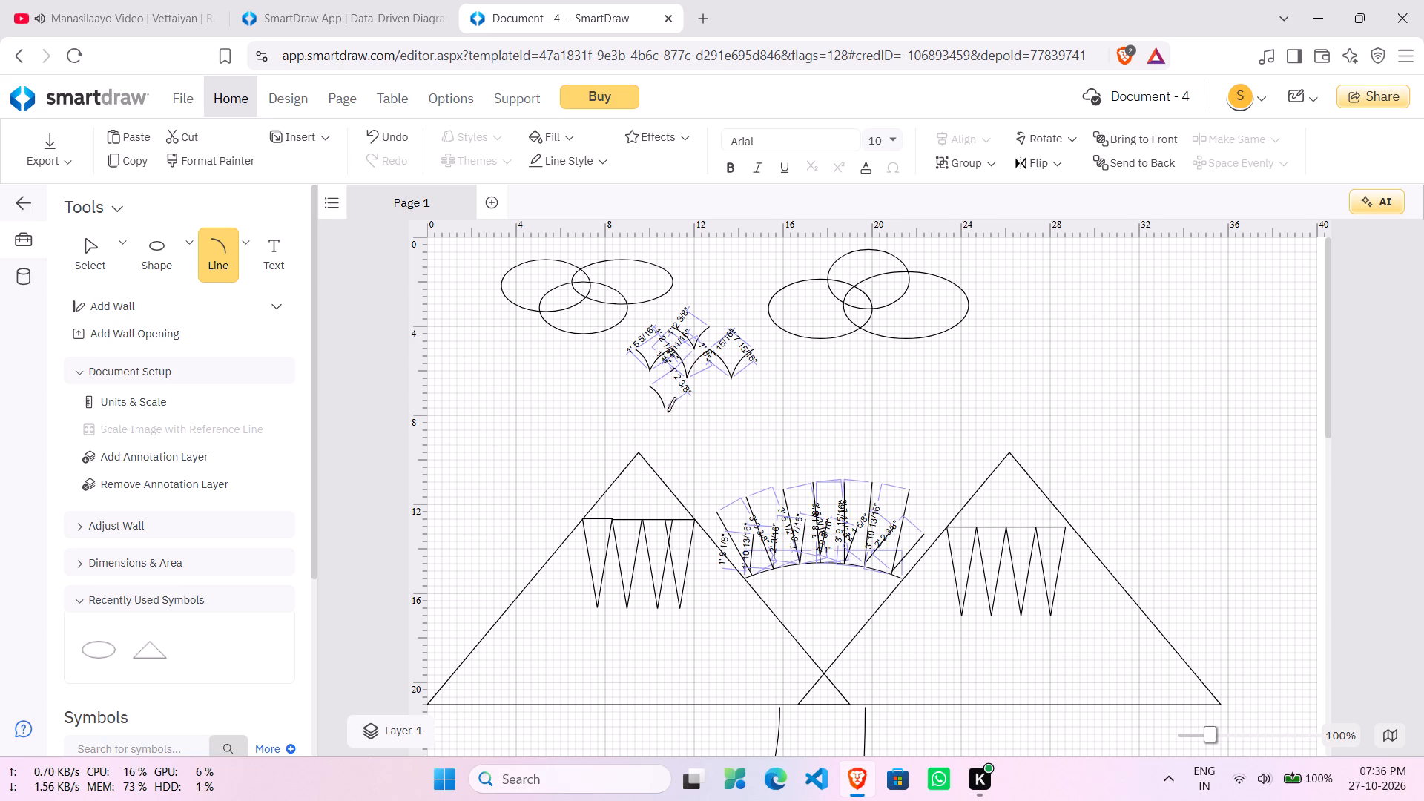
{"action": "left_click_drag", "start_coordinate": [666, 406], "coordinate": [681, 387]}
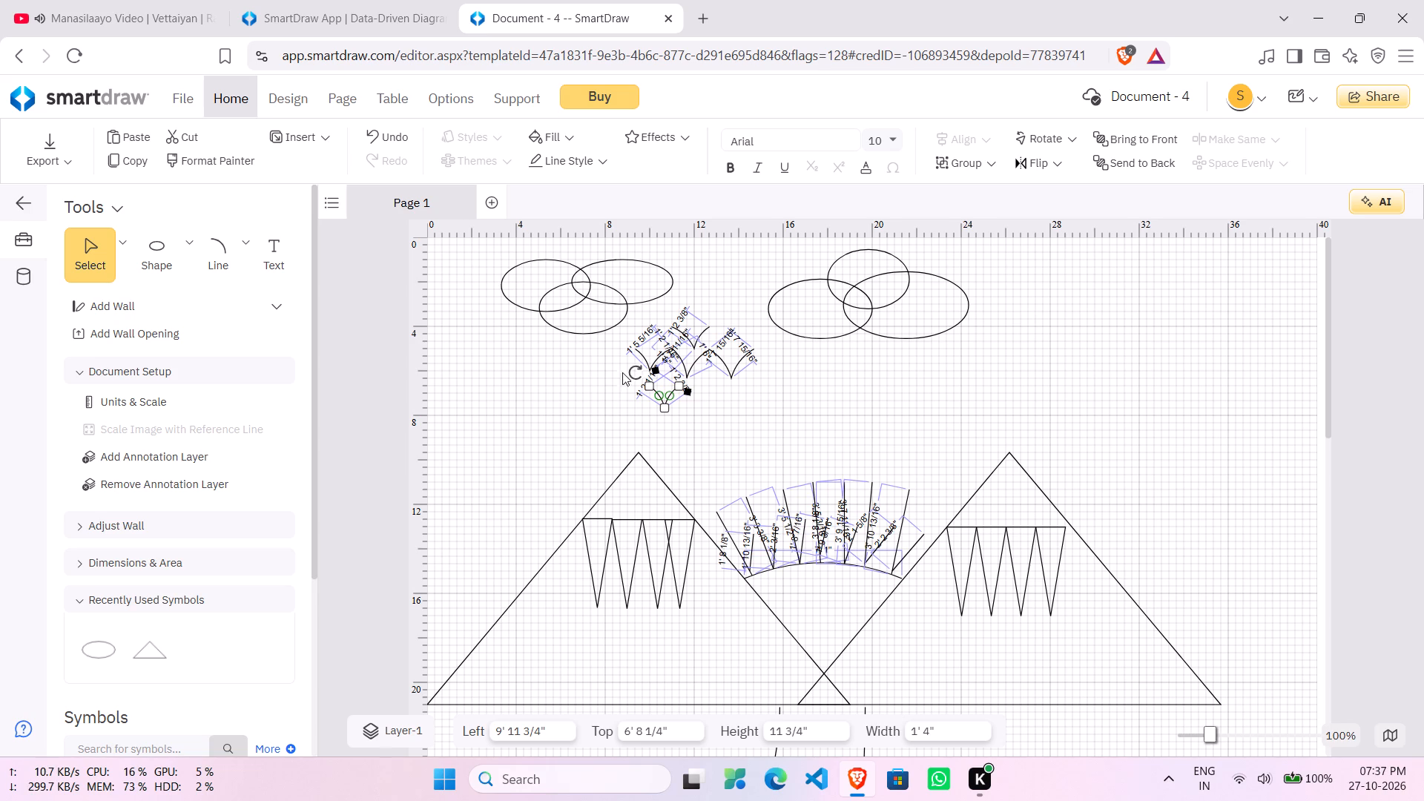
Draw a sixth bird to the left of the fifth, with curved wings about 1' 4 5/8" and 1' 5" long.
{"action": "left_click", "coordinate": [235, 263]}
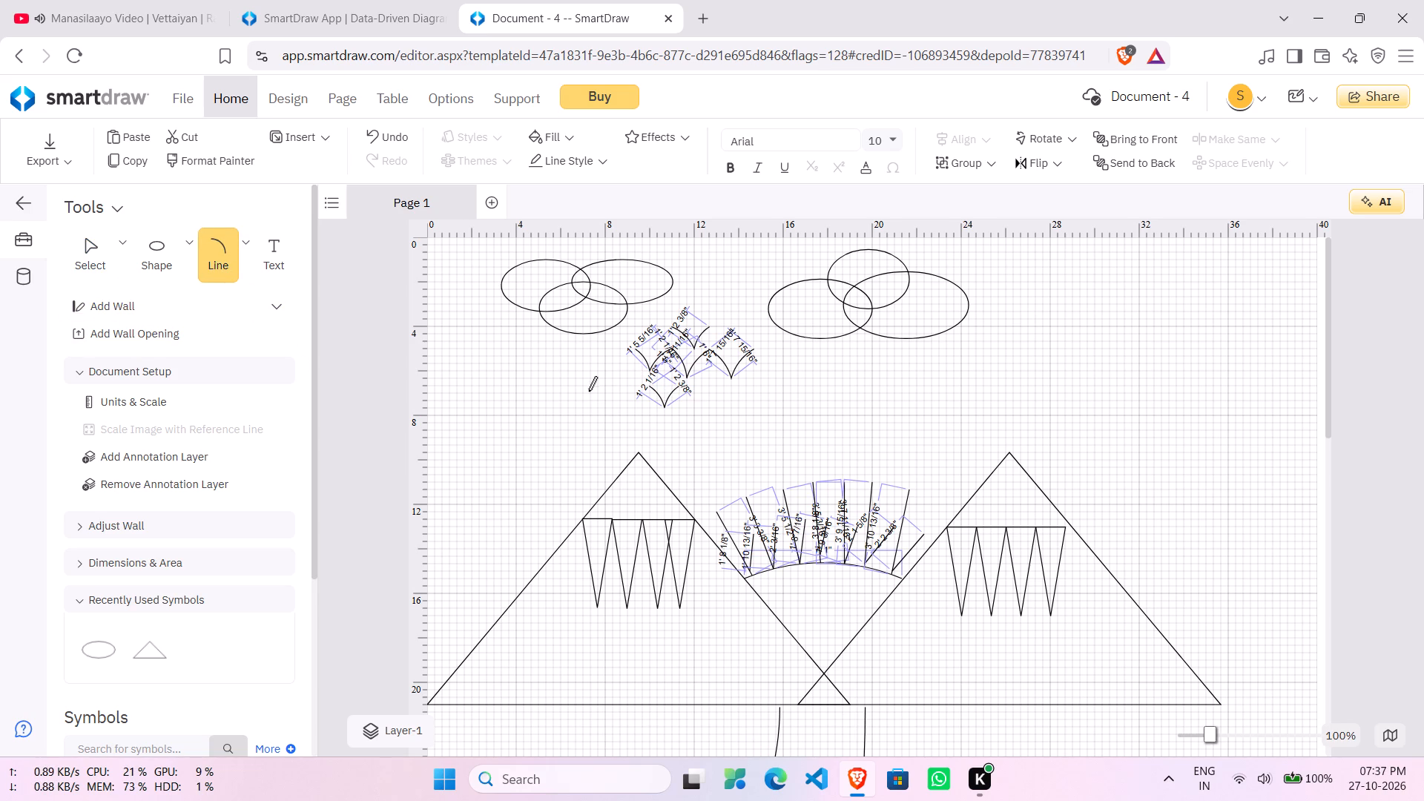
{"action": "left_click_drag", "start_coordinate": [584, 380], "coordinate": [605, 403]}
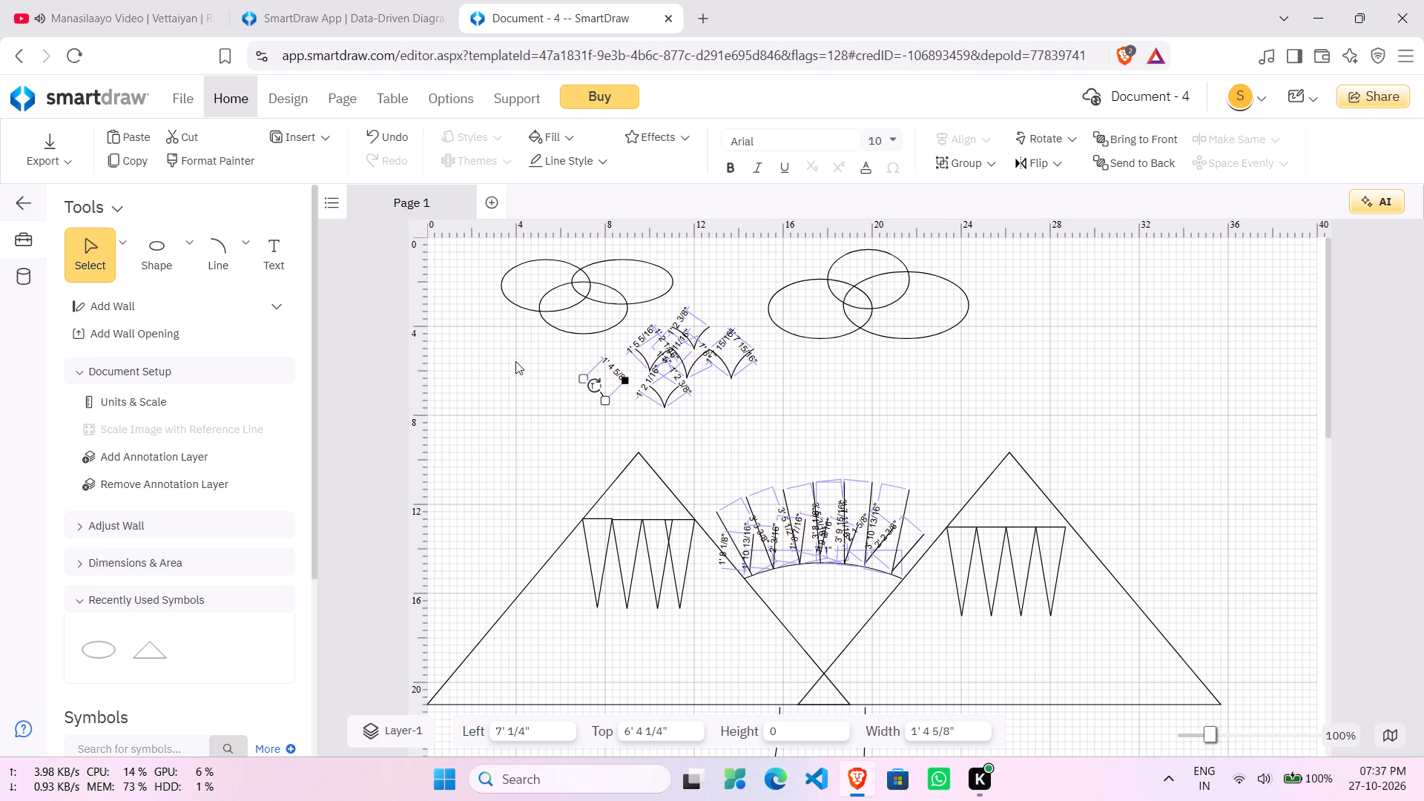
{"action": "left_click", "coordinate": [221, 258]}
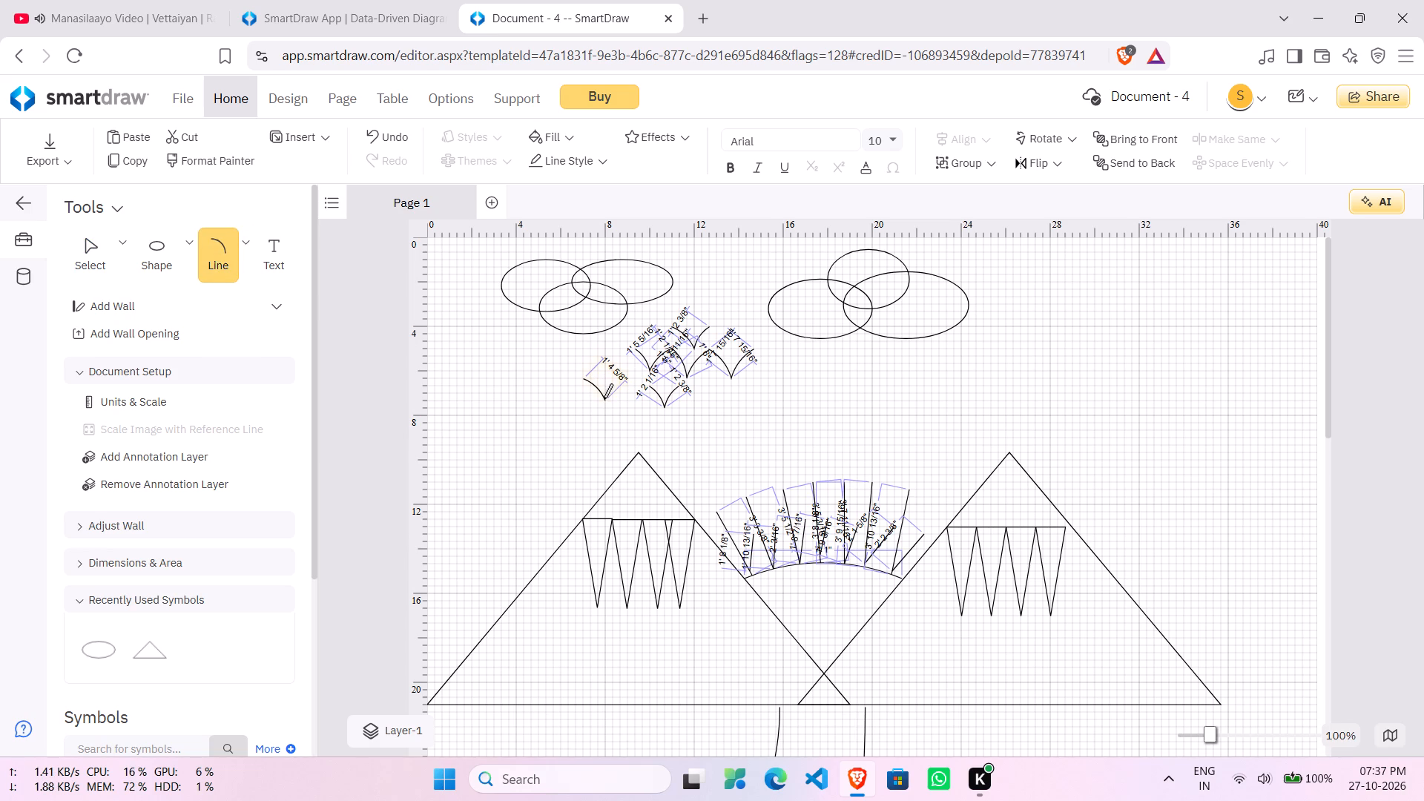
{"action": "left_click_drag", "start_coordinate": [604, 398], "coordinate": [626, 378]}
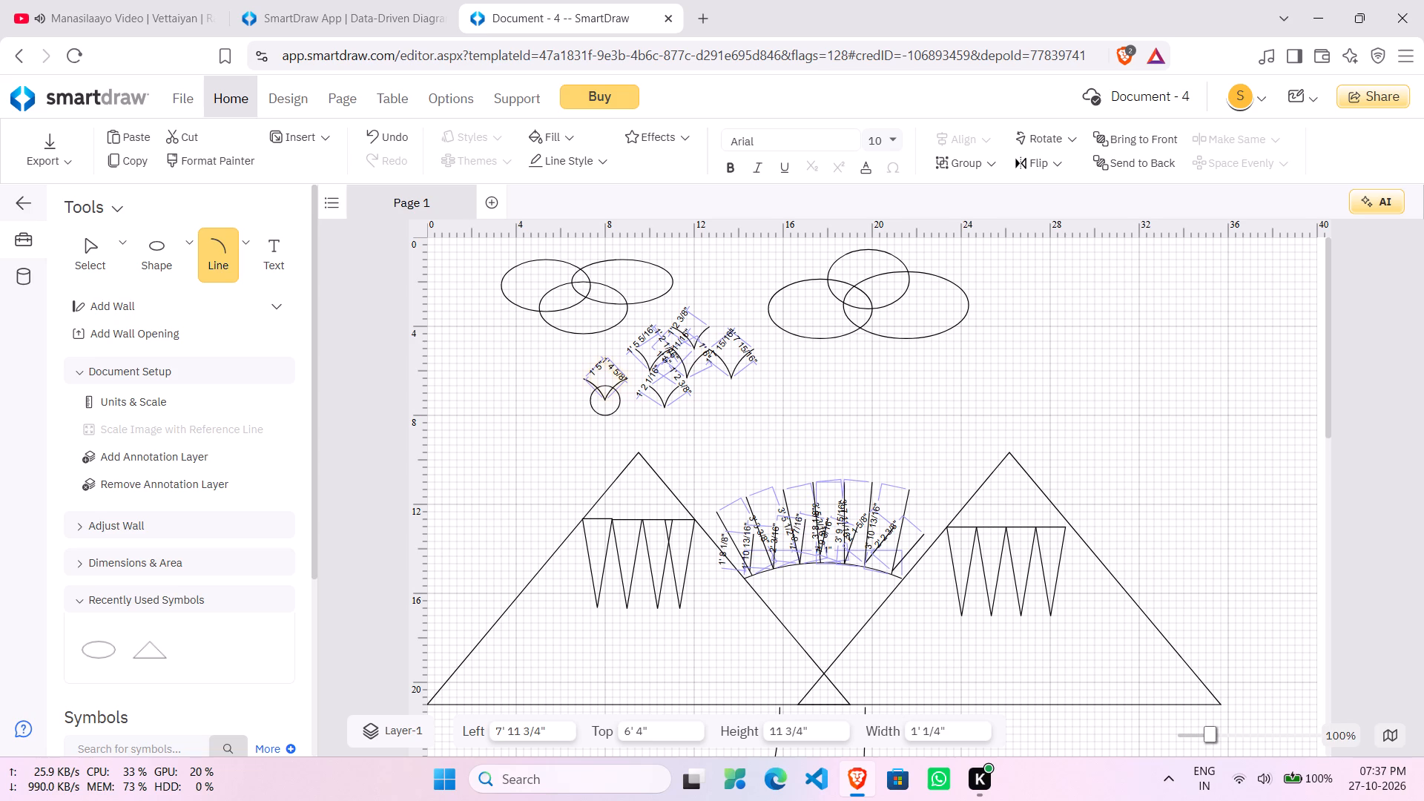
{"action": "left_click_drag", "start_coordinate": [626, 378], "coordinate": [627, 378]}
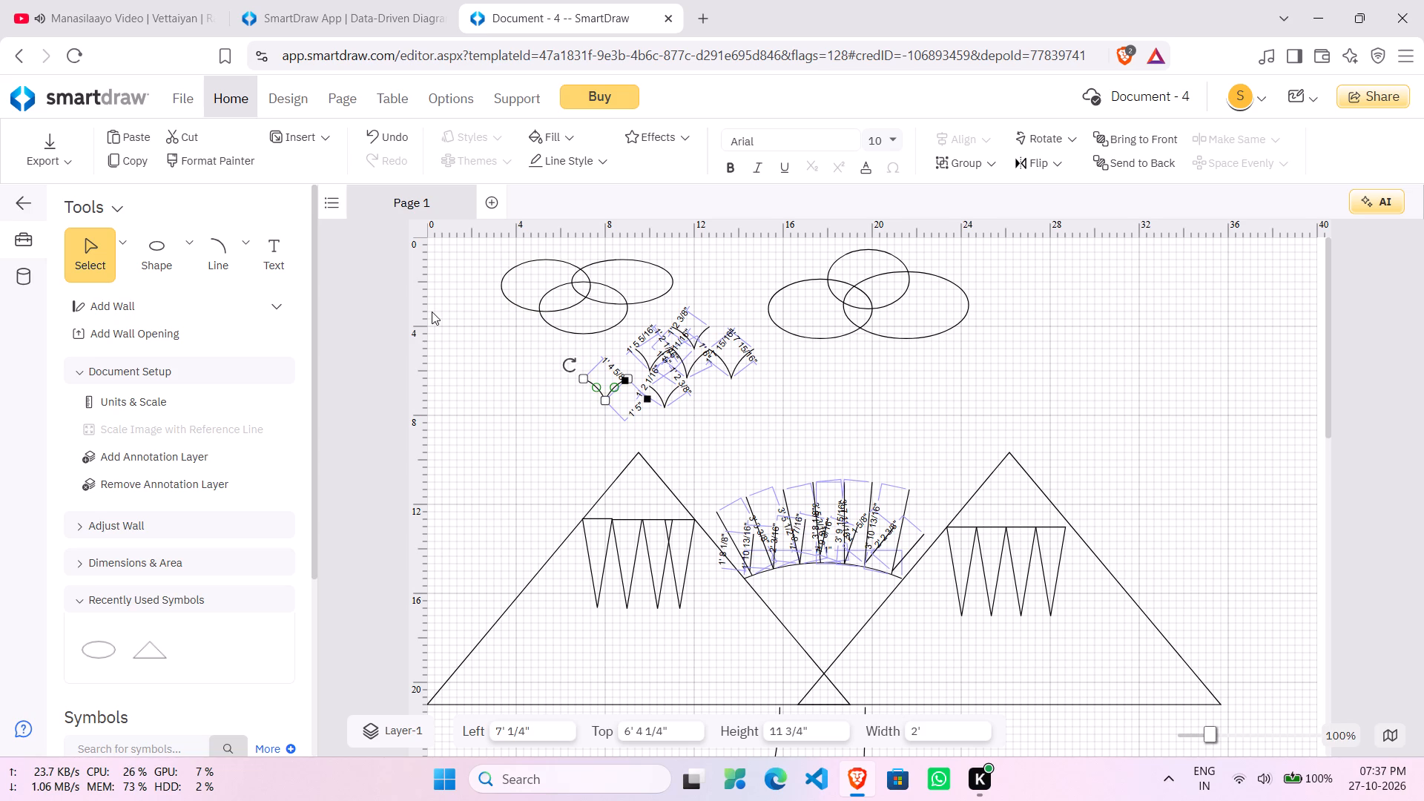
Draw a seventh bird to the right of the fifth, with curved wings about 1' 7 15/16" and 1' 5 13/16" long.
{"action": "left_click", "coordinate": [219, 262]}
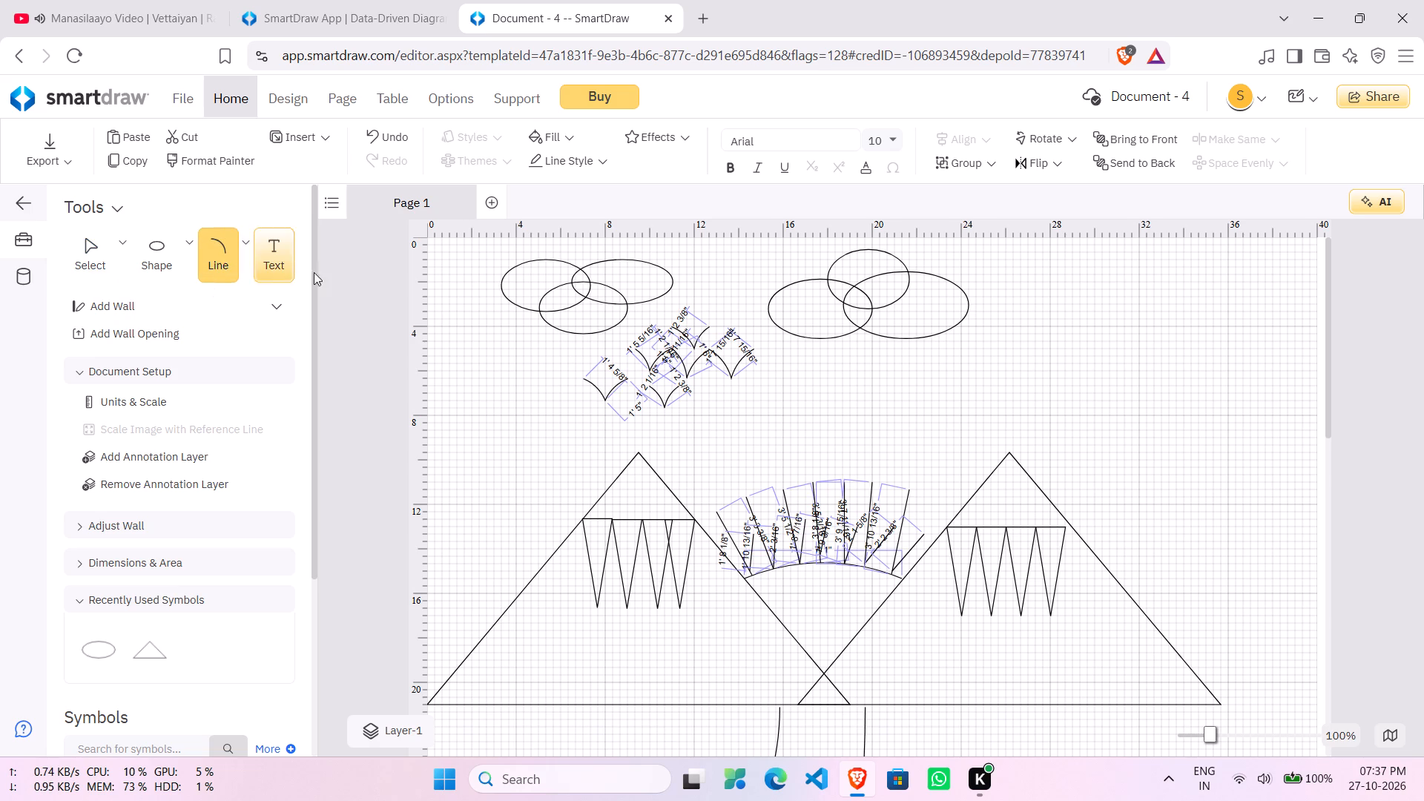
{"action": "left_click_drag", "start_coordinate": [693, 386], "coordinate": [701, 395]}
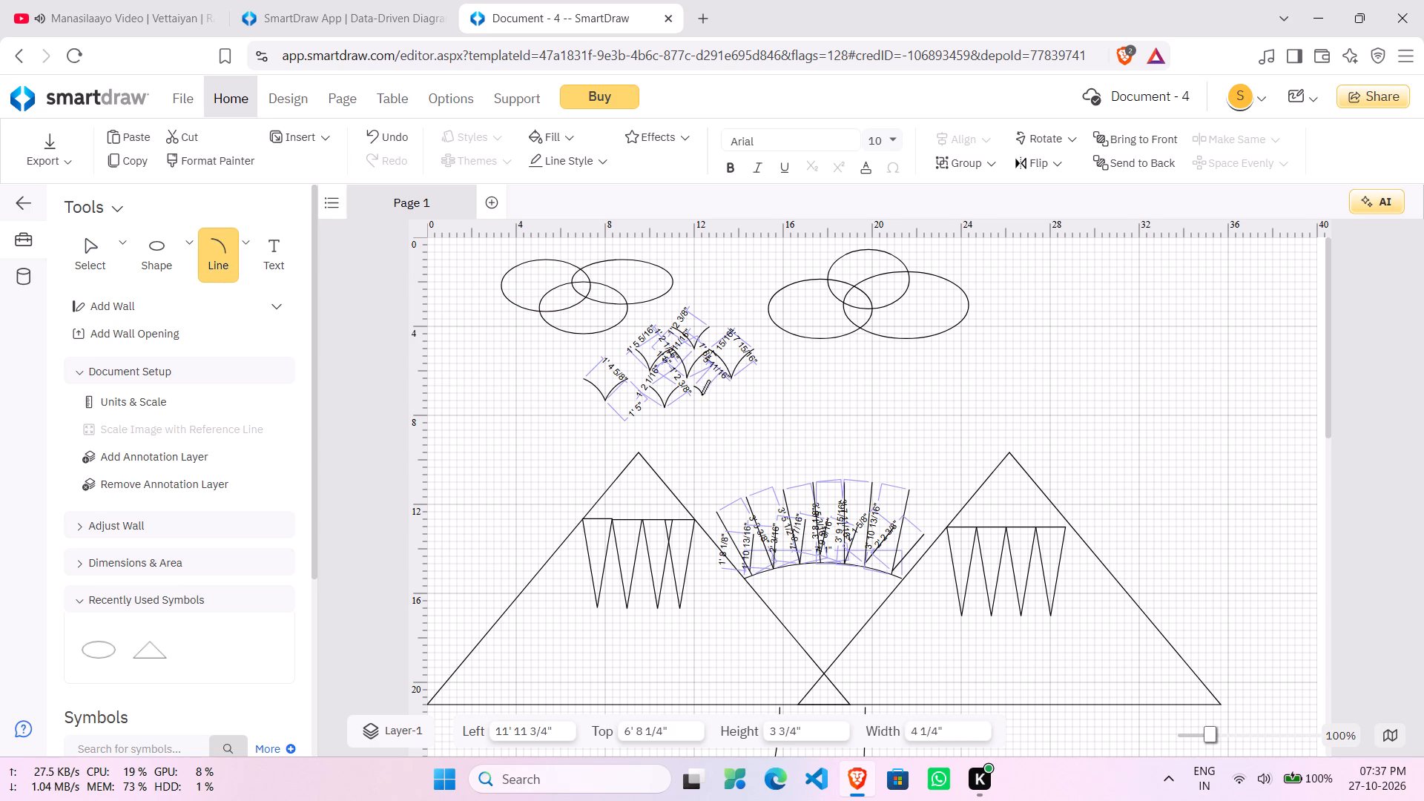
{"action": "left_click_drag", "start_coordinate": [701, 395], "coordinate": [715, 415]}
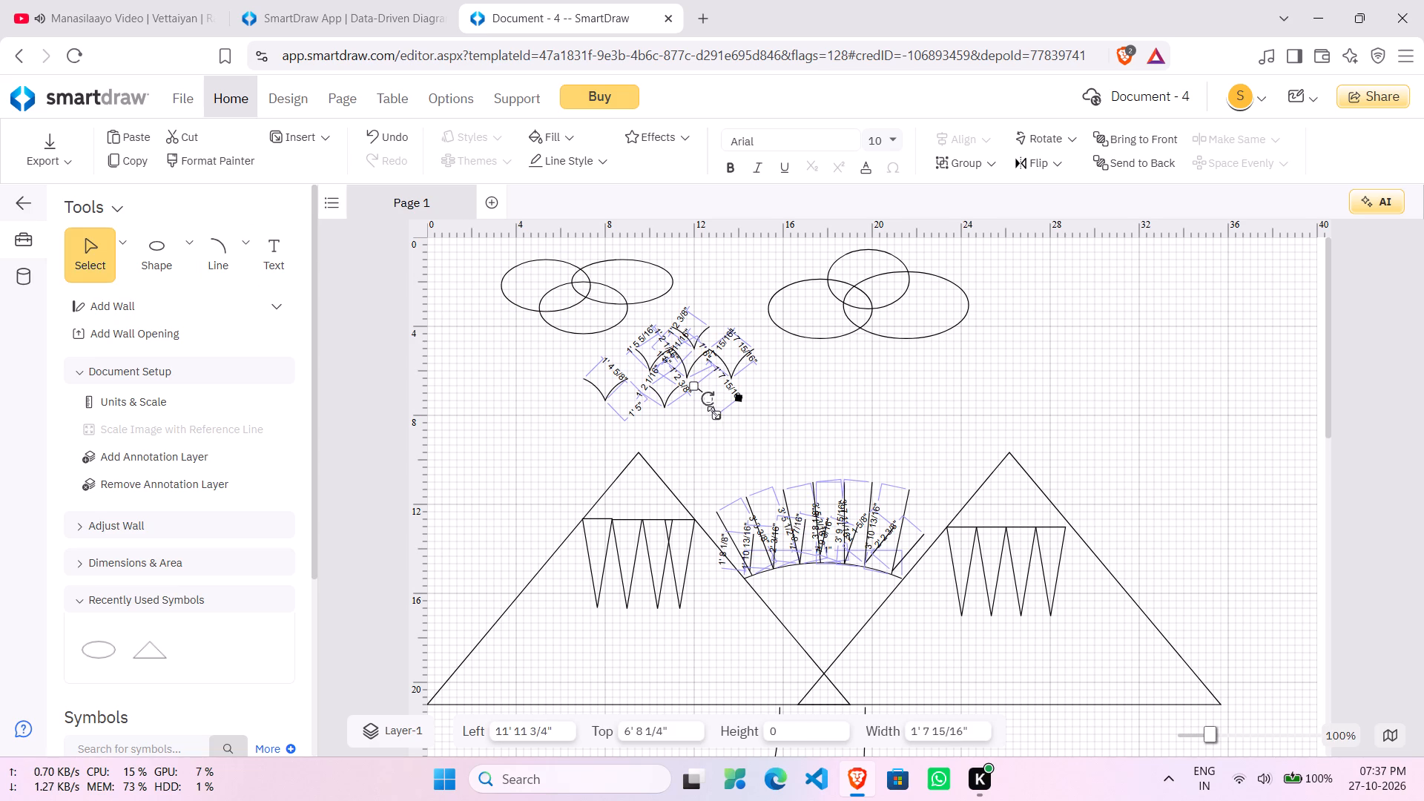
{"action": "left_click", "coordinate": [206, 259]}
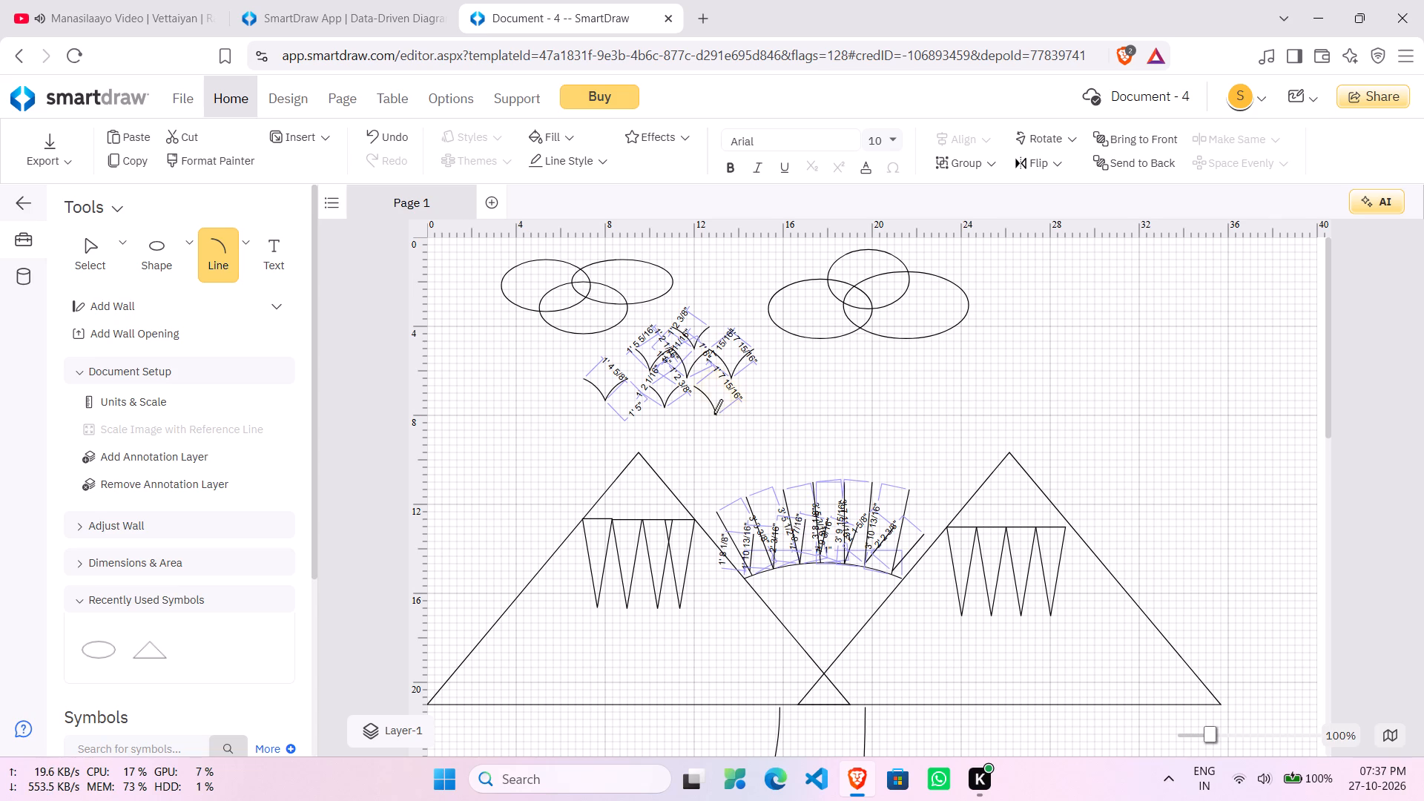
{"action": "left_click_drag", "start_coordinate": [713, 414], "coordinate": [729, 387]}
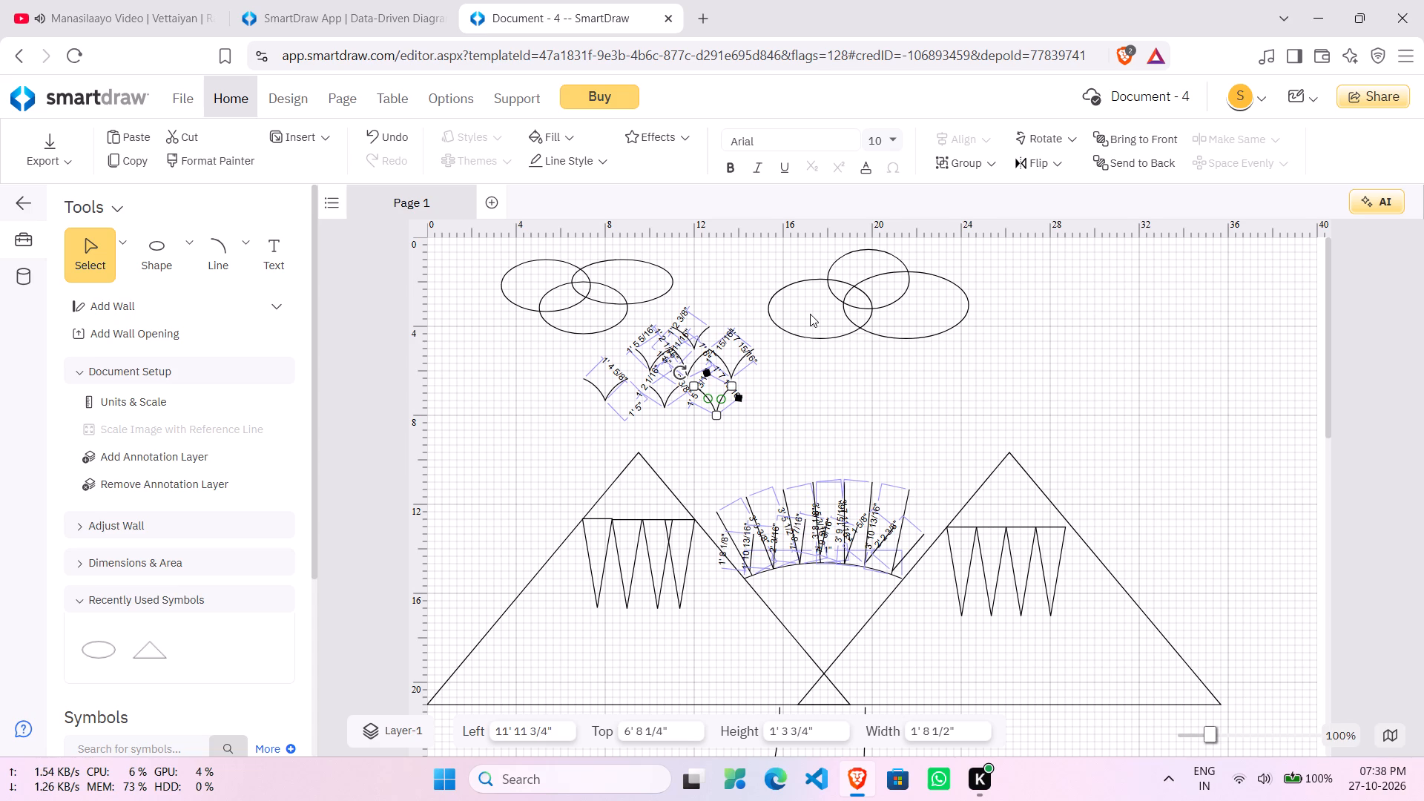
Draw an eighth bird to the right of the seventh, with curved wings about 1' 7 11/16" and 1' 5 13/16" long.
{"action": "left_click", "coordinate": [208, 249]}
{"action": "left_click_drag", "start_coordinate": [748, 386], "coordinate": [765, 413]}
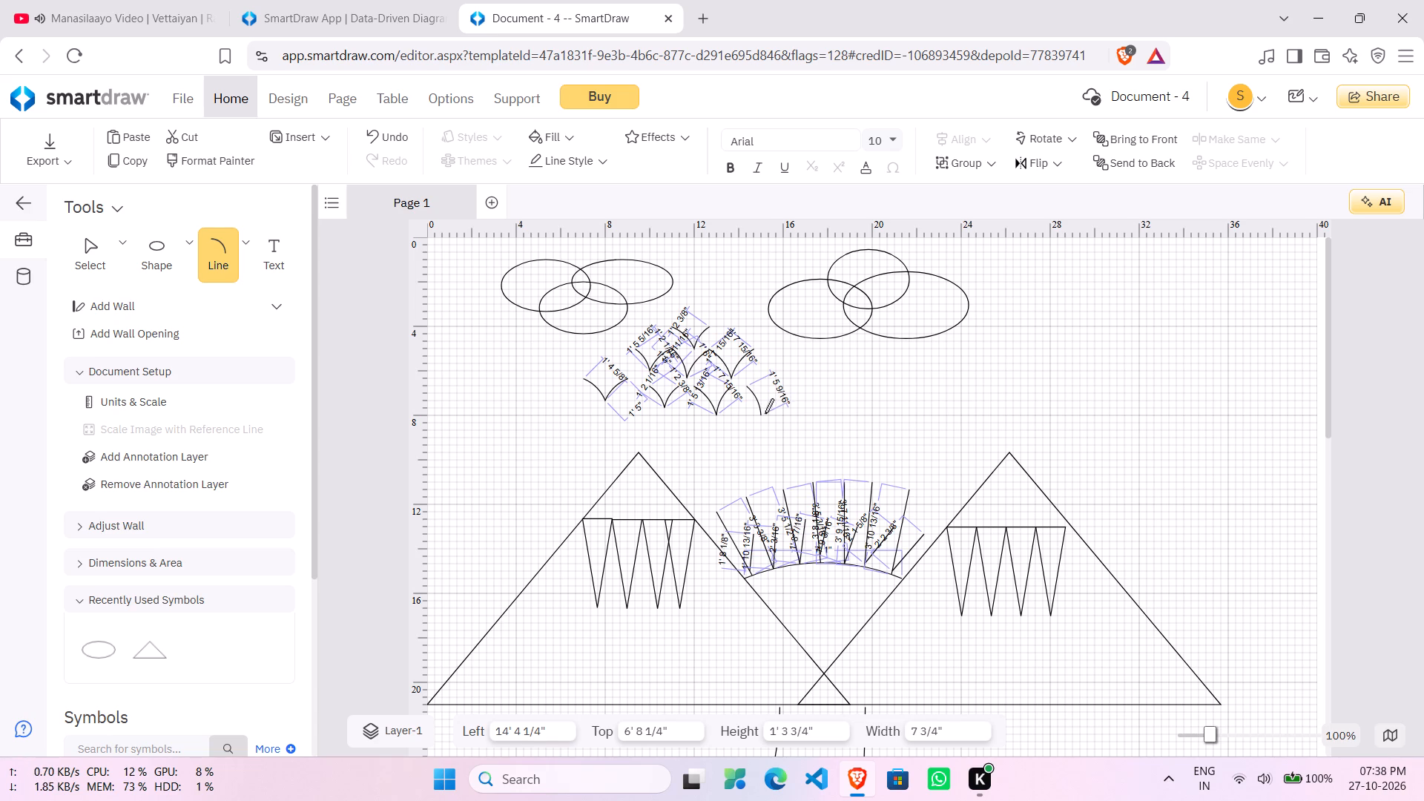
{"action": "left_click_drag", "start_coordinate": [765, 413], "coordinate": [765, 412]}
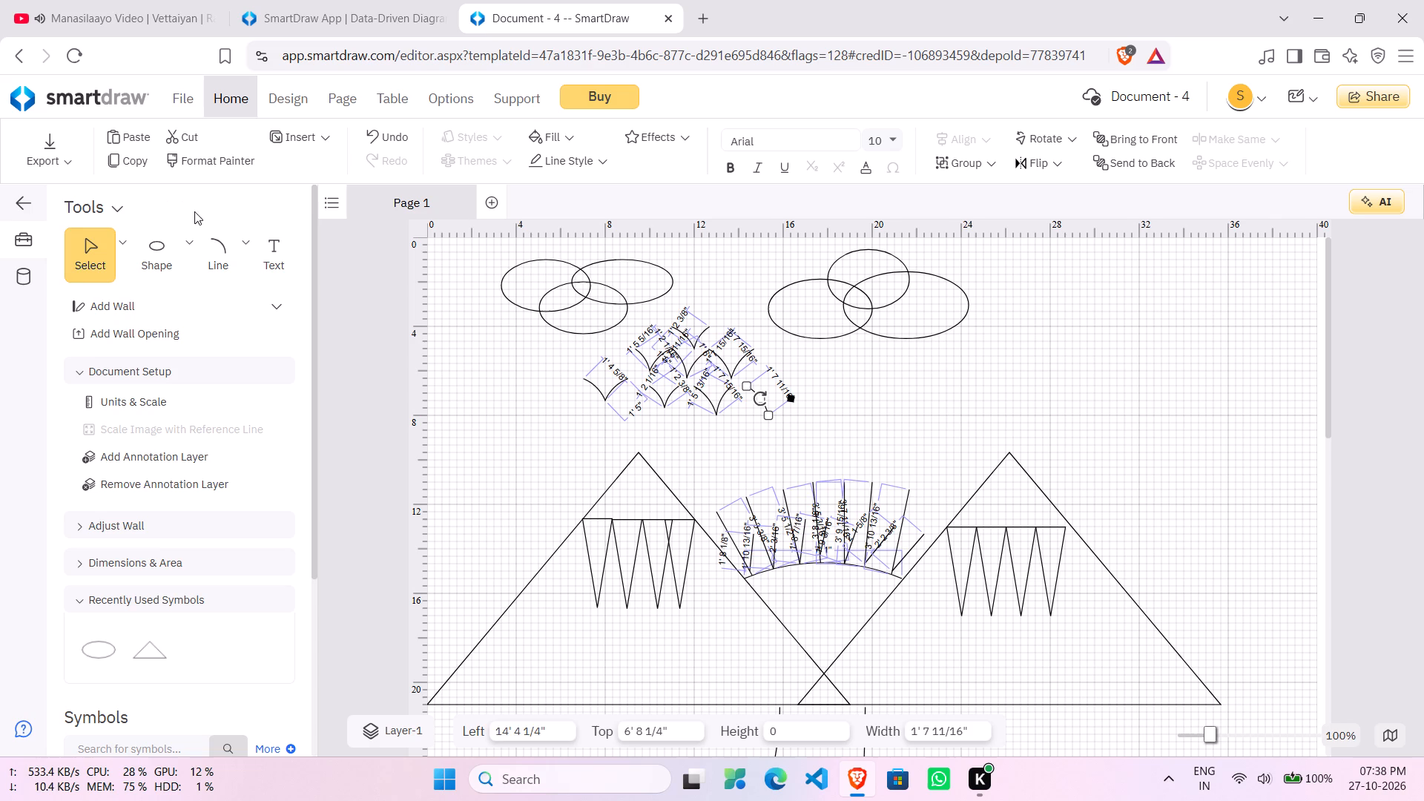
{"action": "left_click", "coordinate": [221, 243]}
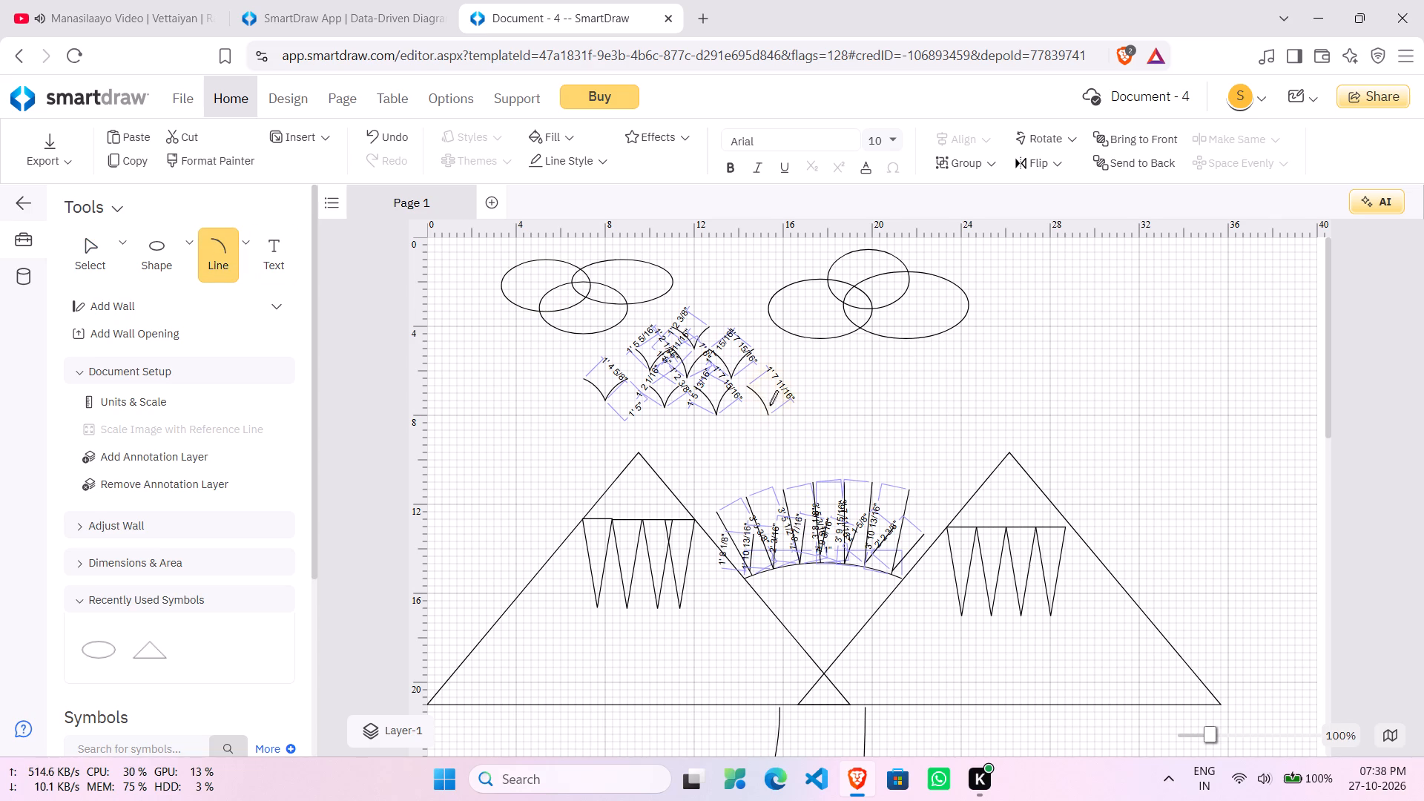
{"action": "left_click_drag", "start_coordinate": [768, 414], "coordinate": [777, 398]}
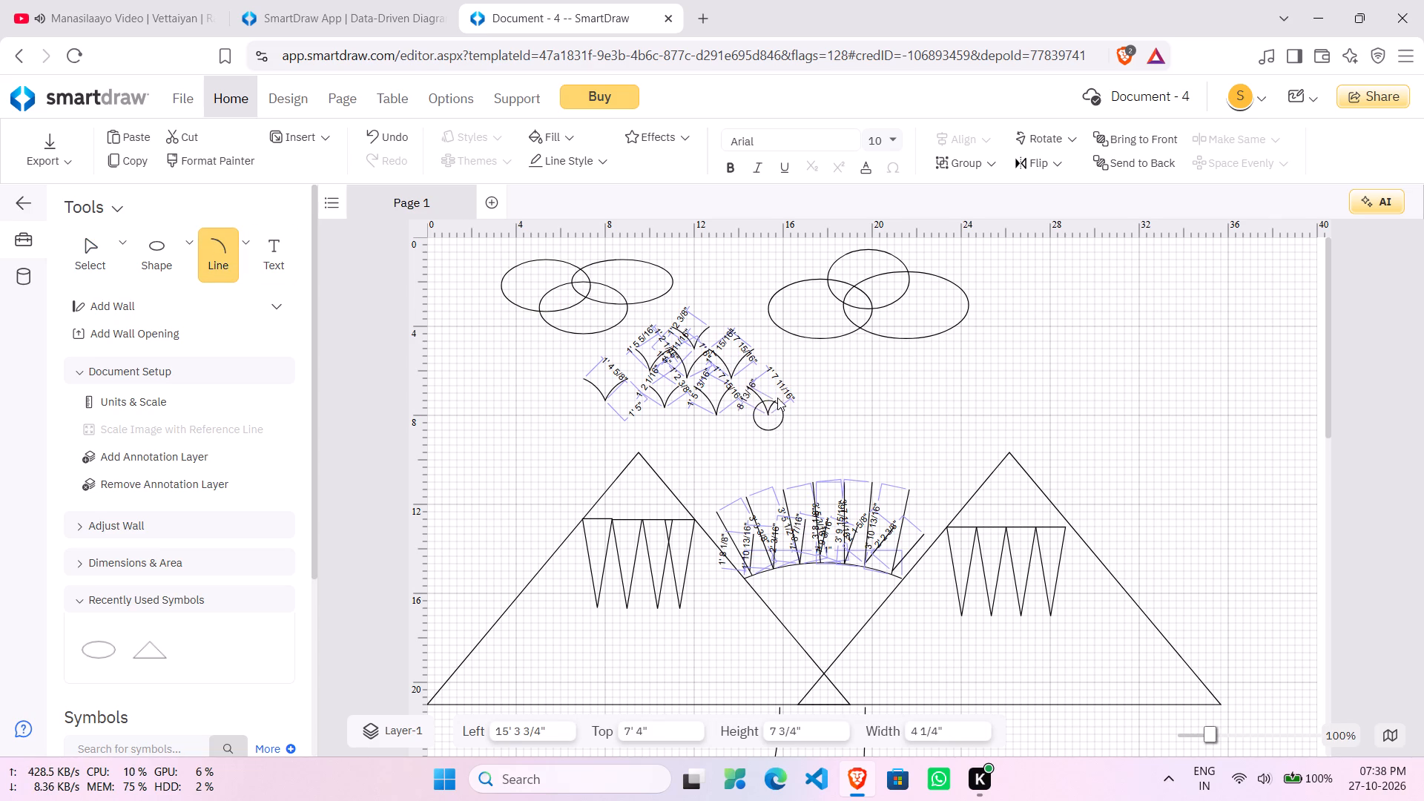
{"action": "left_click_drag", "start_coordinate": [777, 398], "coordinate": [787, 386]}
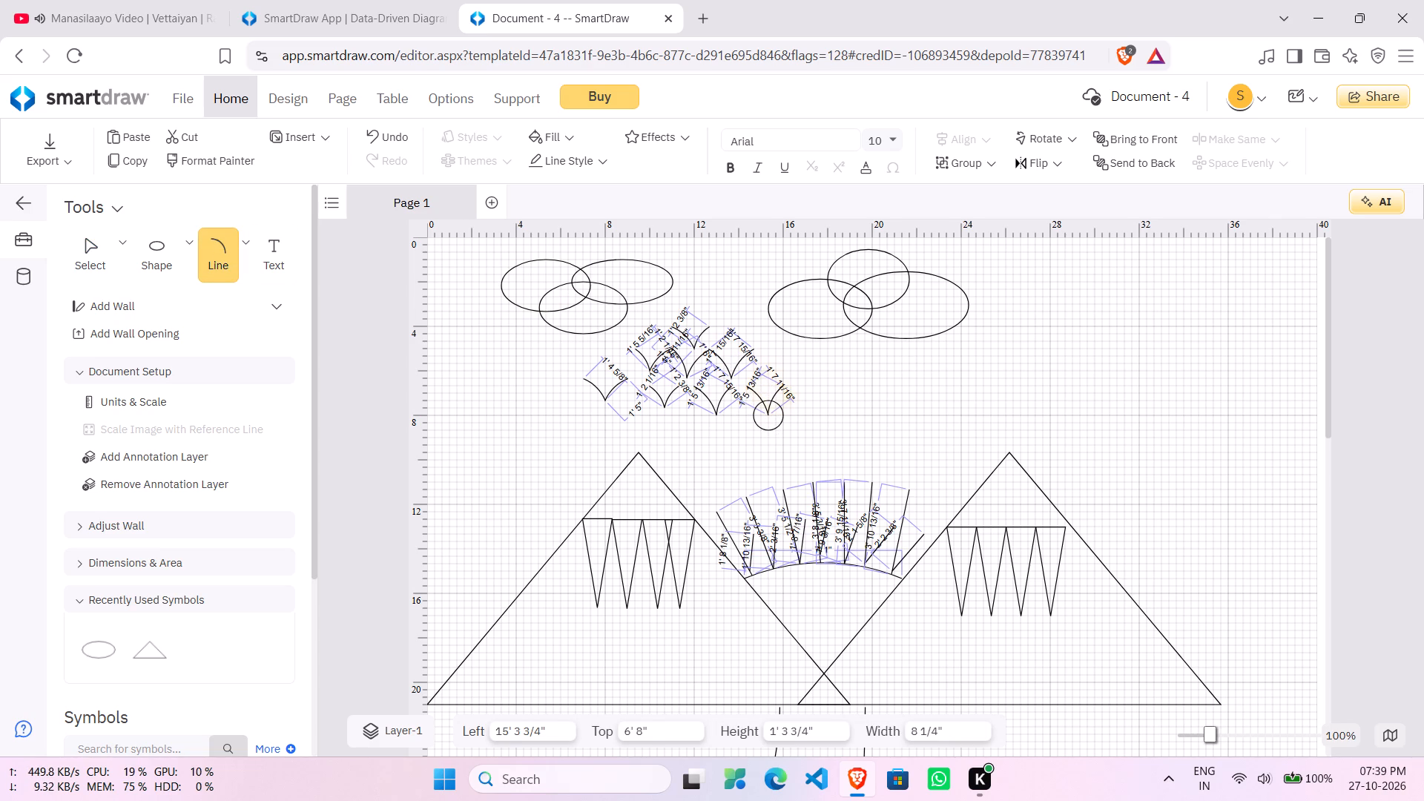
{"action": "left_click_drag", "start_coordinate": [787, 386], "coordinate": [787, 385]}
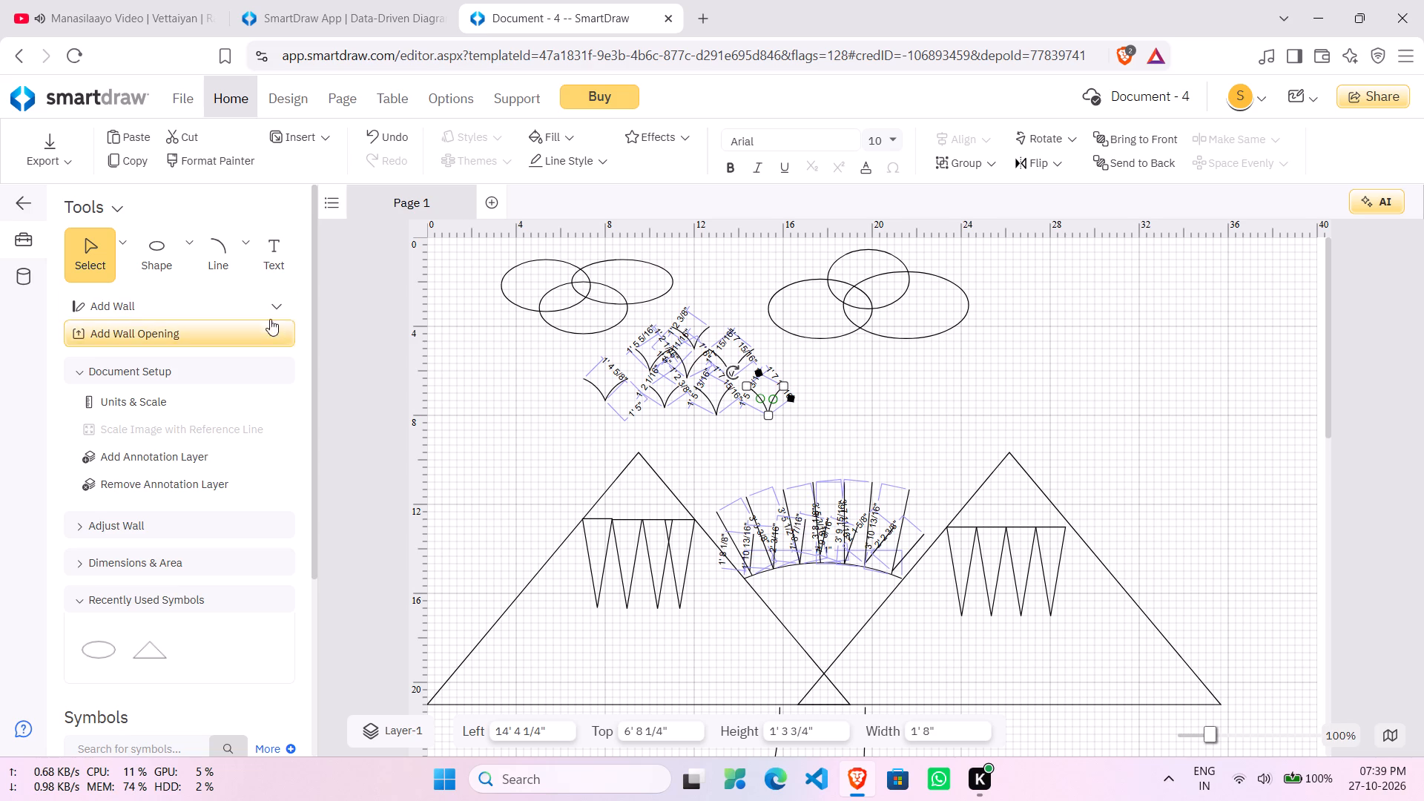
{"action": "left_click", "coordinate": [889, 381]}
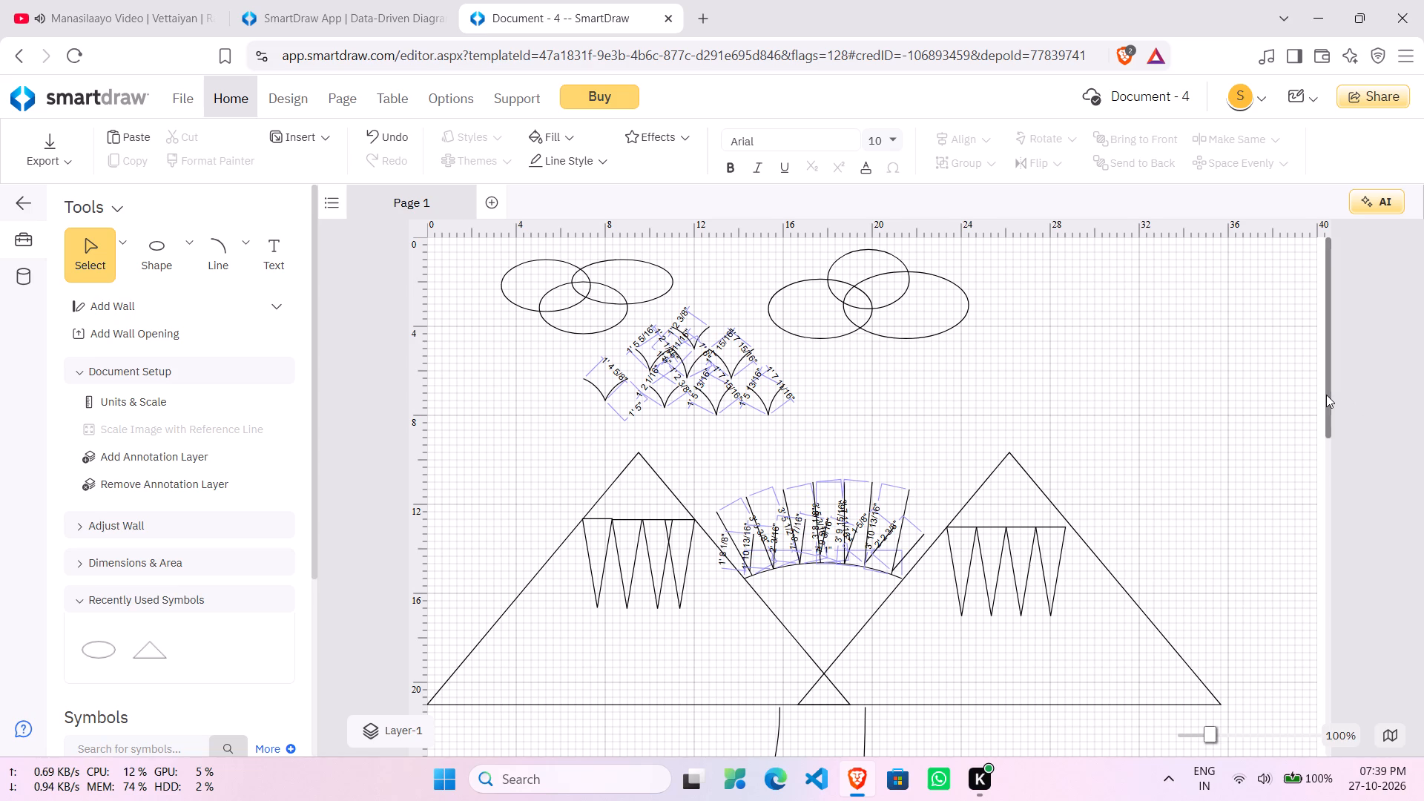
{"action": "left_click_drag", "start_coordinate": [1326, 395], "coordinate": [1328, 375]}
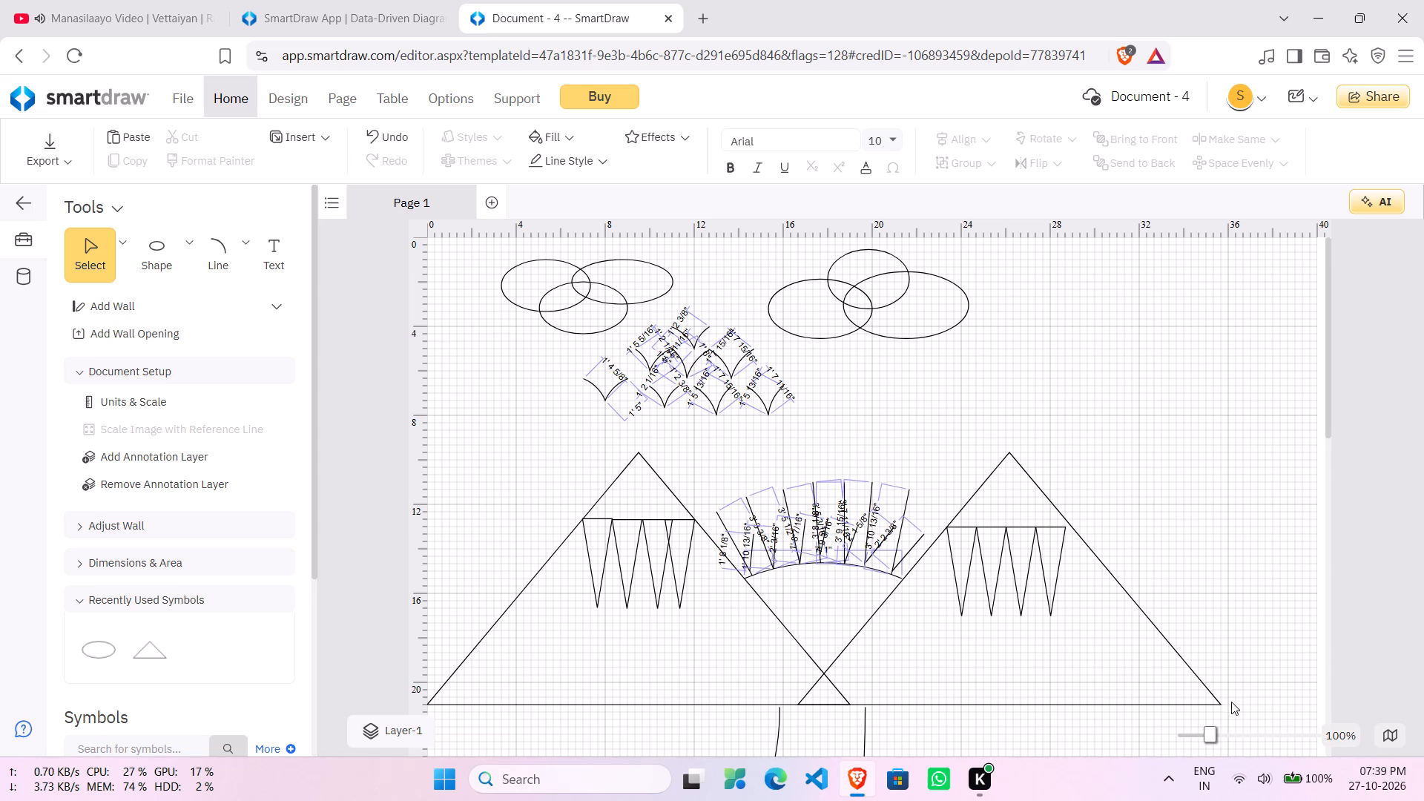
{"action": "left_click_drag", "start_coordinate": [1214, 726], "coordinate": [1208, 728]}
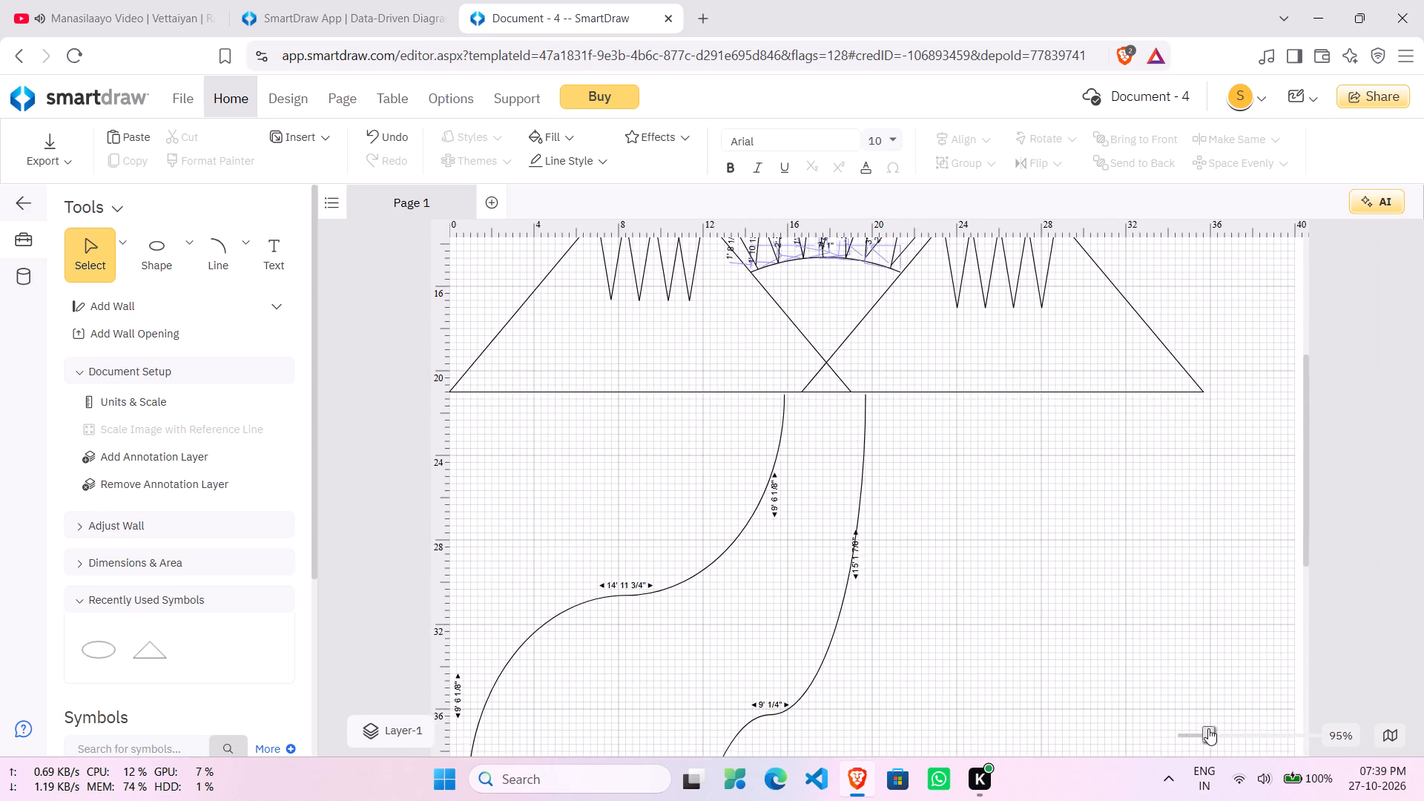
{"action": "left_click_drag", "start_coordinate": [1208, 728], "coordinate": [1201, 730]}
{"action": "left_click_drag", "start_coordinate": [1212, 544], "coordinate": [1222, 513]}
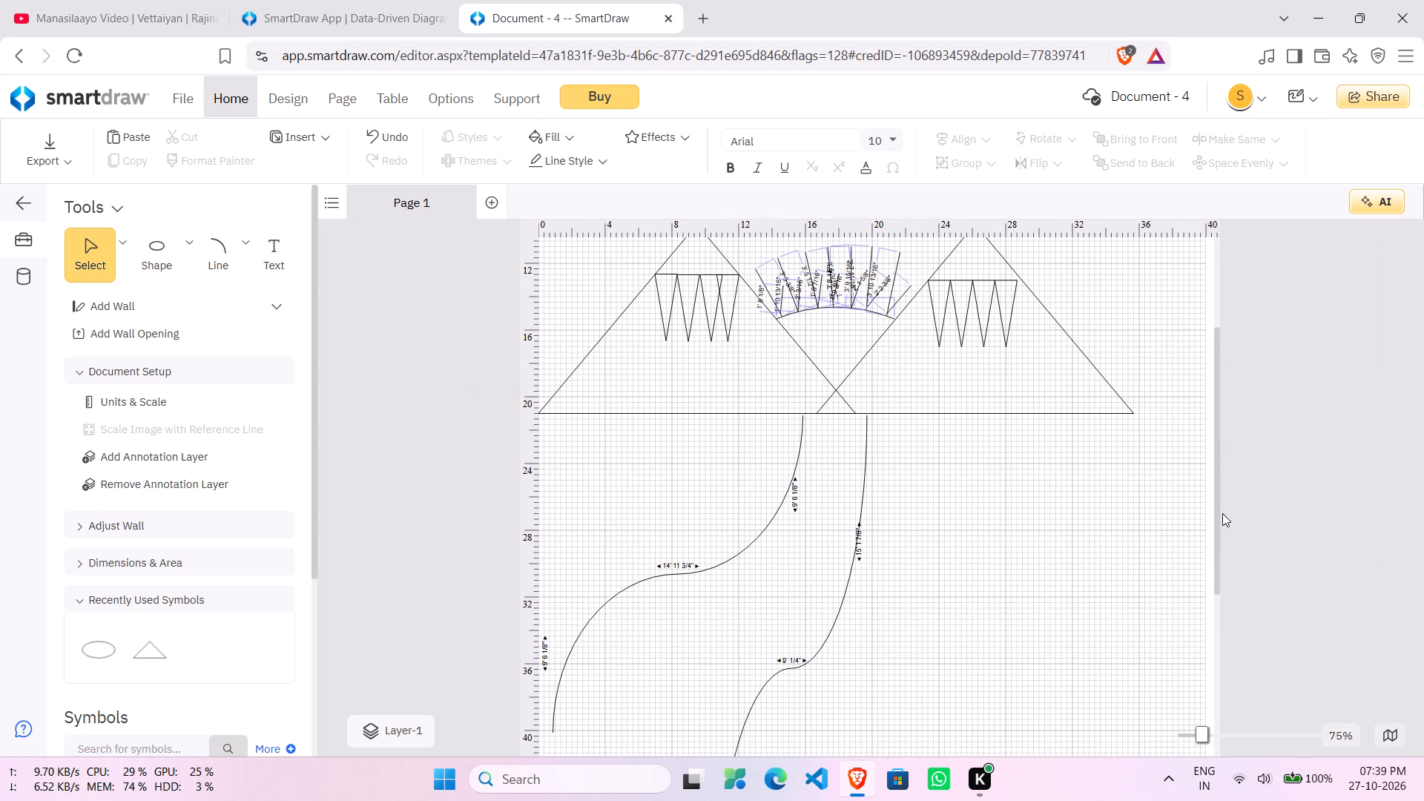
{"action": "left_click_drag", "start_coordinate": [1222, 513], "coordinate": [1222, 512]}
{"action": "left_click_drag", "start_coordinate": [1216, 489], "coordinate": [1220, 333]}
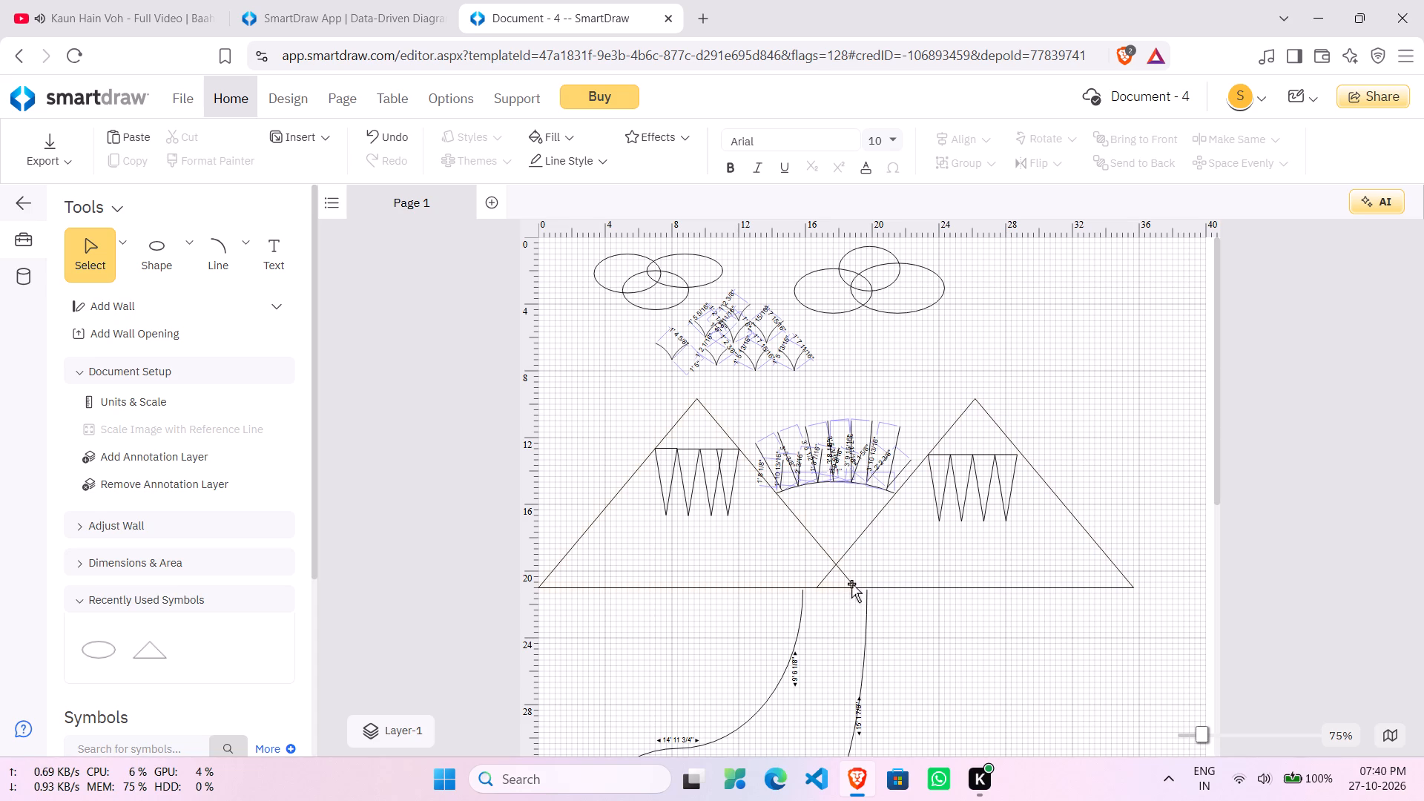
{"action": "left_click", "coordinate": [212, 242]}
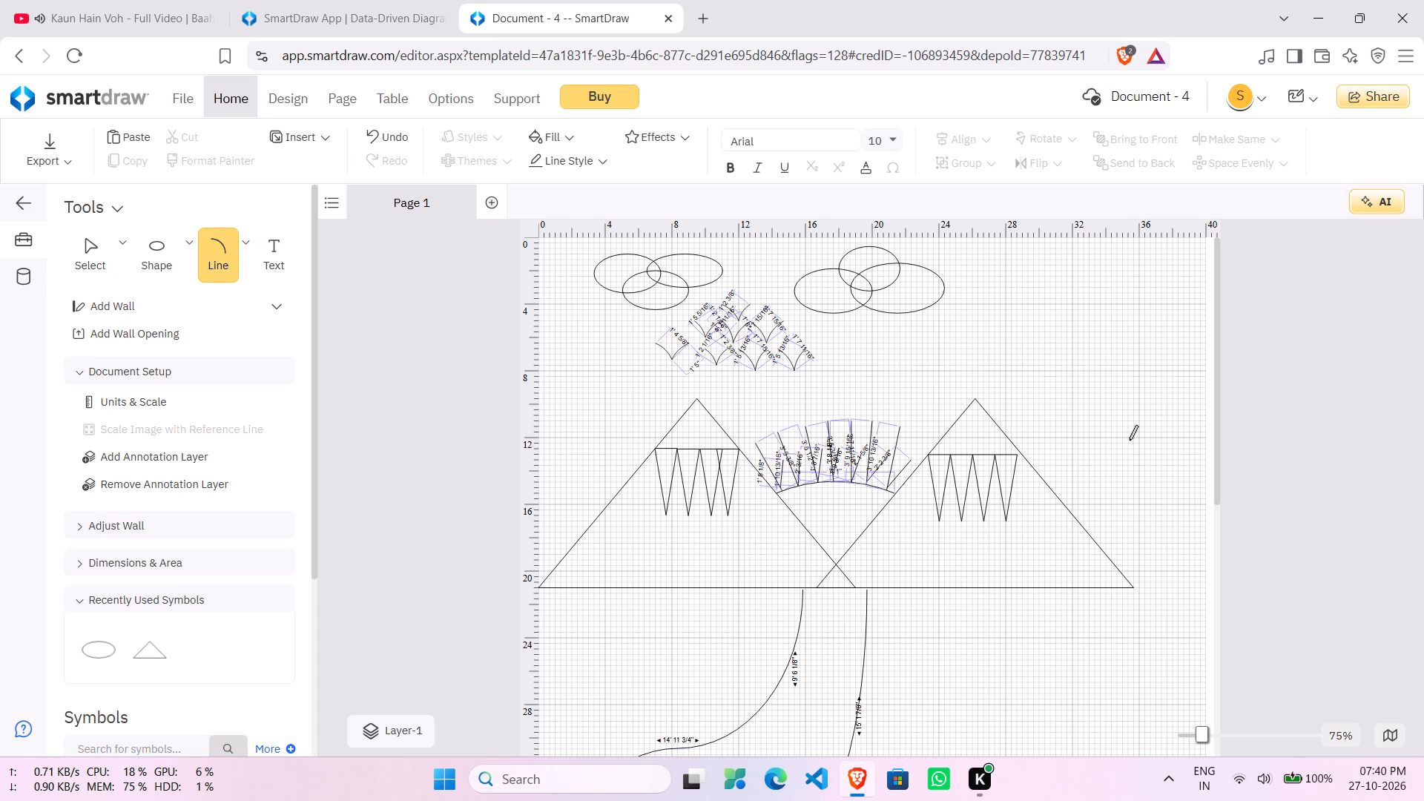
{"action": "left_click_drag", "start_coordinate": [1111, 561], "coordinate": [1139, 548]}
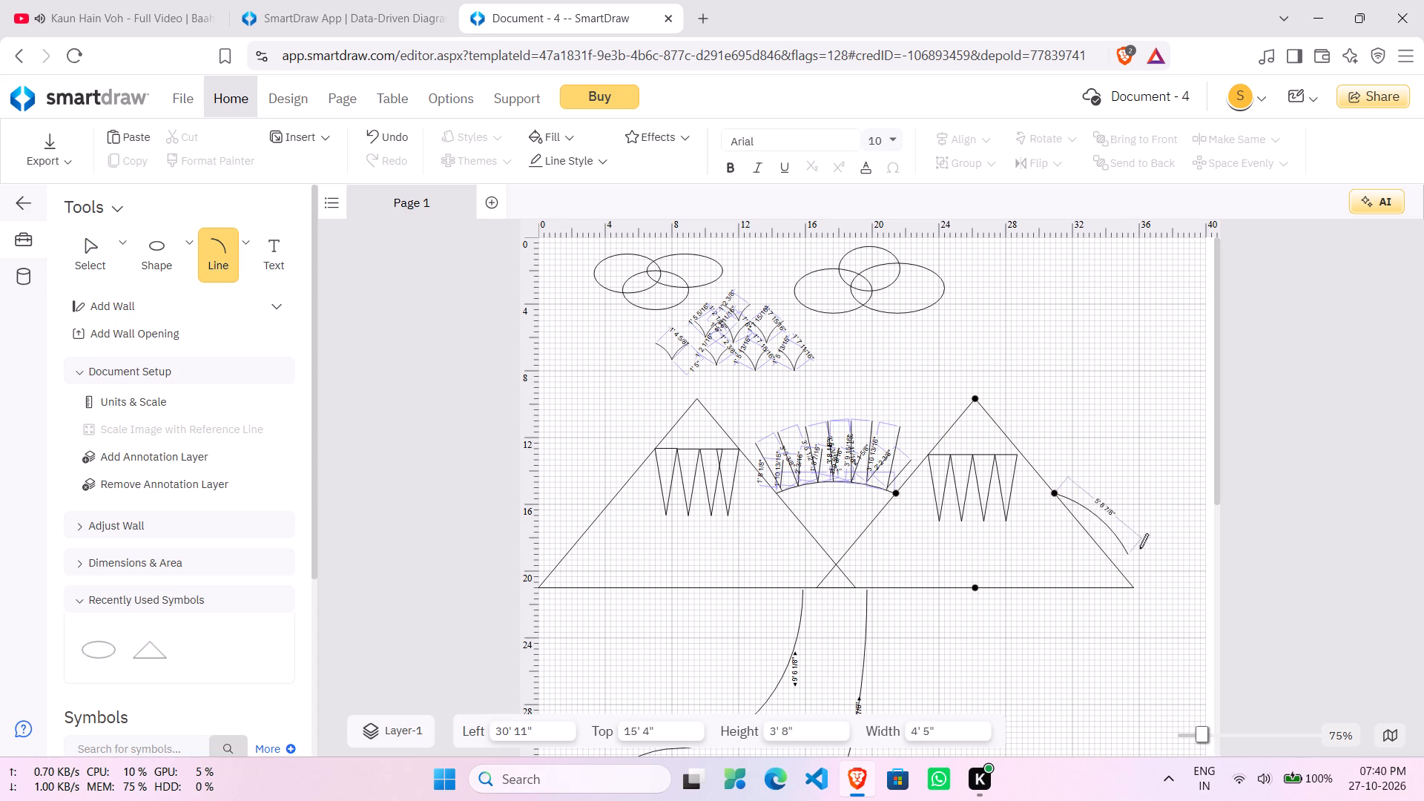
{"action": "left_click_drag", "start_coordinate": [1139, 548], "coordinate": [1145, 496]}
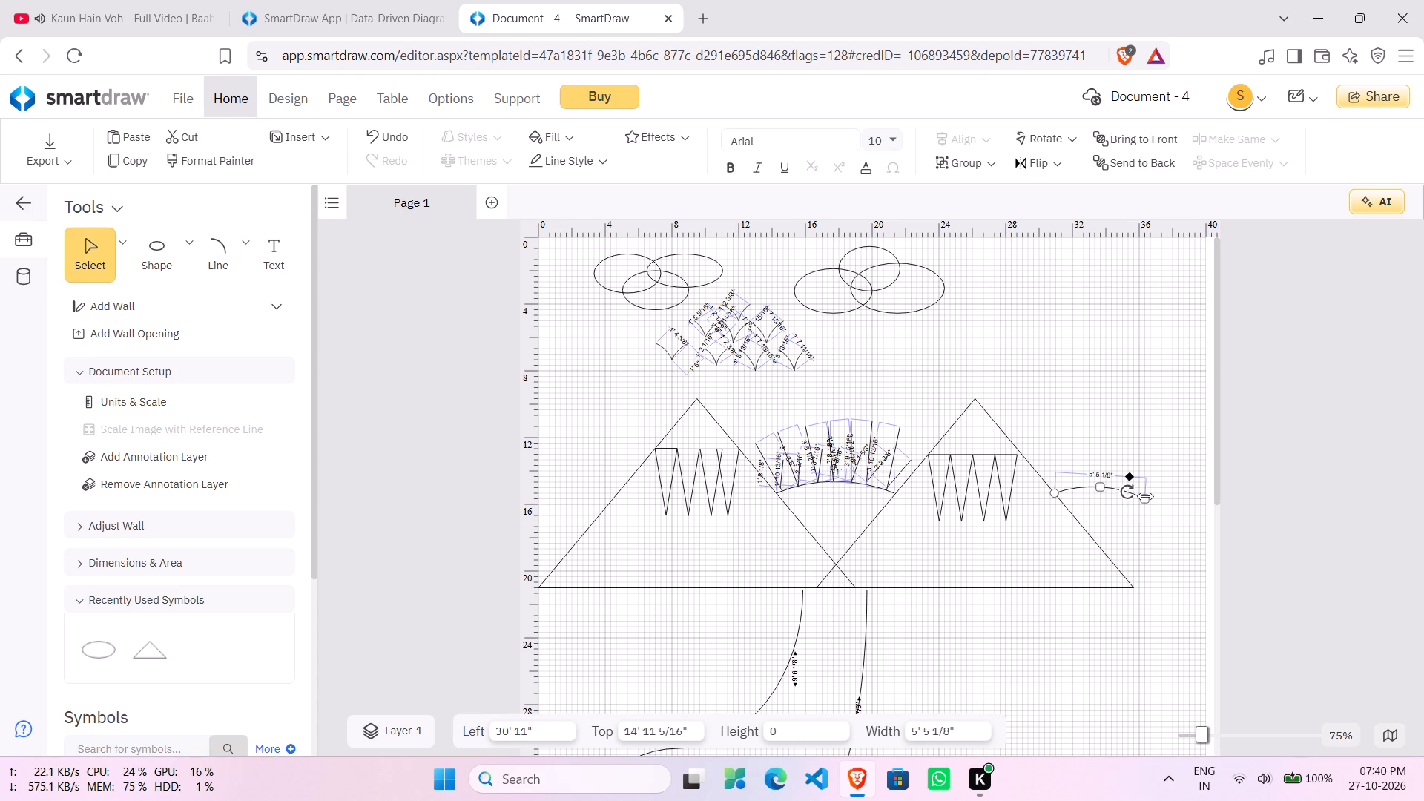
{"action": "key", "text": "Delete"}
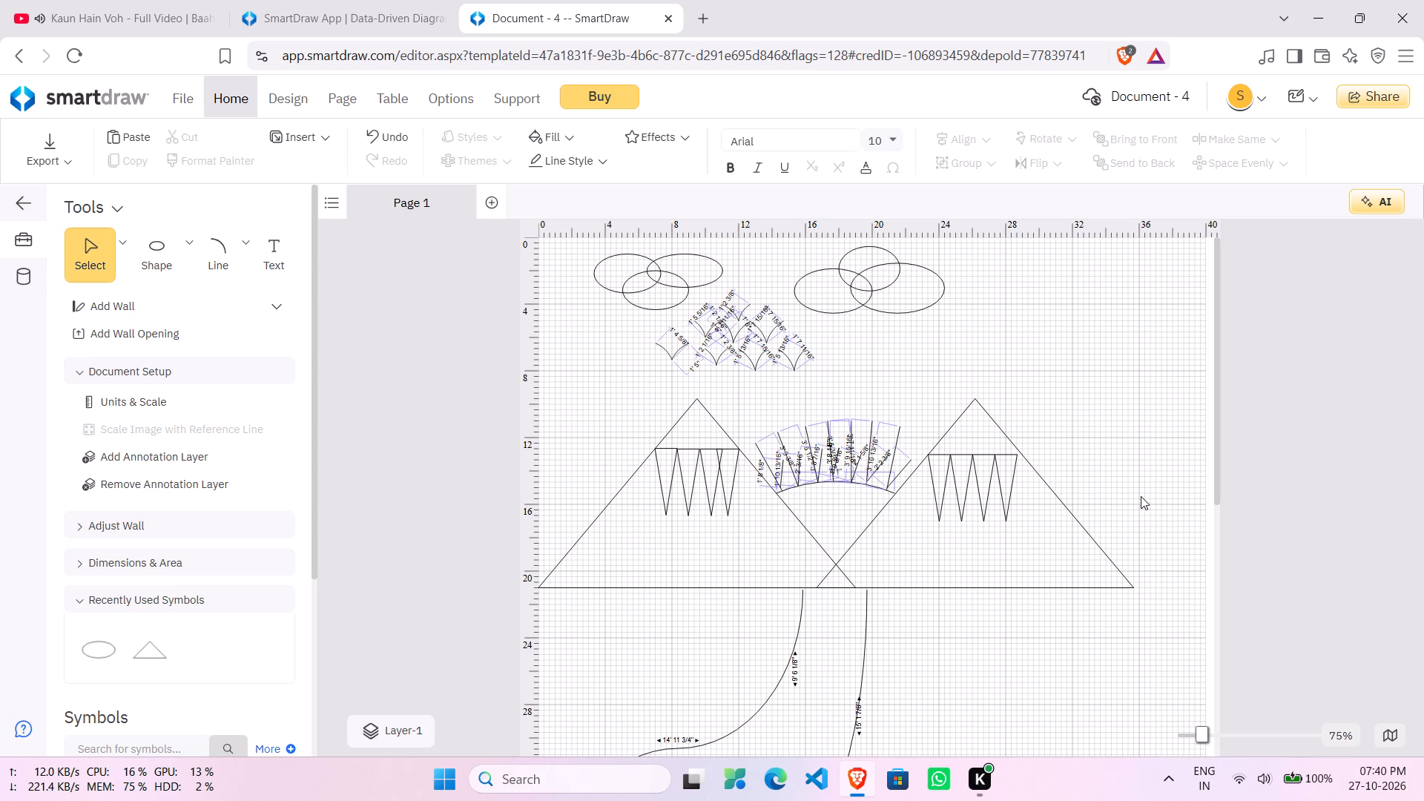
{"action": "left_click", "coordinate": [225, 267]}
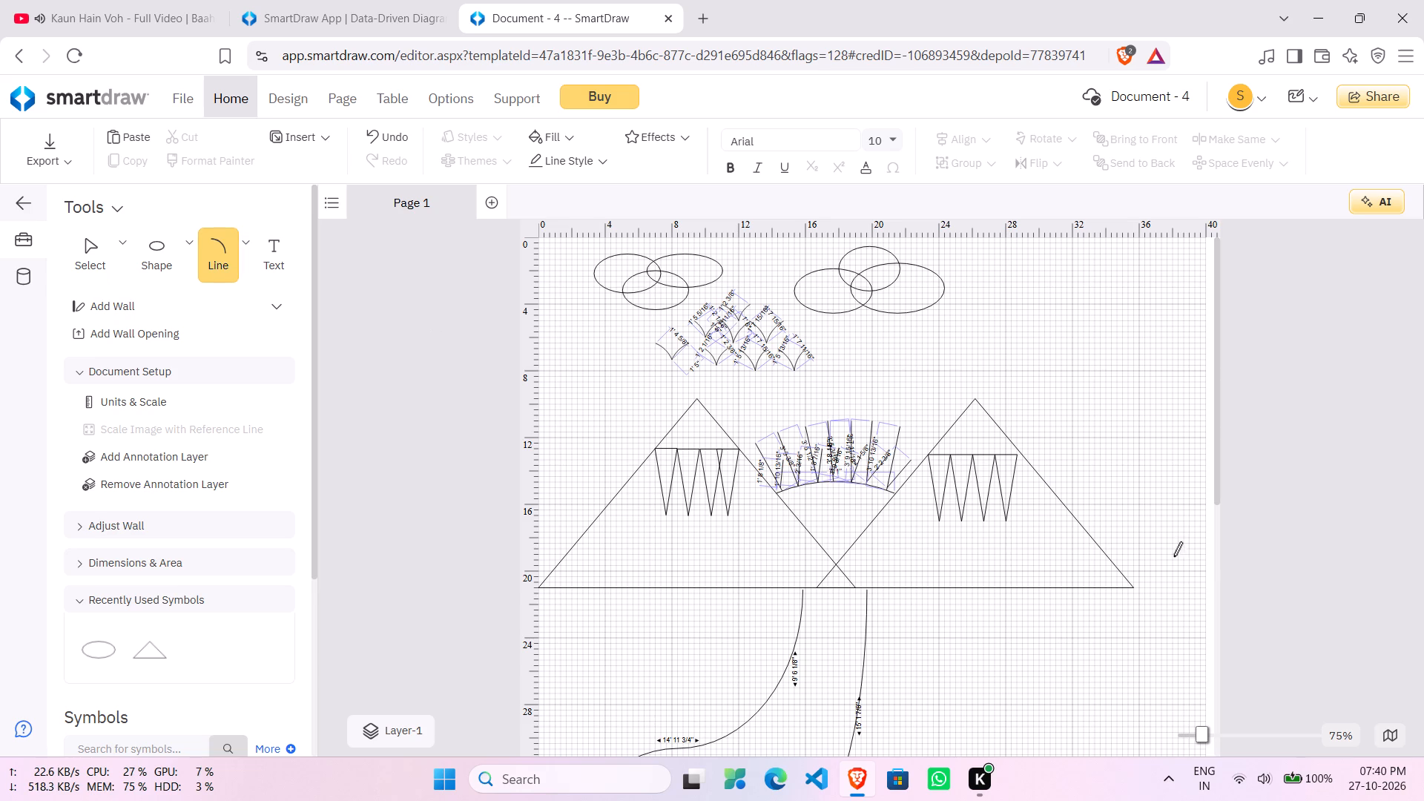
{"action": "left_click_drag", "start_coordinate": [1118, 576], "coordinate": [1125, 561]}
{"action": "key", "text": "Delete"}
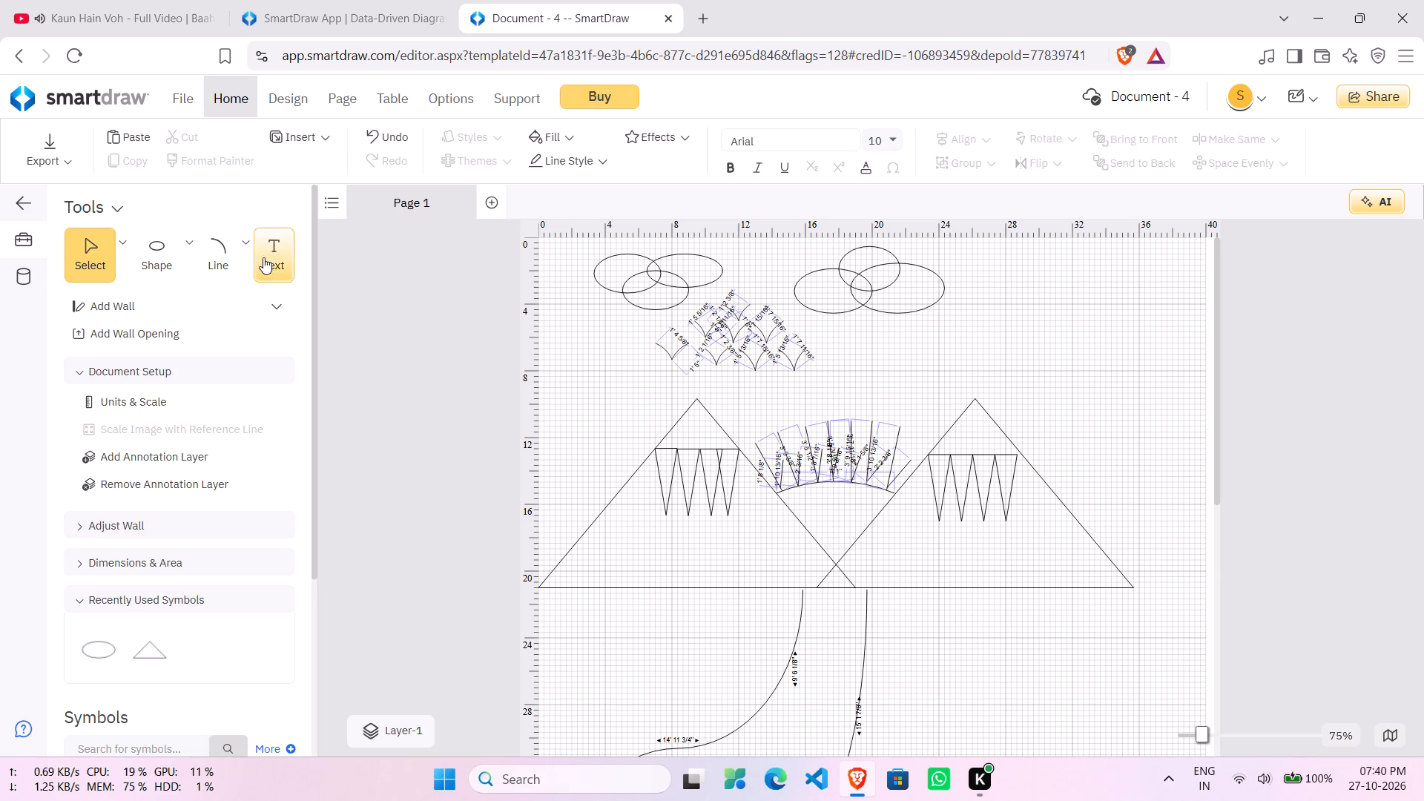
Draw a curved ground line about 12' 3 1/4" long, rising outward from the outer base corner of the second mountain.
{"action": "left_click", "coordinate": [202, 240]}
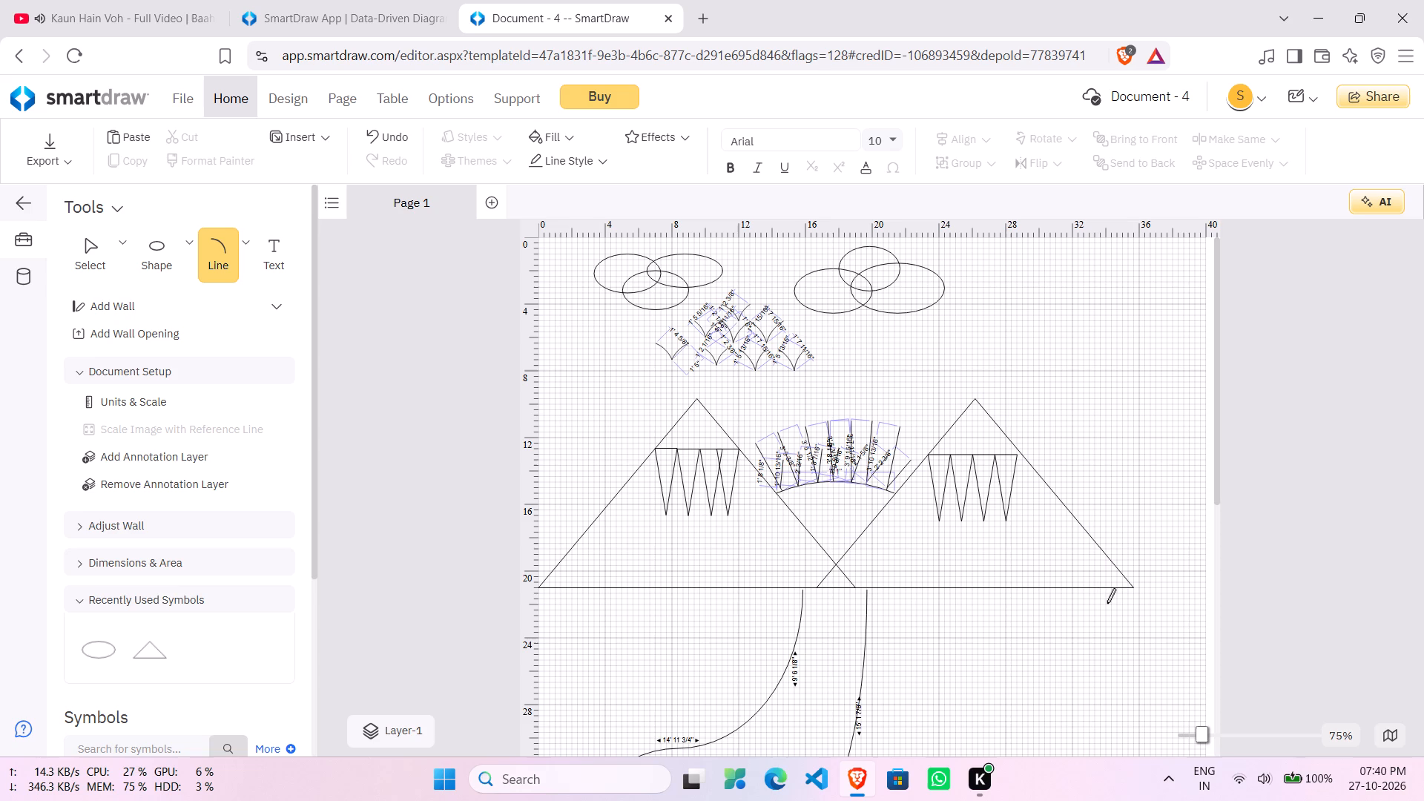
{"action": "left_click_drag", "start_coordinate": [1103, 604], "coordinate": [1280, 564]}
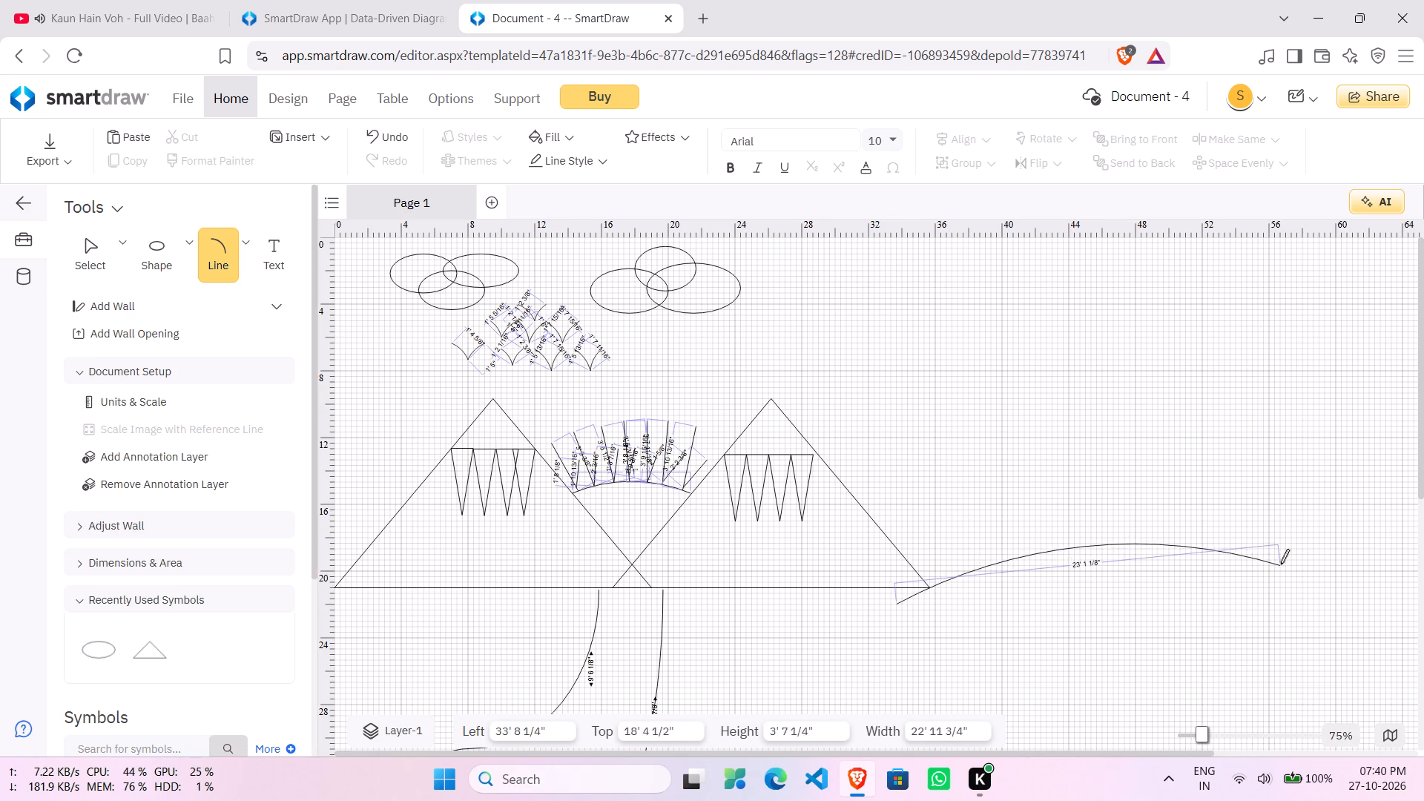
{"action": "left_click_drag", "start_coordinate": [1280, 564], "coordinate": [1035, 561]}
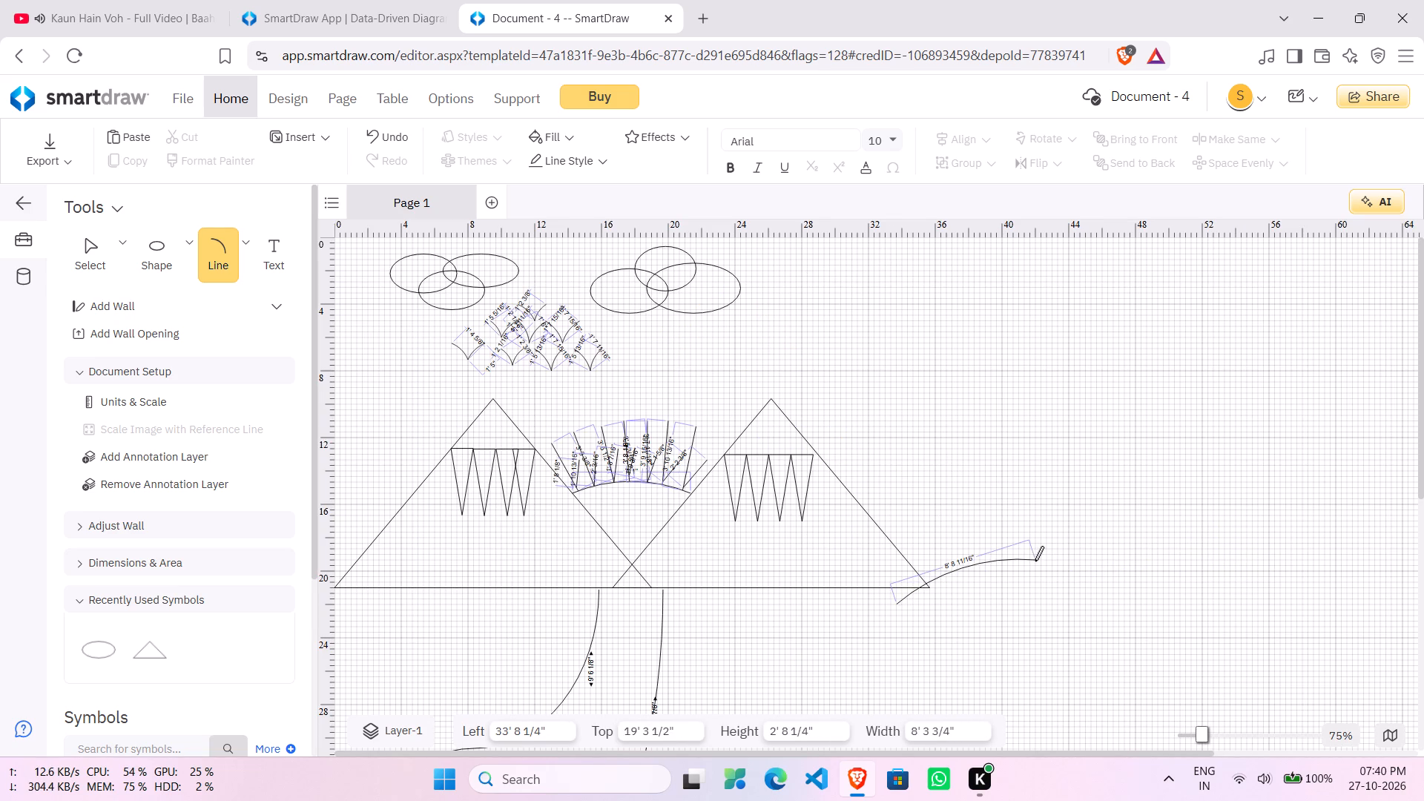
{"action": "left_click_drag", "start_coordinate": [1035, 561], "coordinate": [1099, 558]}
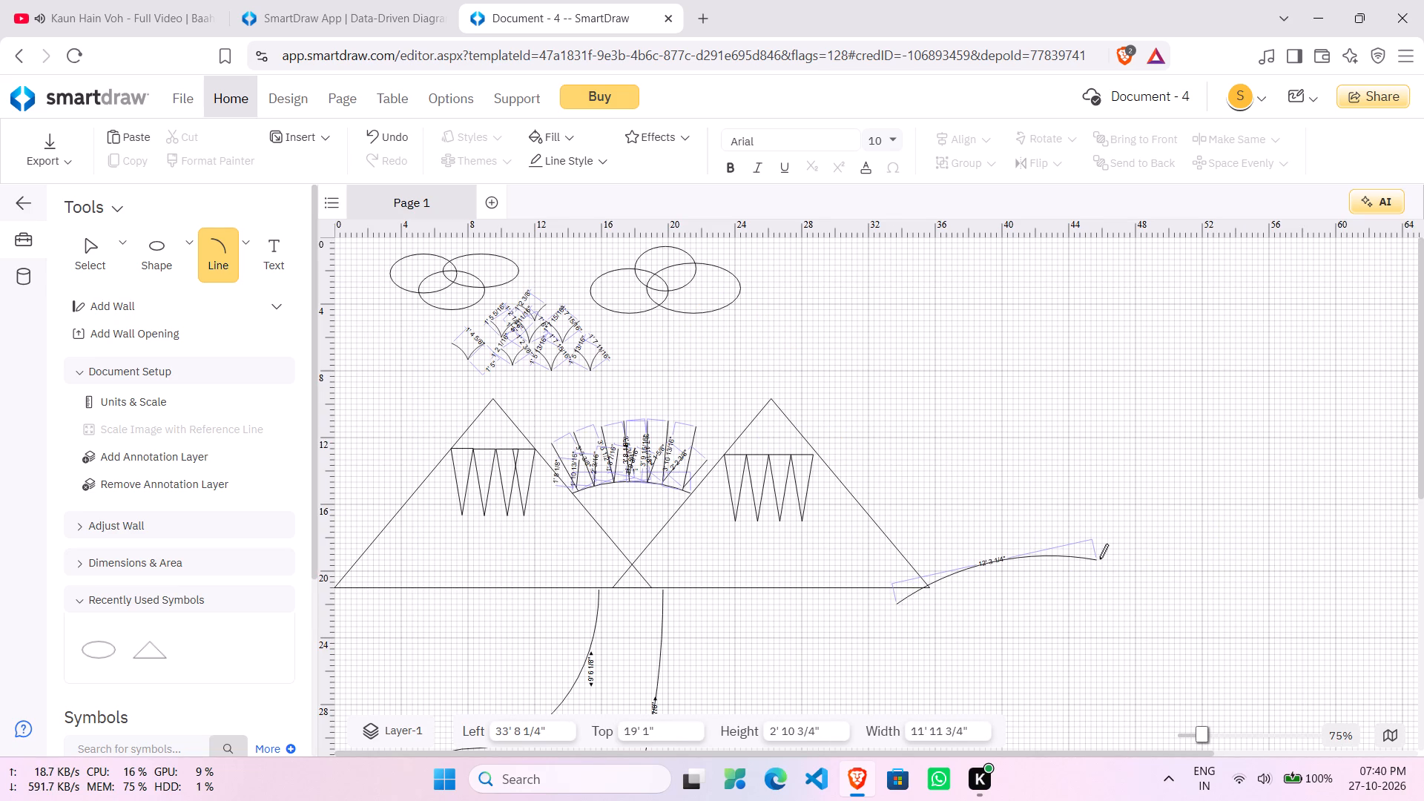
{"action": "left_click_drag", "start_coordinate": [1099, 558], "coordinate": [1099, 561]}
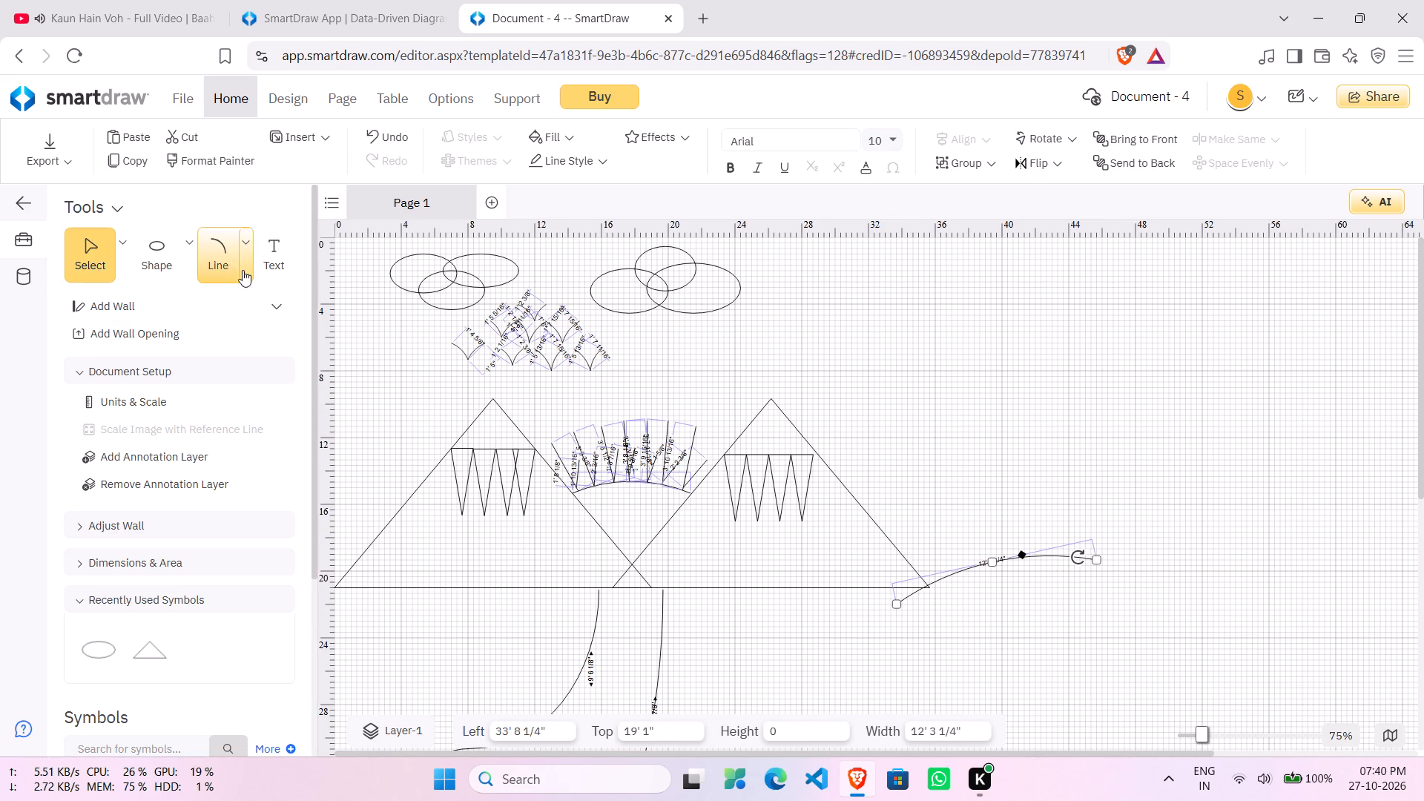
Draw a second arched ground line about 17' 7 3/4" long, overlapping the far end of the first one.
{"action": "left_click", "coordinate": [231, 252]}
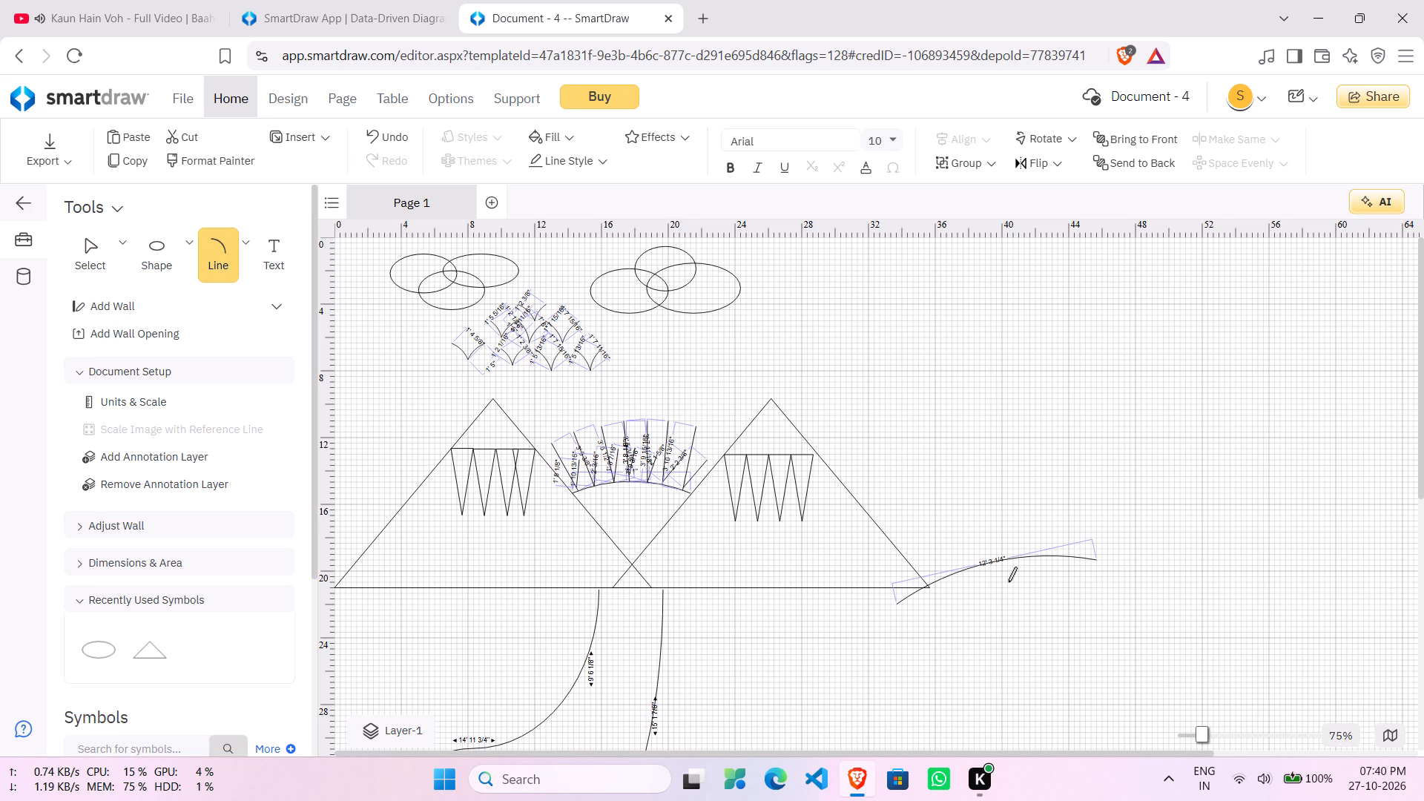
{"action": "left_click_drag", "start_coordinate": [1008, 581], "coordinate": [1291, 563]}
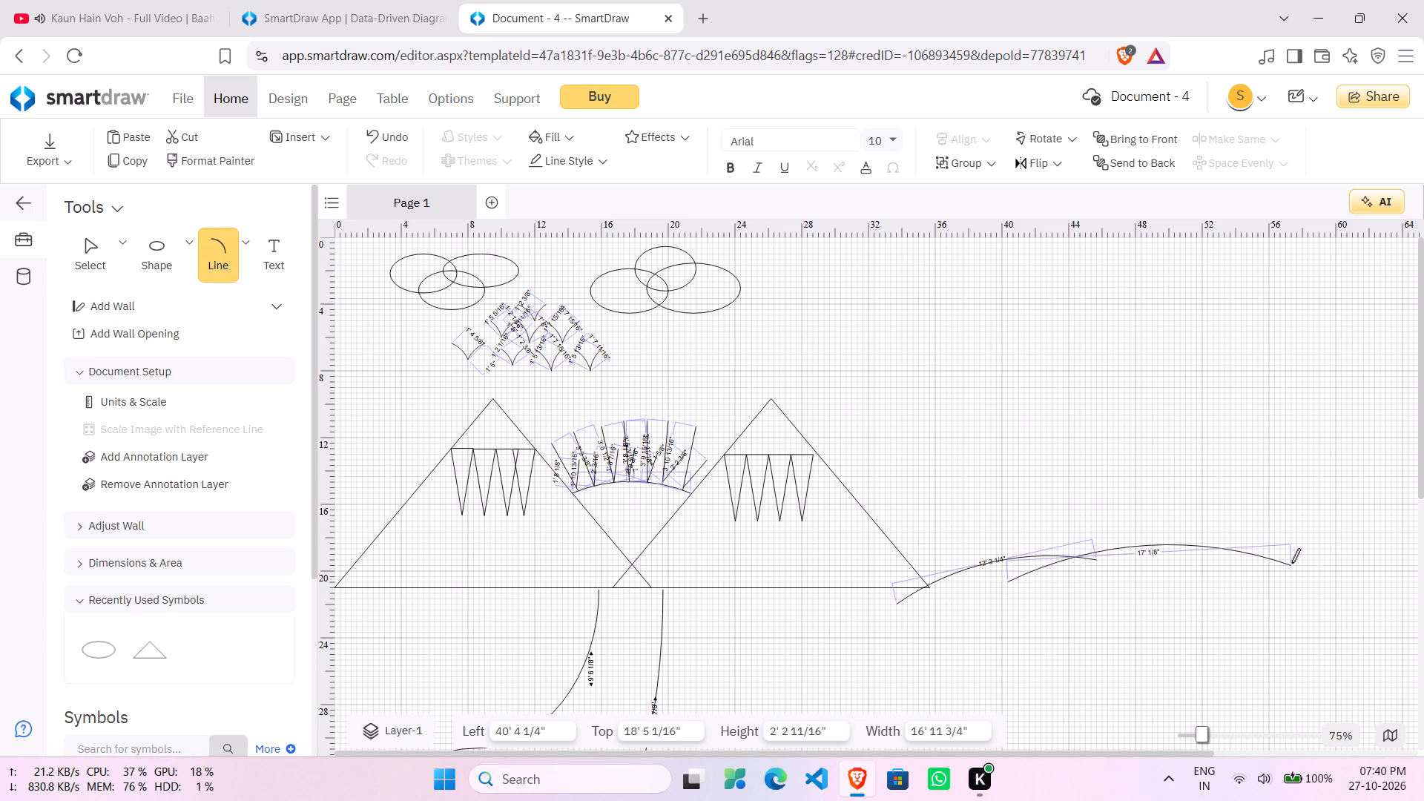
{"action": "left_click_drag", "start_coordinate": [1291, 563], "coordinate": [1299, 576]}
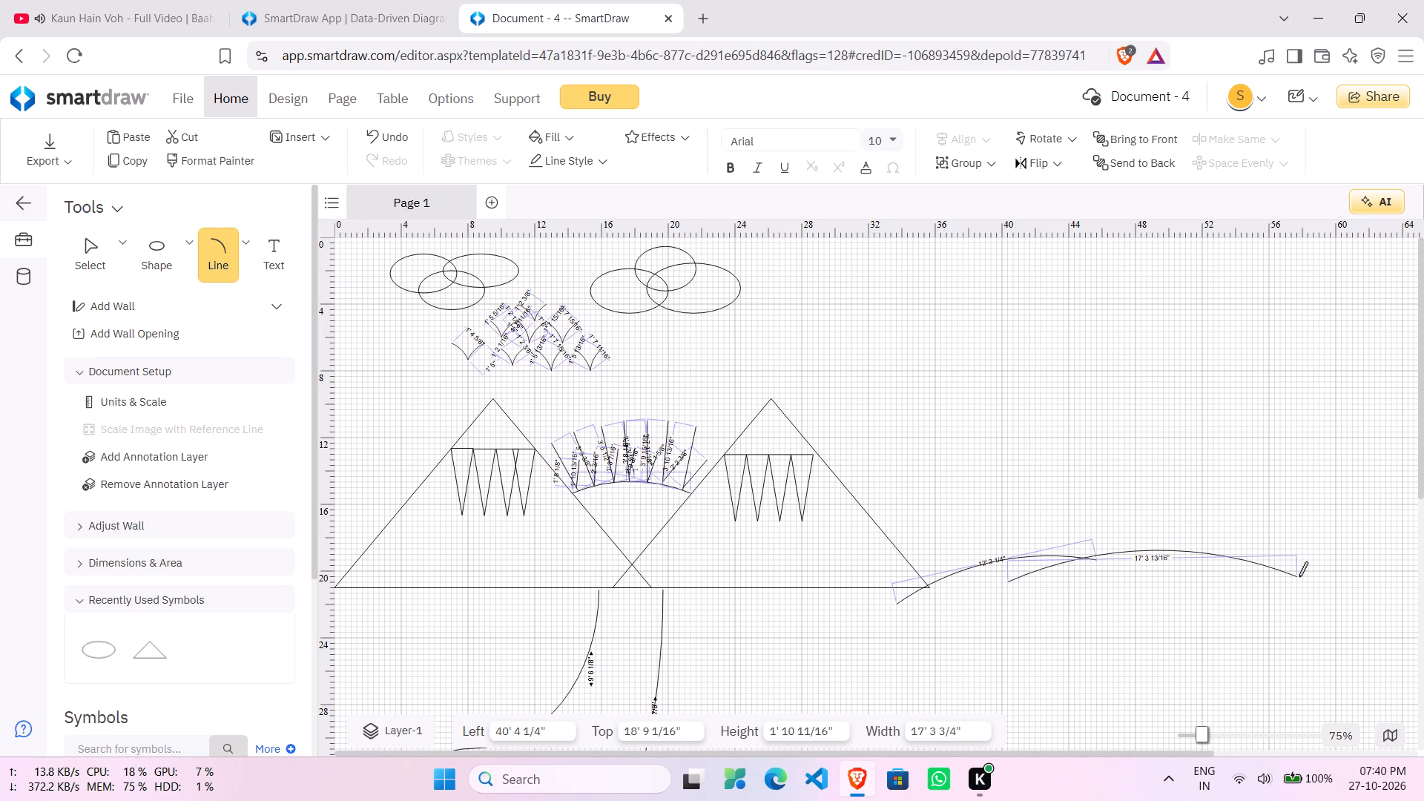
{"action": "left_click_drag", "start_coordinate": [1299, 576], "coordinate": [1301, 581]}
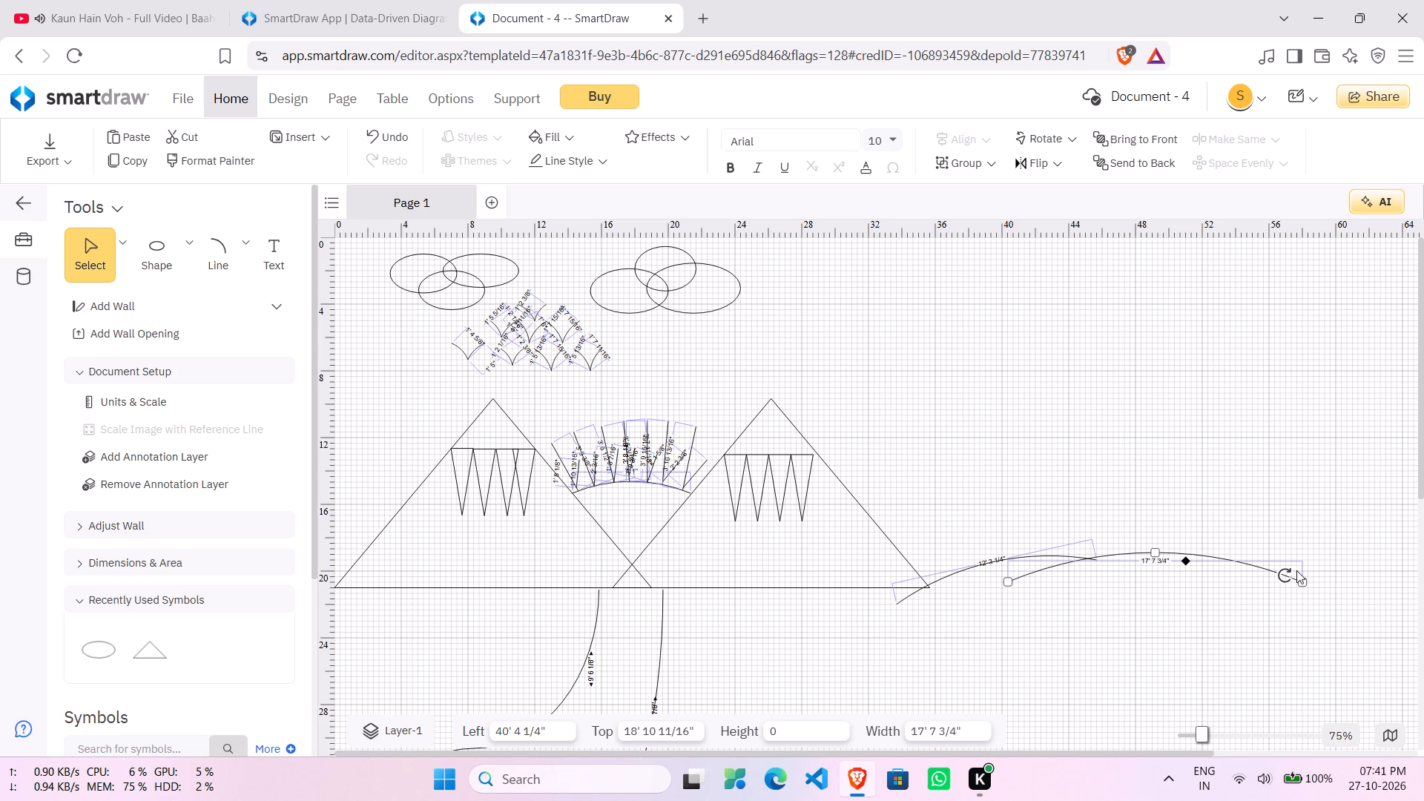
Draw a third arched ground line about 16' 8 1/4" long, overlapping the far end of the second.
{"action": "left_click", "coordinate": [228, 260]}
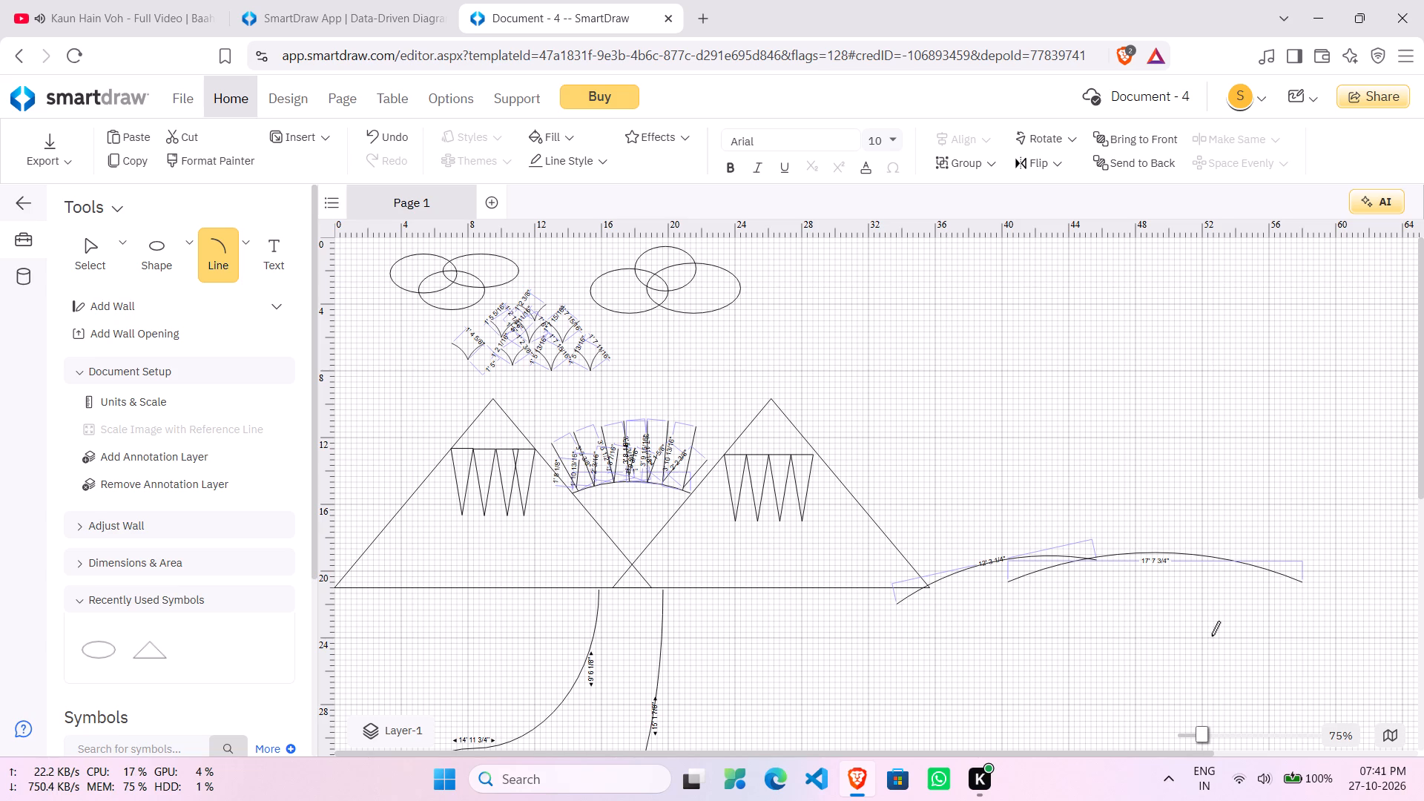
{"action": "left_click_drag", "start_coordinate": [1234, 579], "coordinate": [1253, 561]}
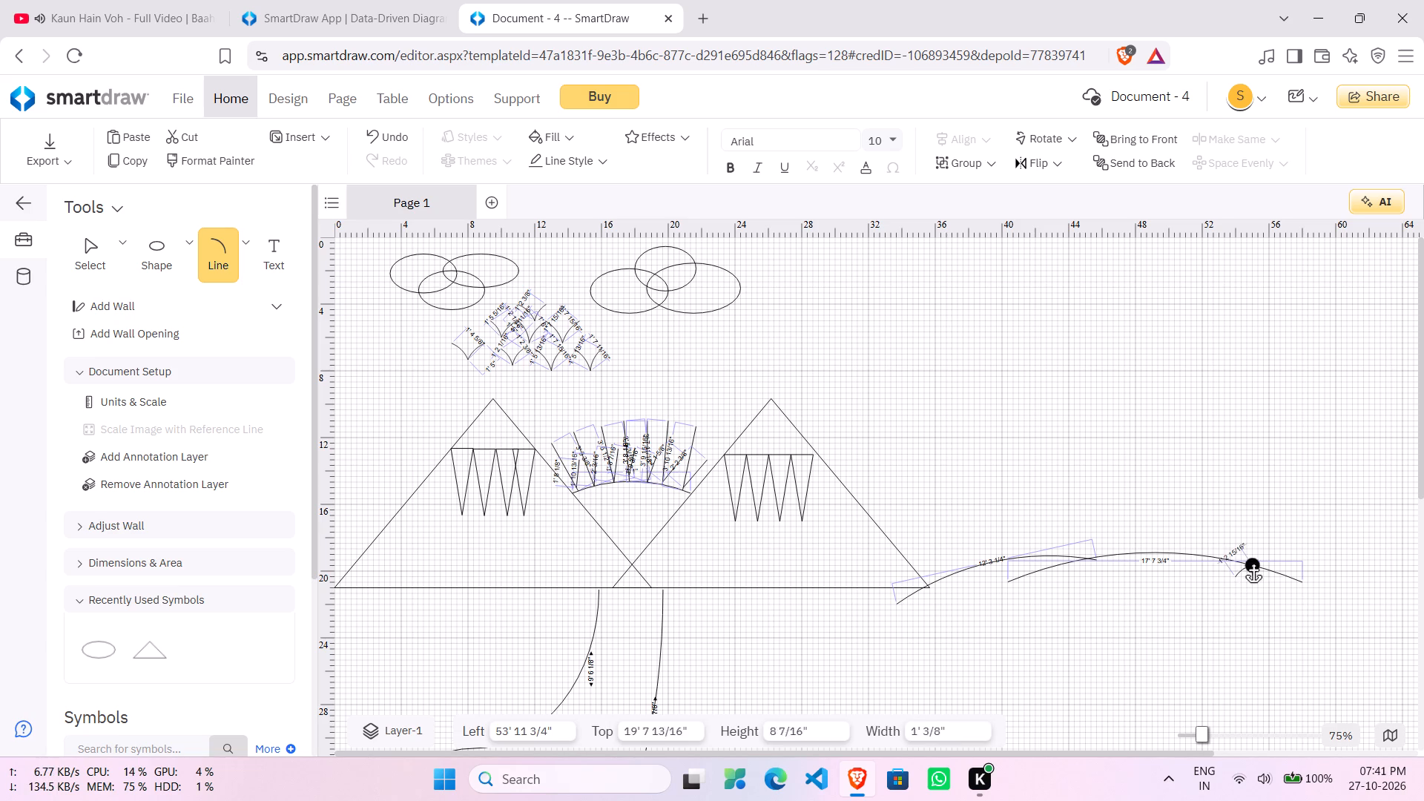
{"action": "left_click_drag", "start_coordinate": [1253, 561], "coordinate": [1288, 578]}
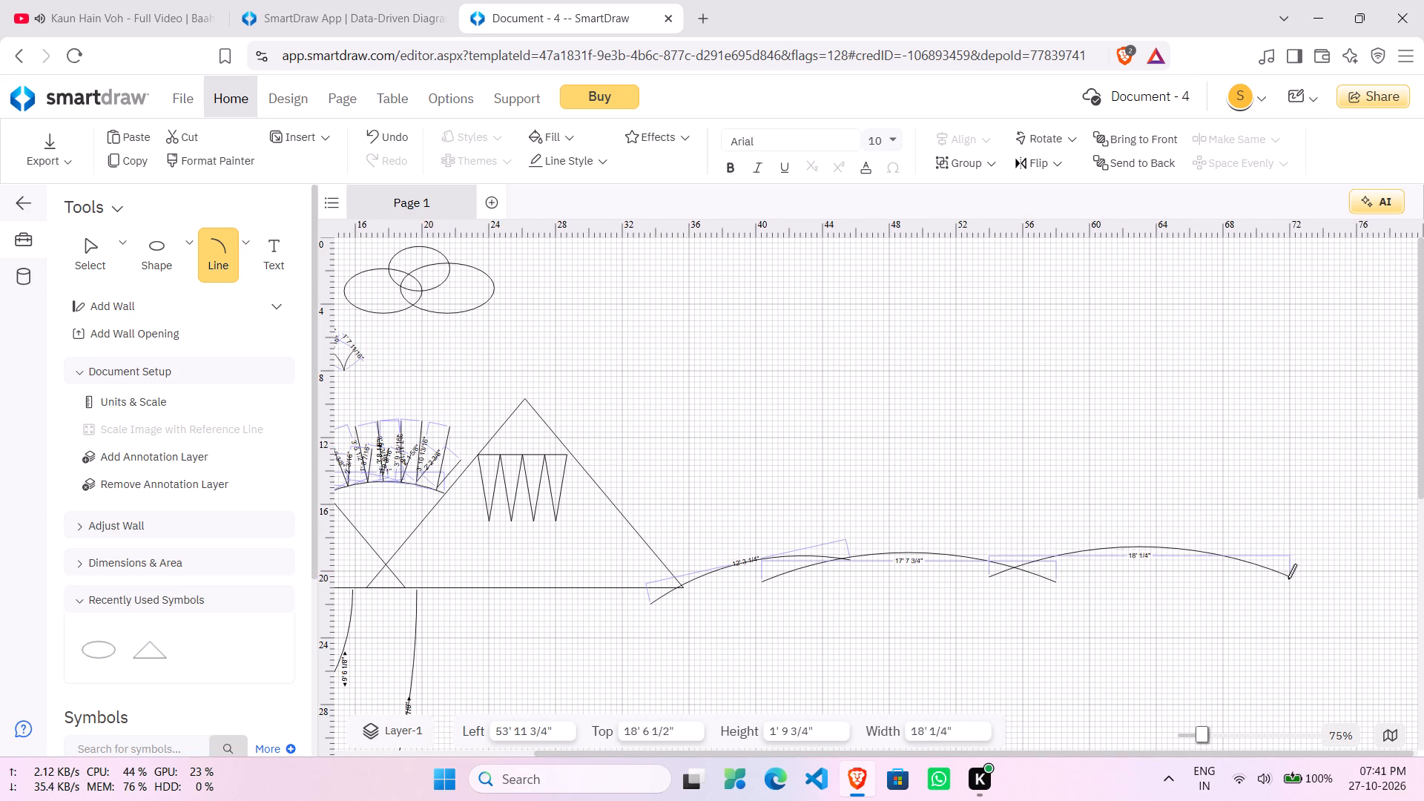
{"action": "left_click_drag", "start_coordinate": [1288, 578], "coordinate": [1269, 582]}
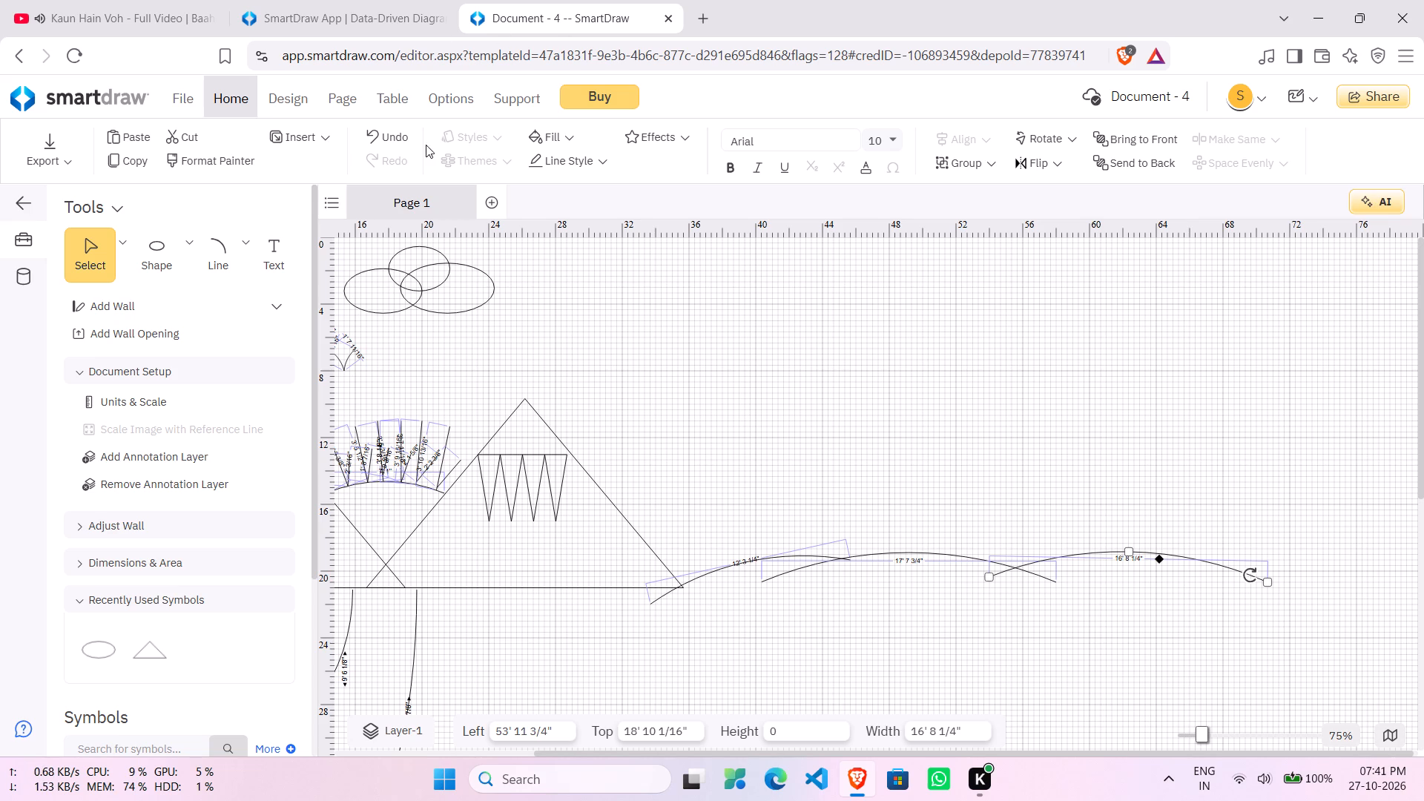
Draw a fourth arched ground line about 17' 4 1/4" long, overlapping the far end of the third.
{"action": "left_click", "coordinate": [231, 237]}
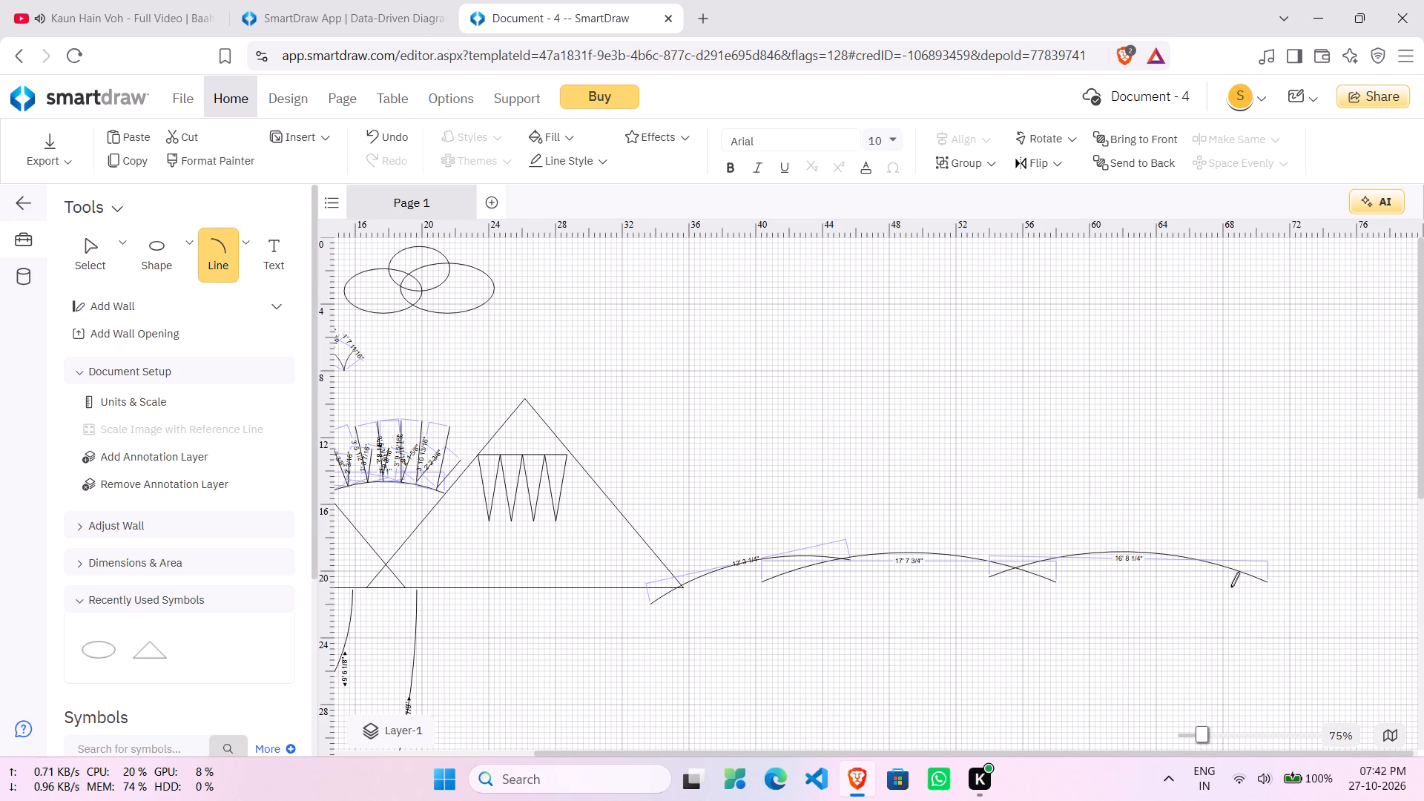
{"action": "left_click_drag", "start_coordinate": [1211, 576], "coordinate": [1423, 545]}
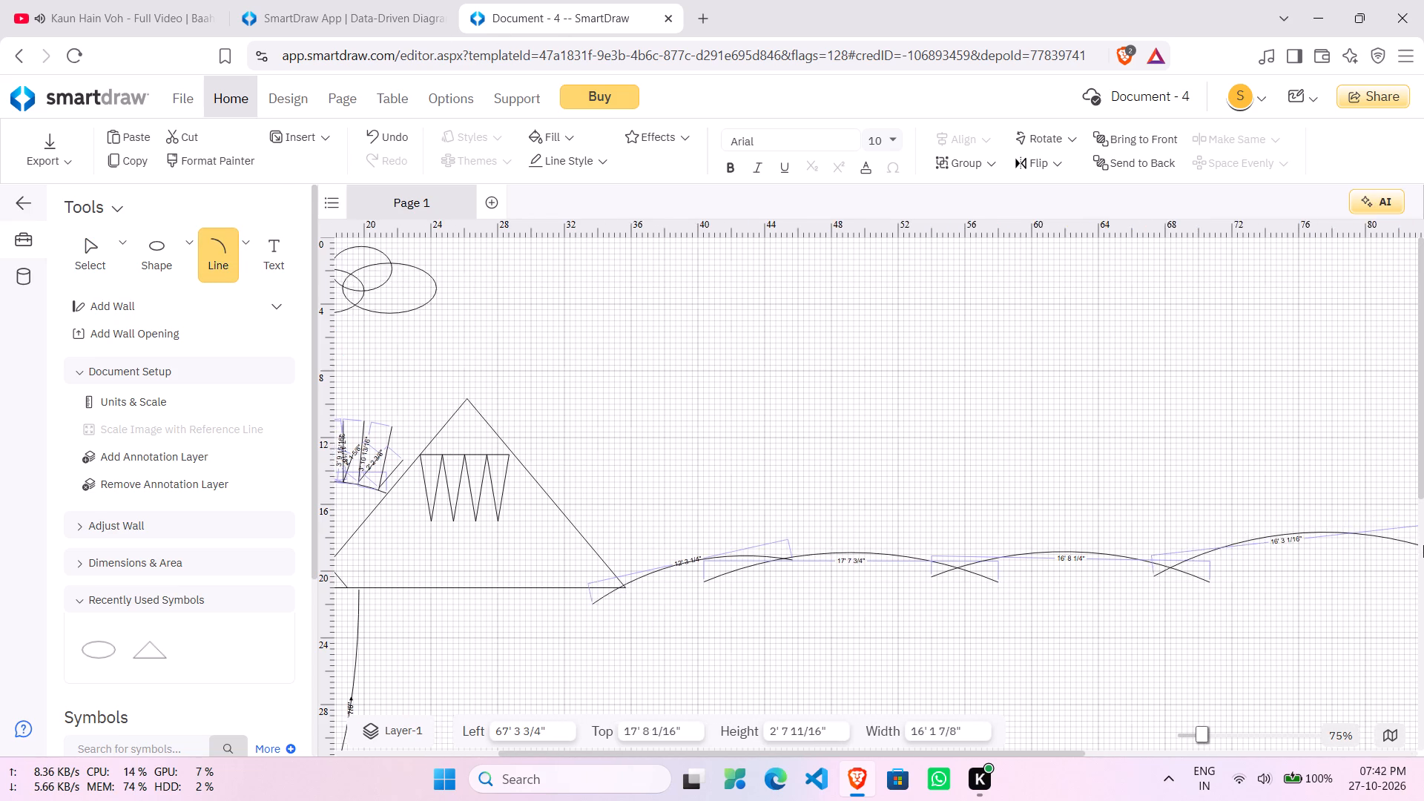
{"action": "left_click_drag", "start_coordinate": [1423, 545], "coordinate": [1388, 576]}
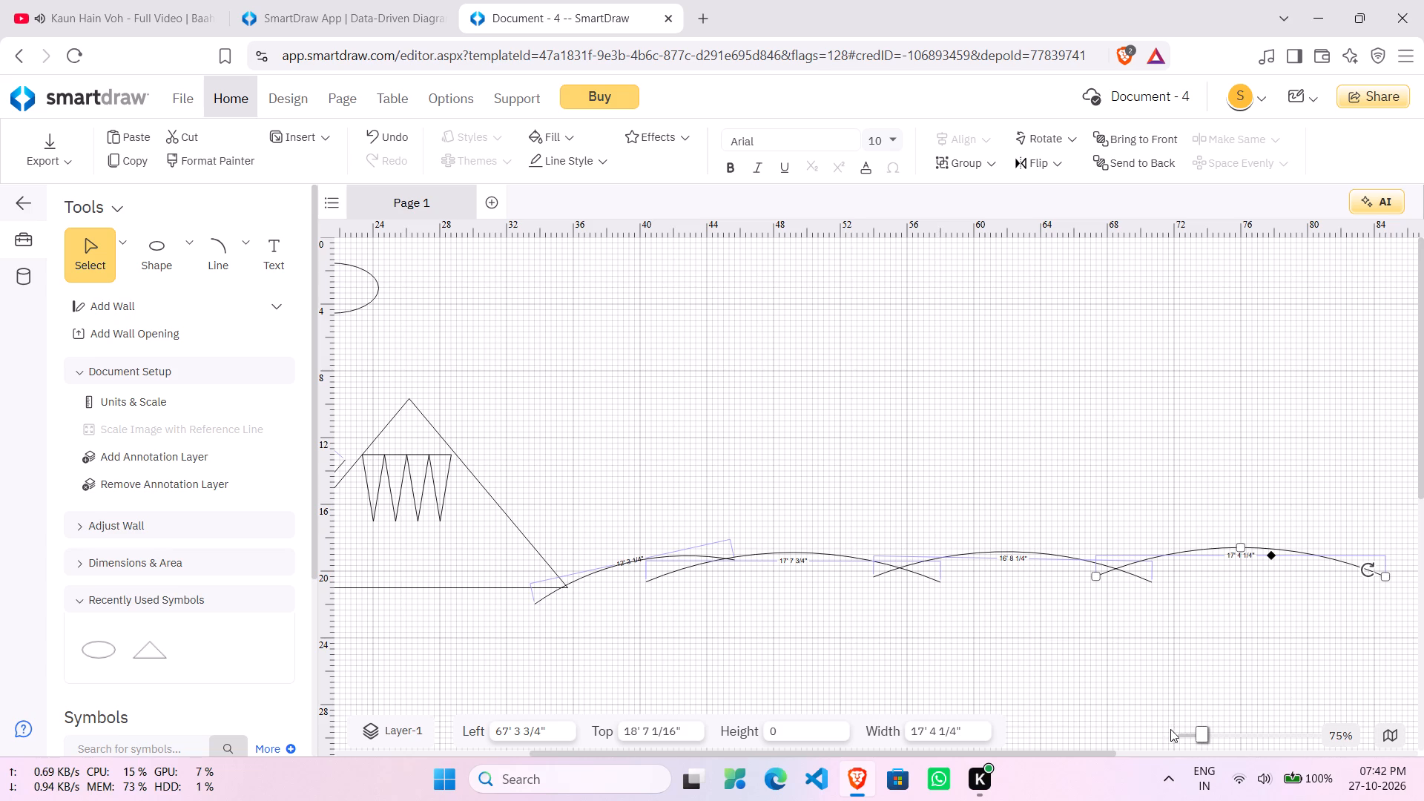
{"action": "left_click", "coordinate": [724, 456]}
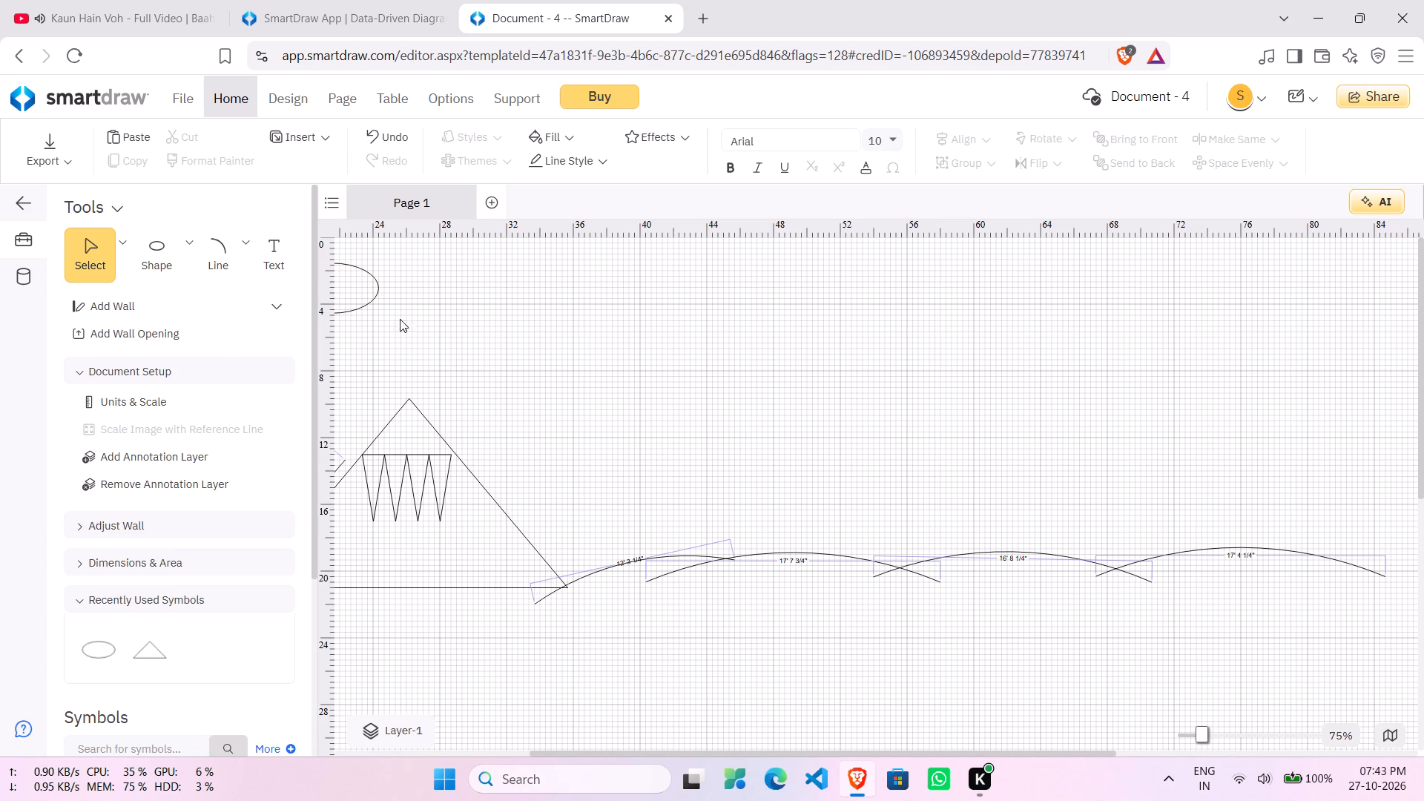
Place a 6' by 3' block arrow above the second ground curve and rotate it to point upward.
{"action": "left_click", "coordinate": [191, 246]}
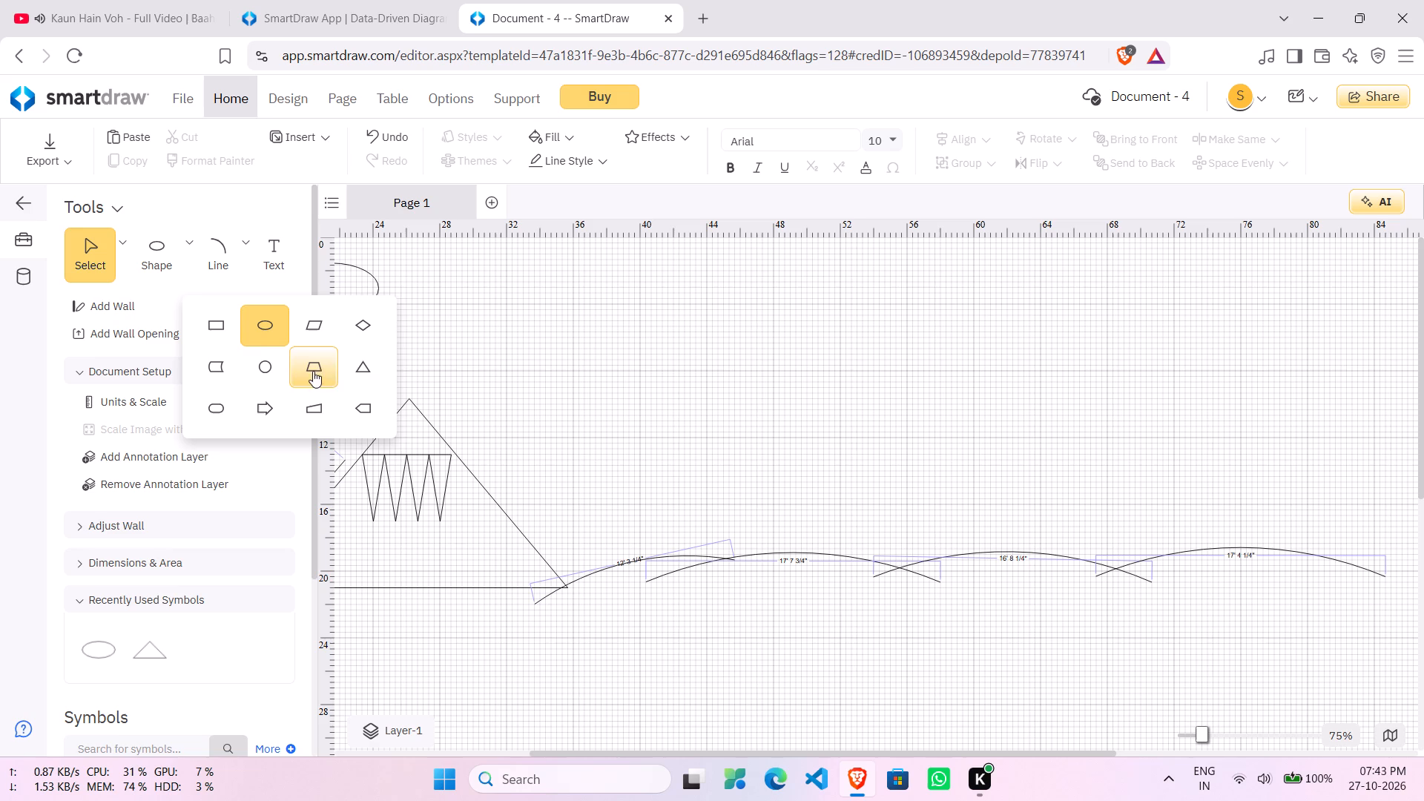
{"action": "left_click", "coordinate": [263, 404]}
{"action": "left_click", "coordinate": [776, 378]}
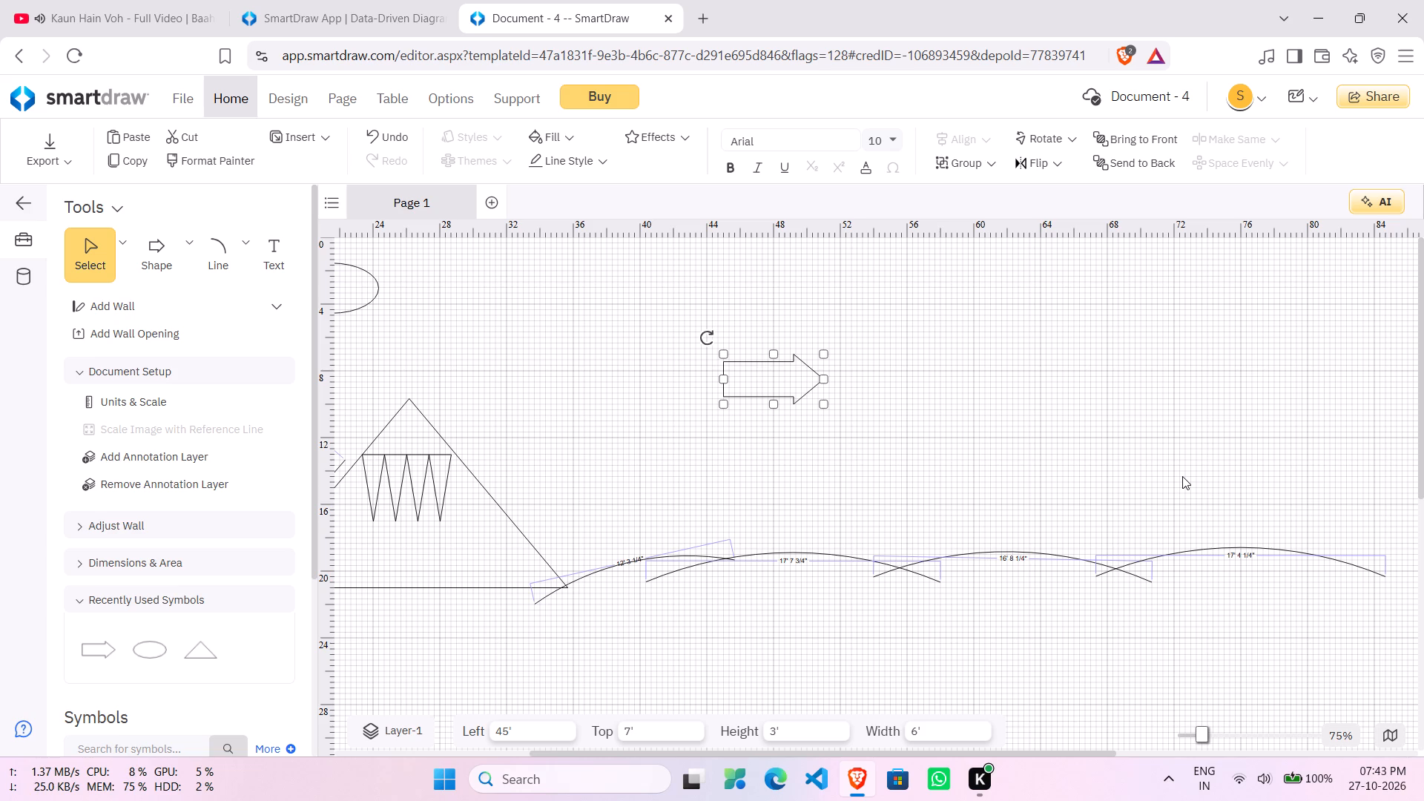
{"action": "left_click", "coordinate": [708, 339]}
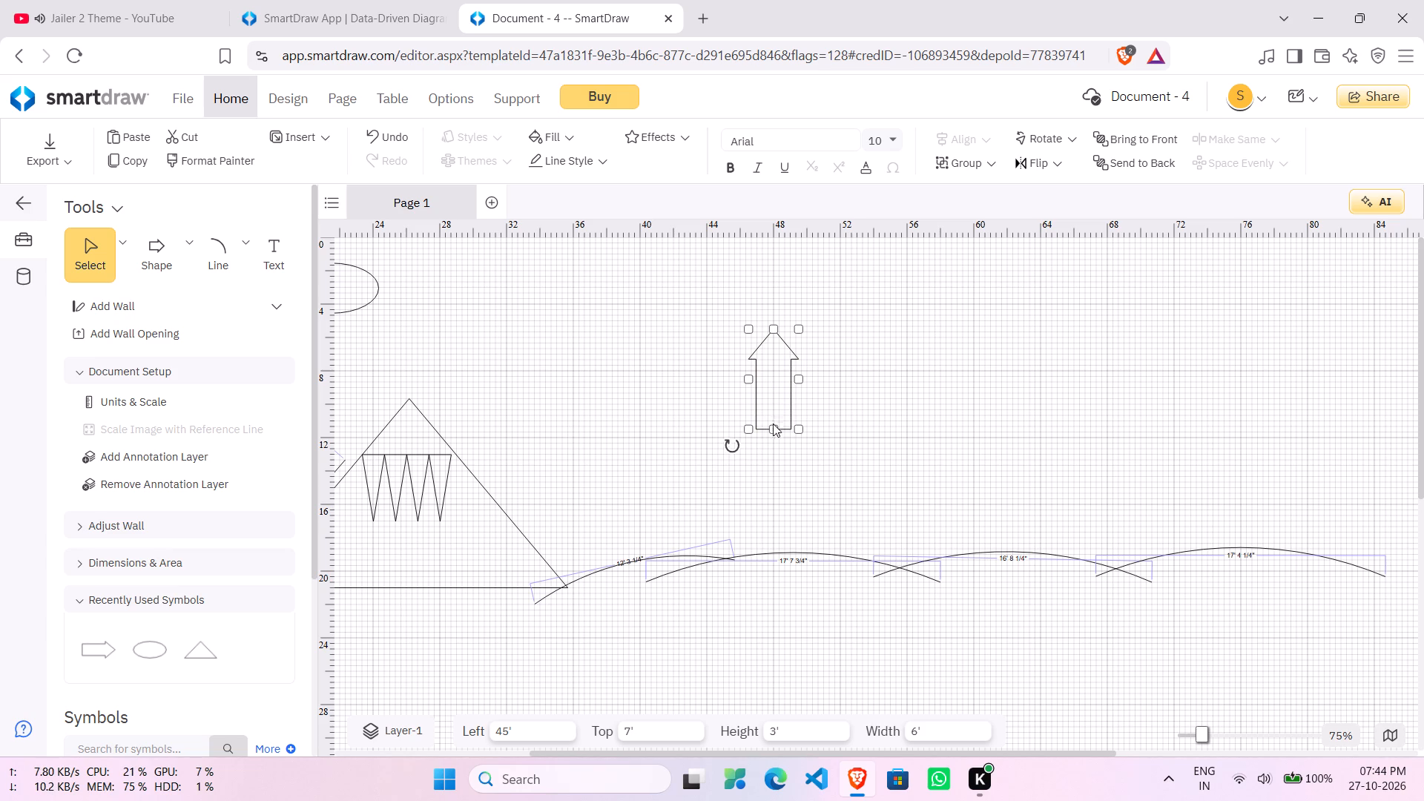
Stretch the upright arrow's tail down past the second ground curve, making the arrow 17' 6" long.
{"action": "left_click_drag", "start_coordinate": [773, 426], "coordinate": [786, 619]}
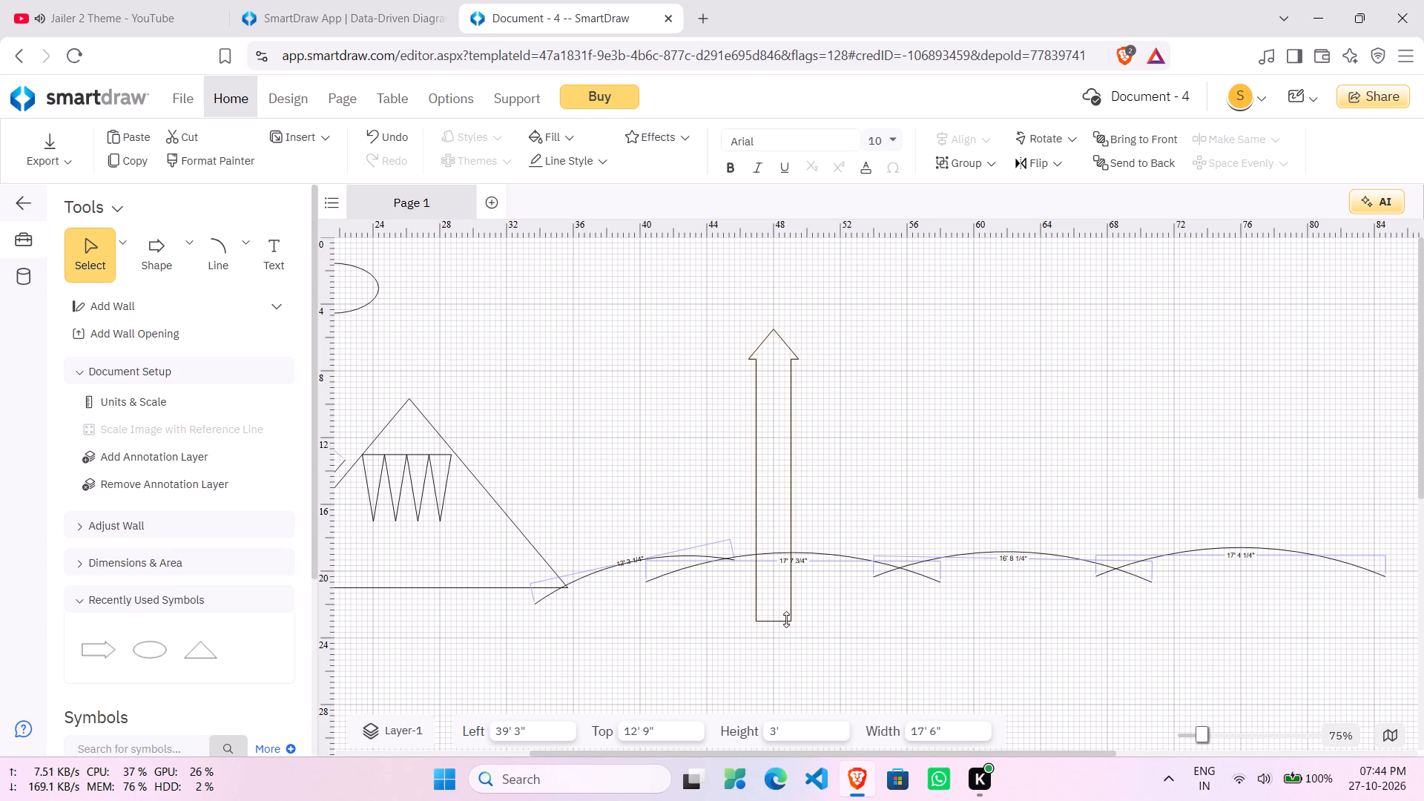
{"action": "left_click_drag", "start_coordinate": [786, 619], "coordinate": [786, 619]}
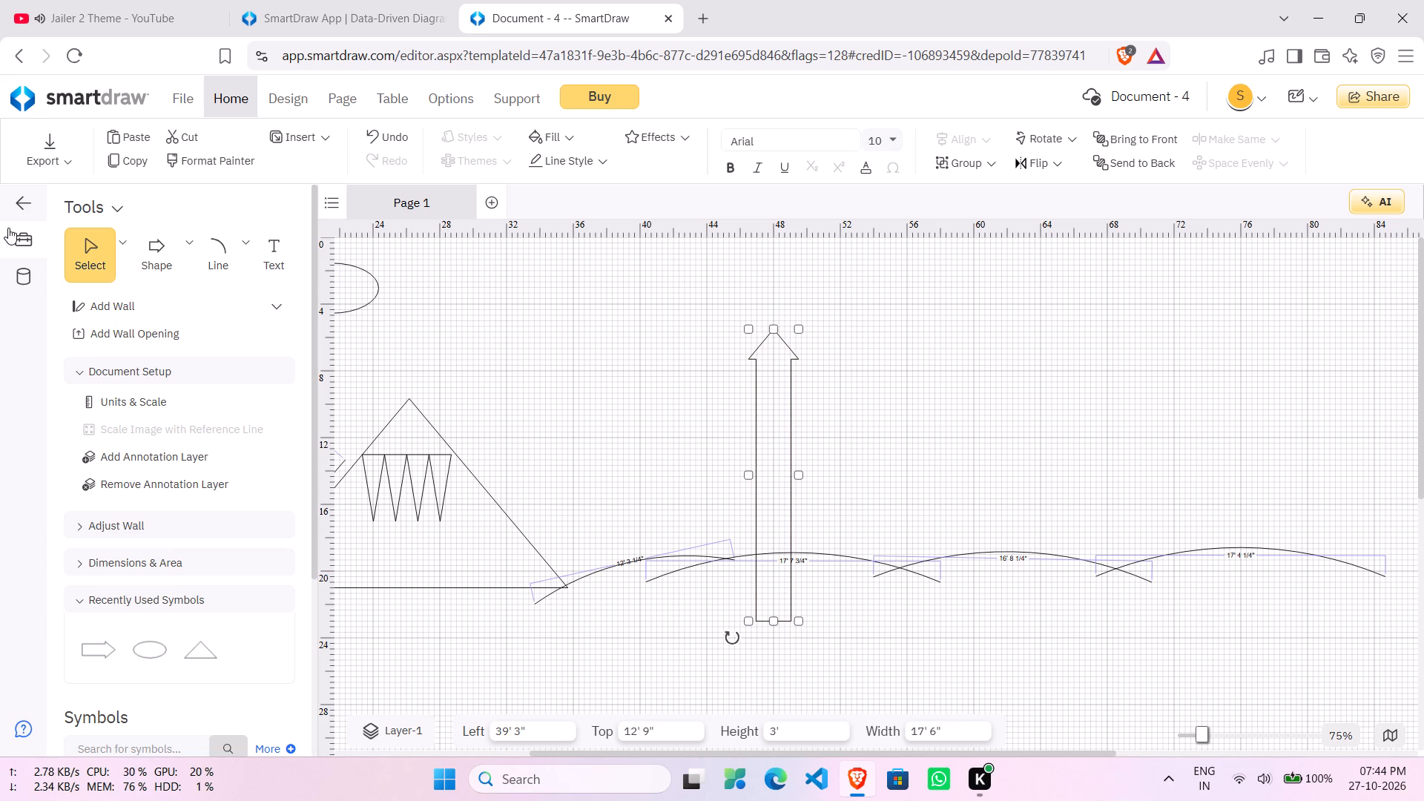